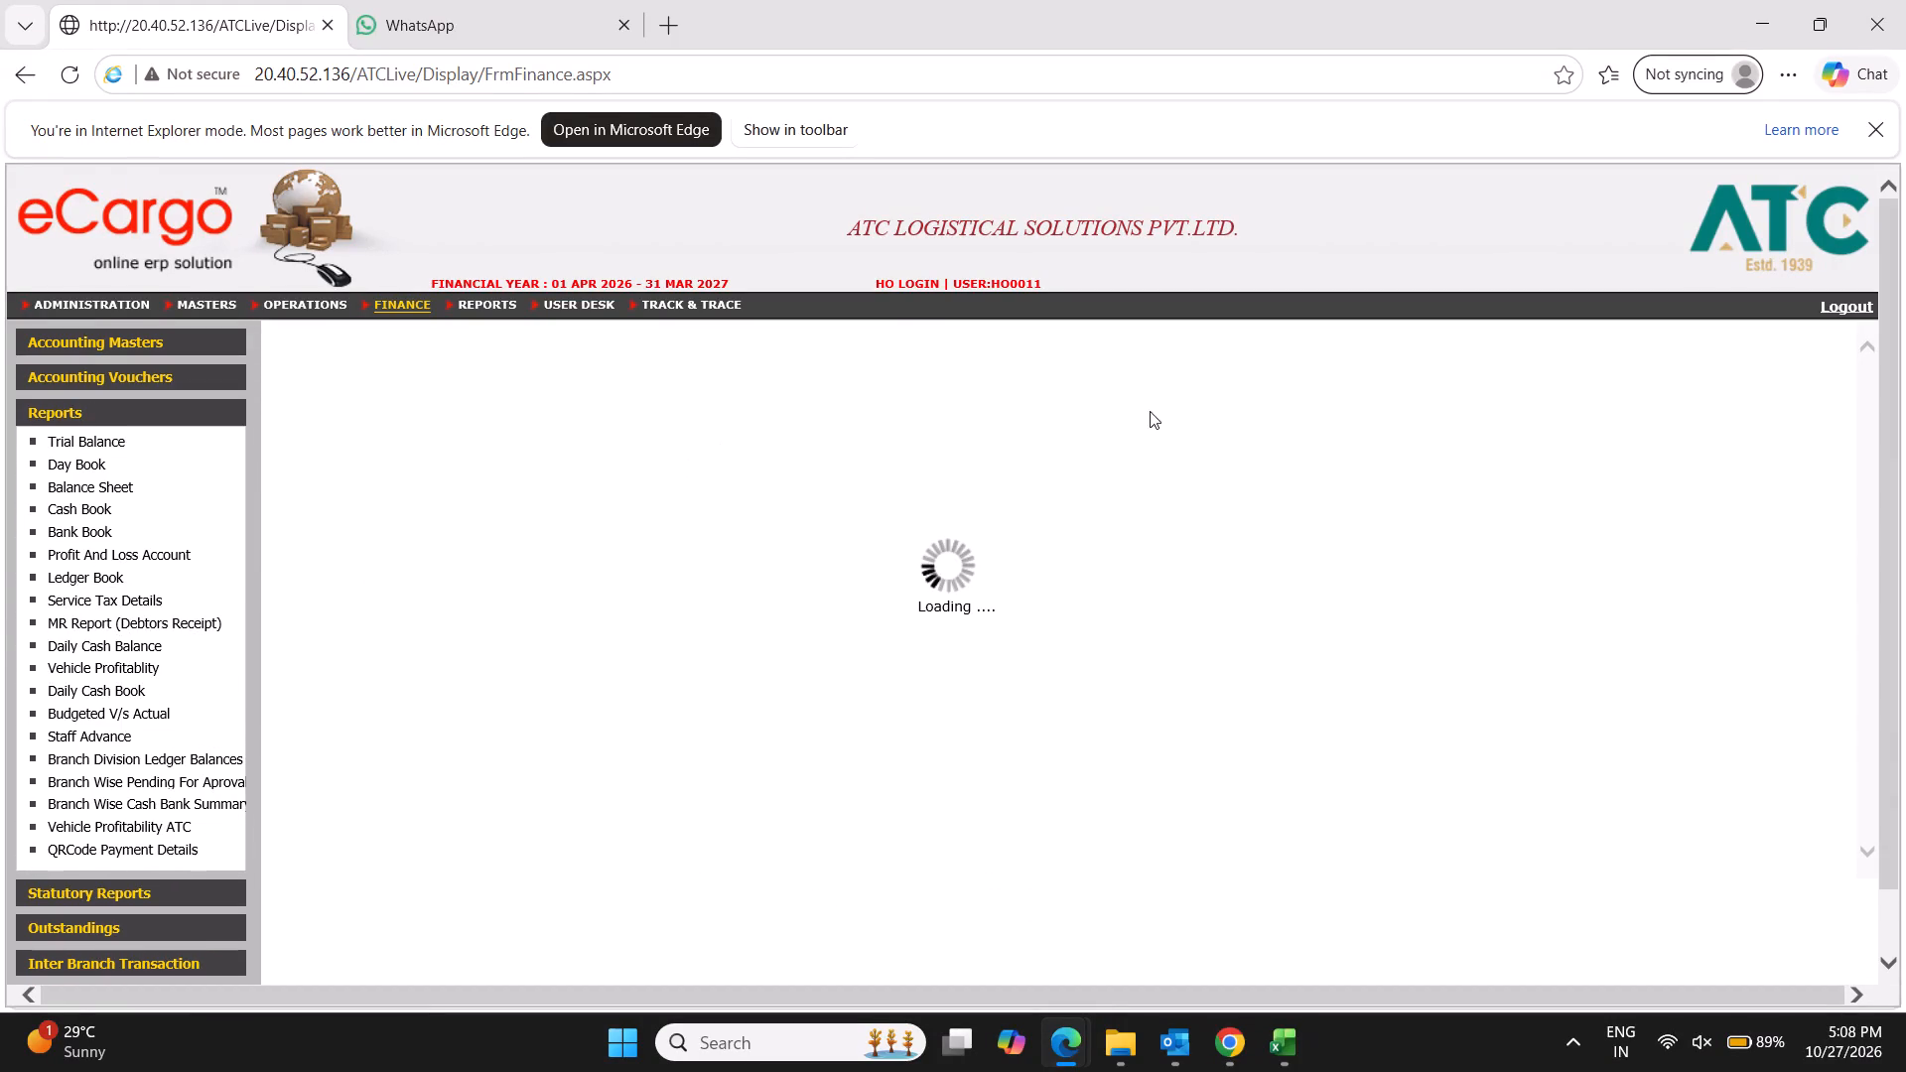
Set the Ledger Book report's hierarchy to BRANCH.
{"action": "left_click", "coordinate": [1232, 393]}
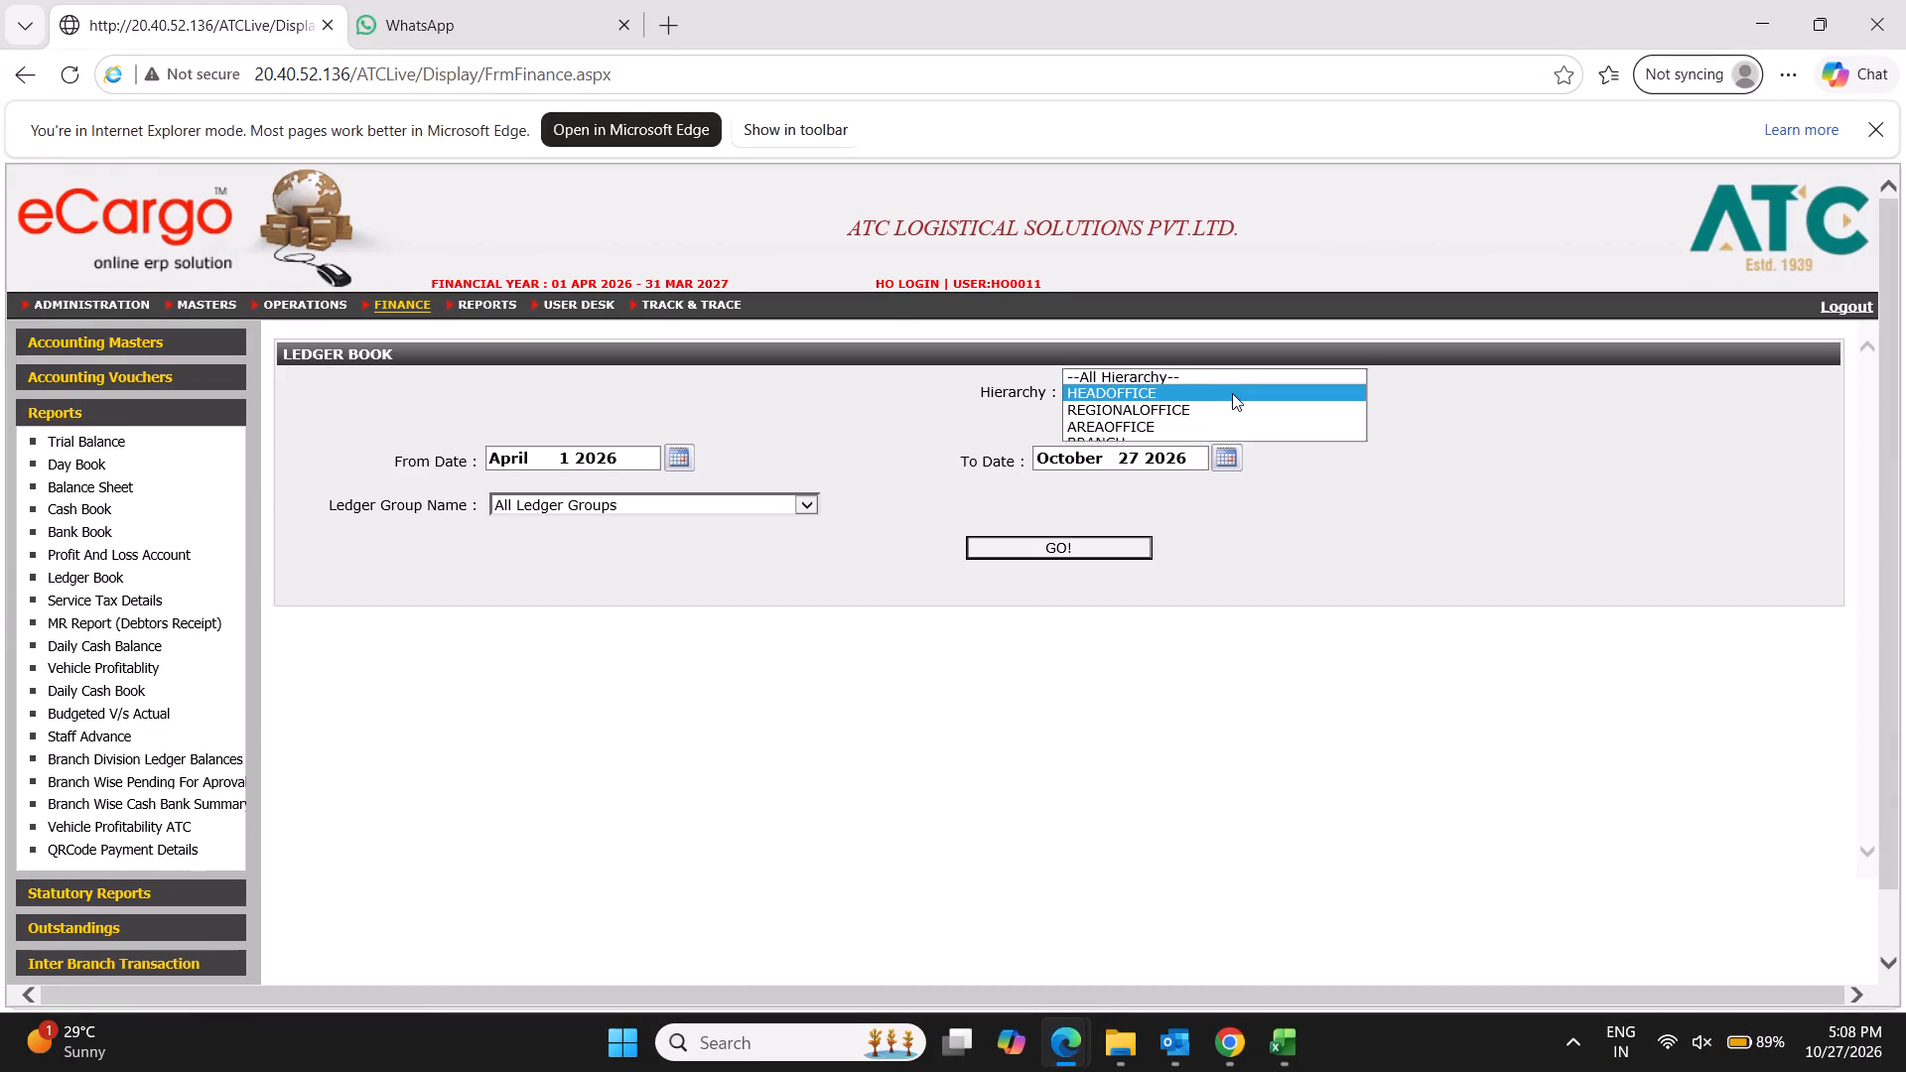
{"action": "left_click", "coordinate": [1166, 445]}
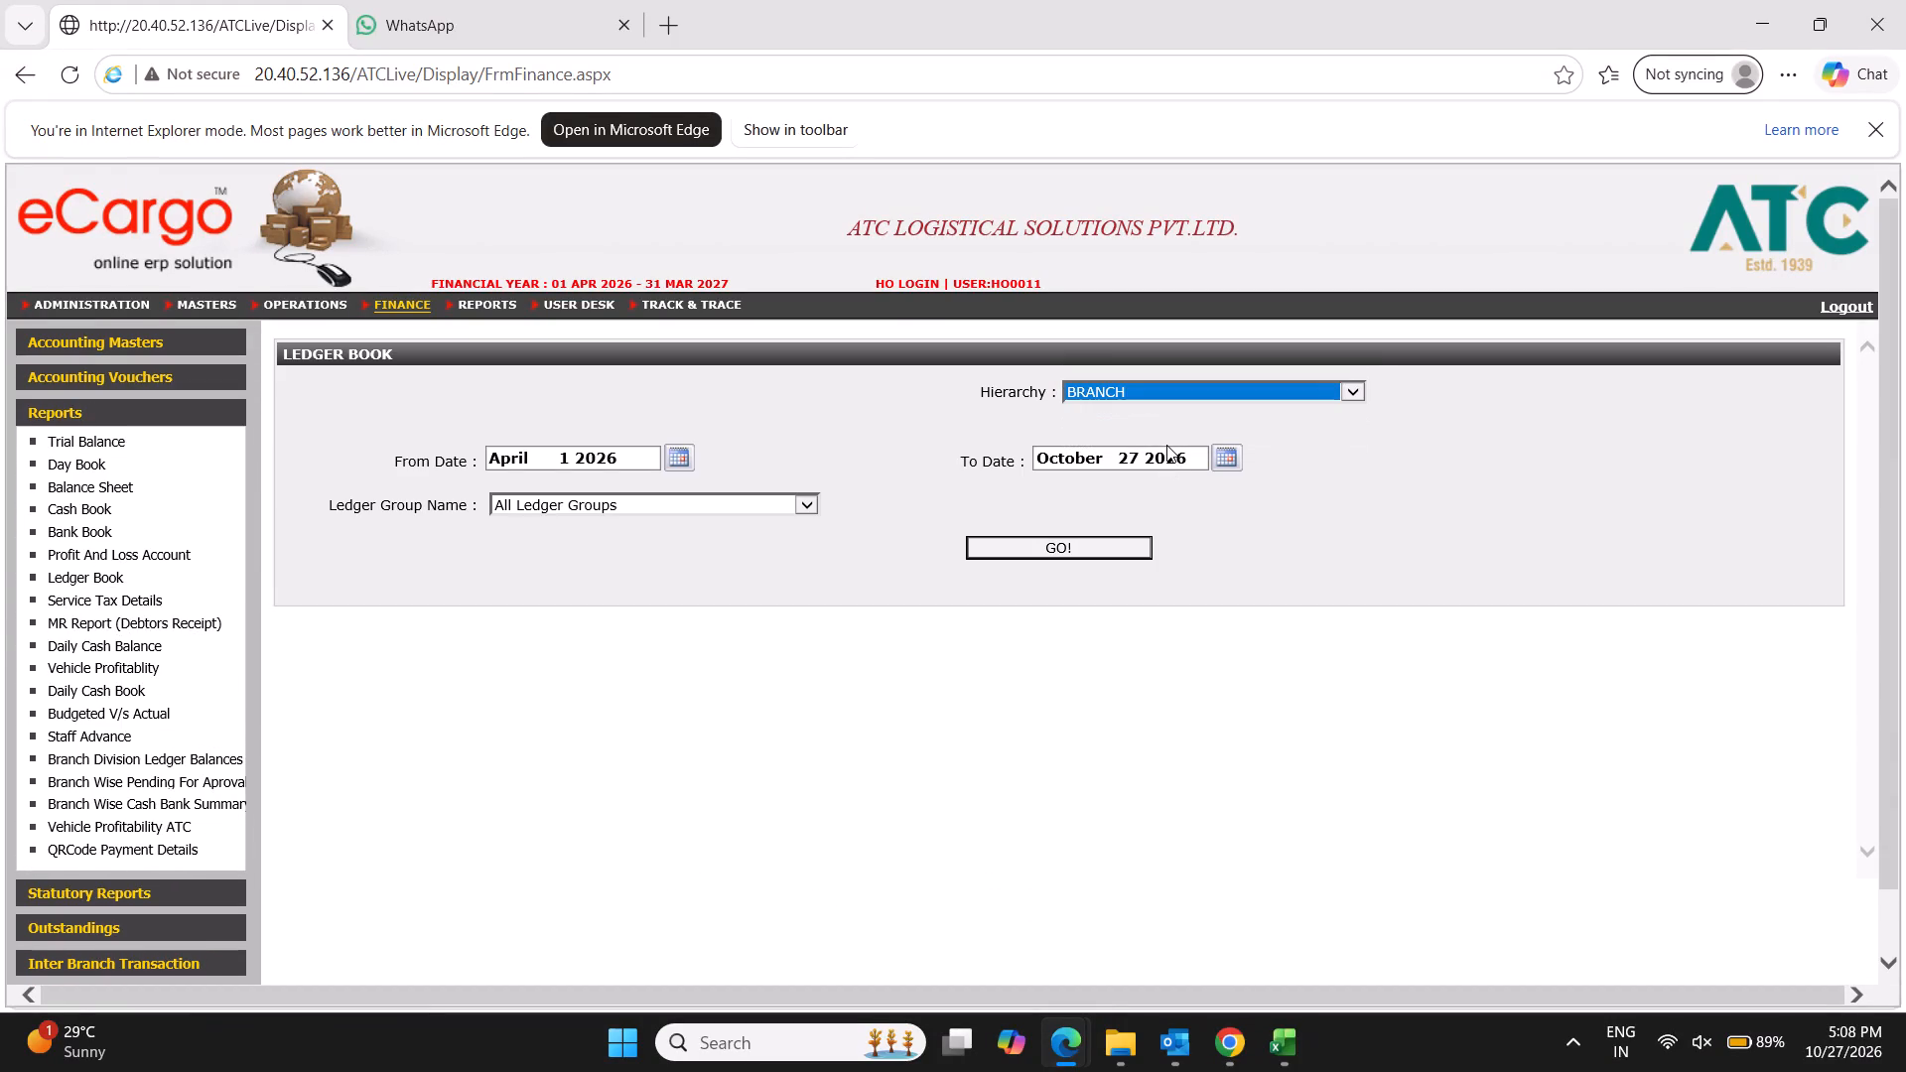
Look up the report's branch with "surar" and reopen the branch choices to correct the selection.
{"action": "key", "text": "Tab"}
{"action": "key", "text": "shift+Tab"}
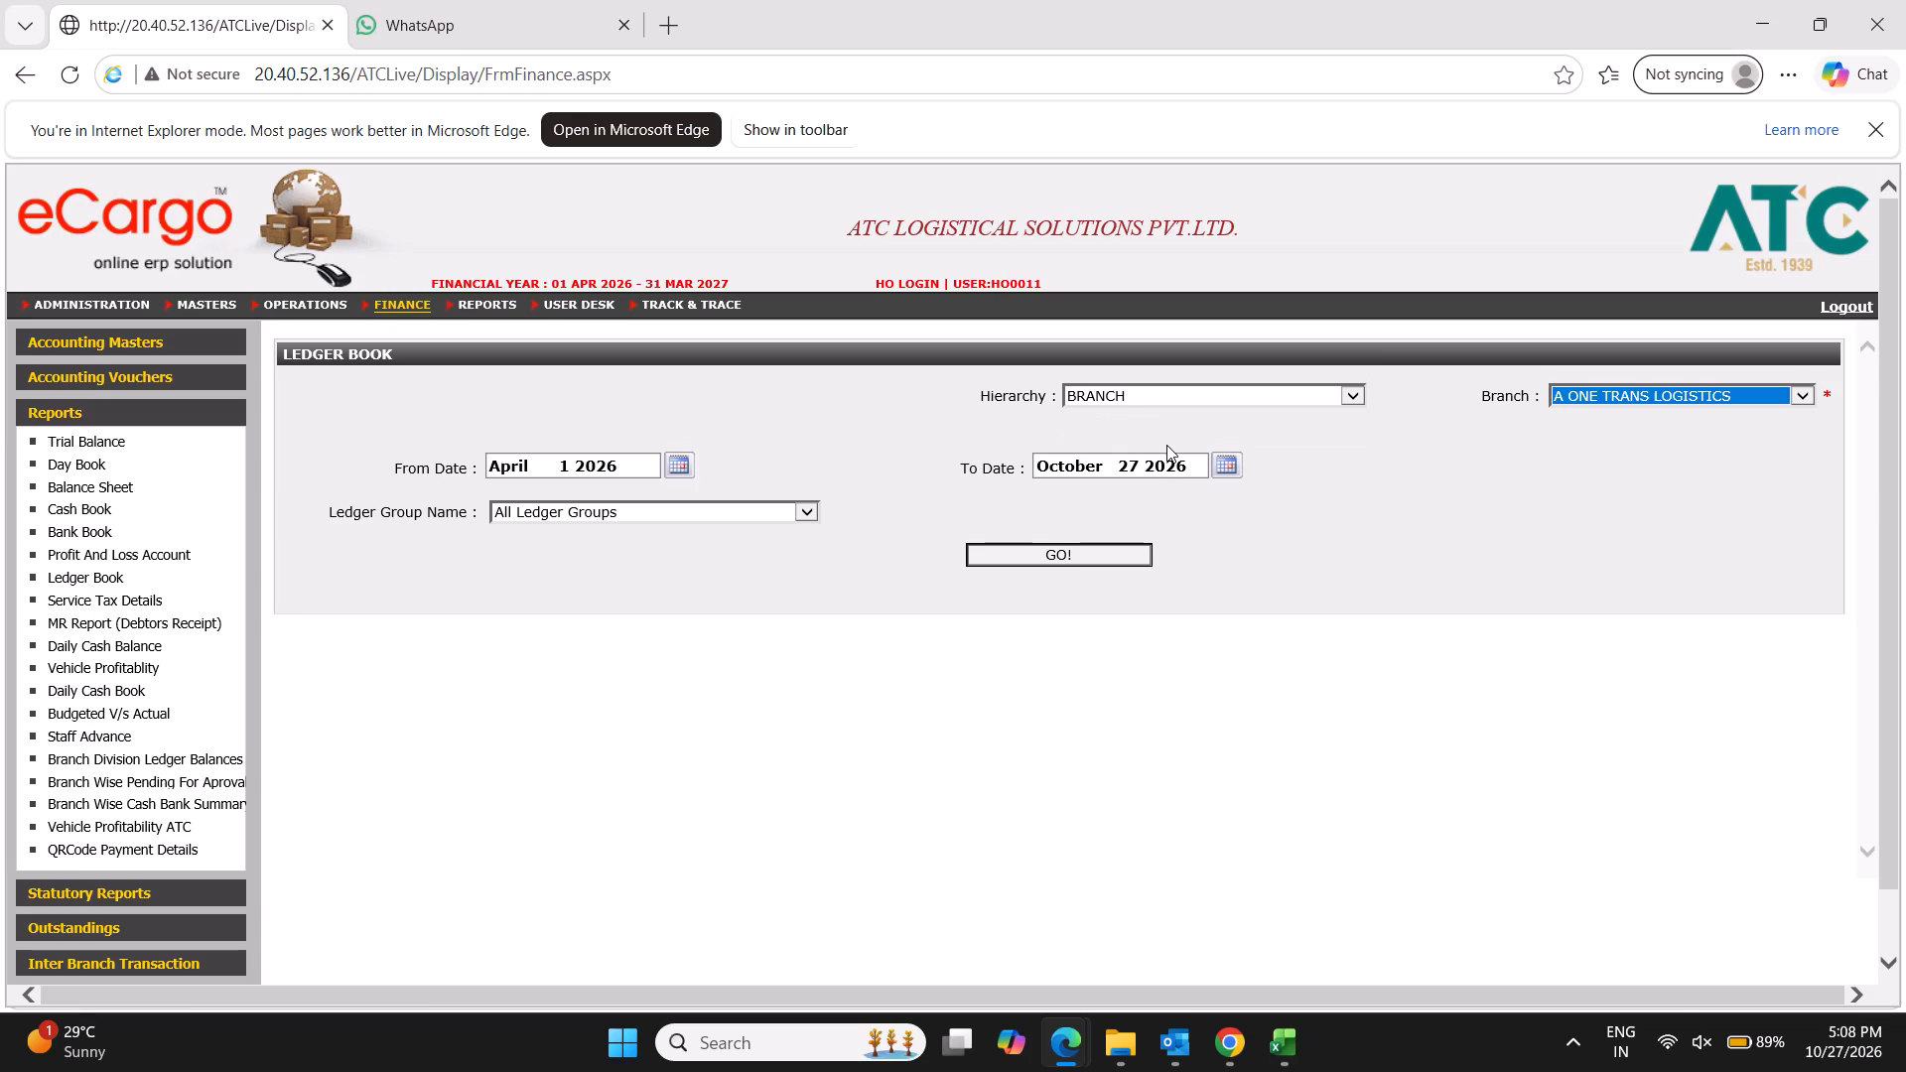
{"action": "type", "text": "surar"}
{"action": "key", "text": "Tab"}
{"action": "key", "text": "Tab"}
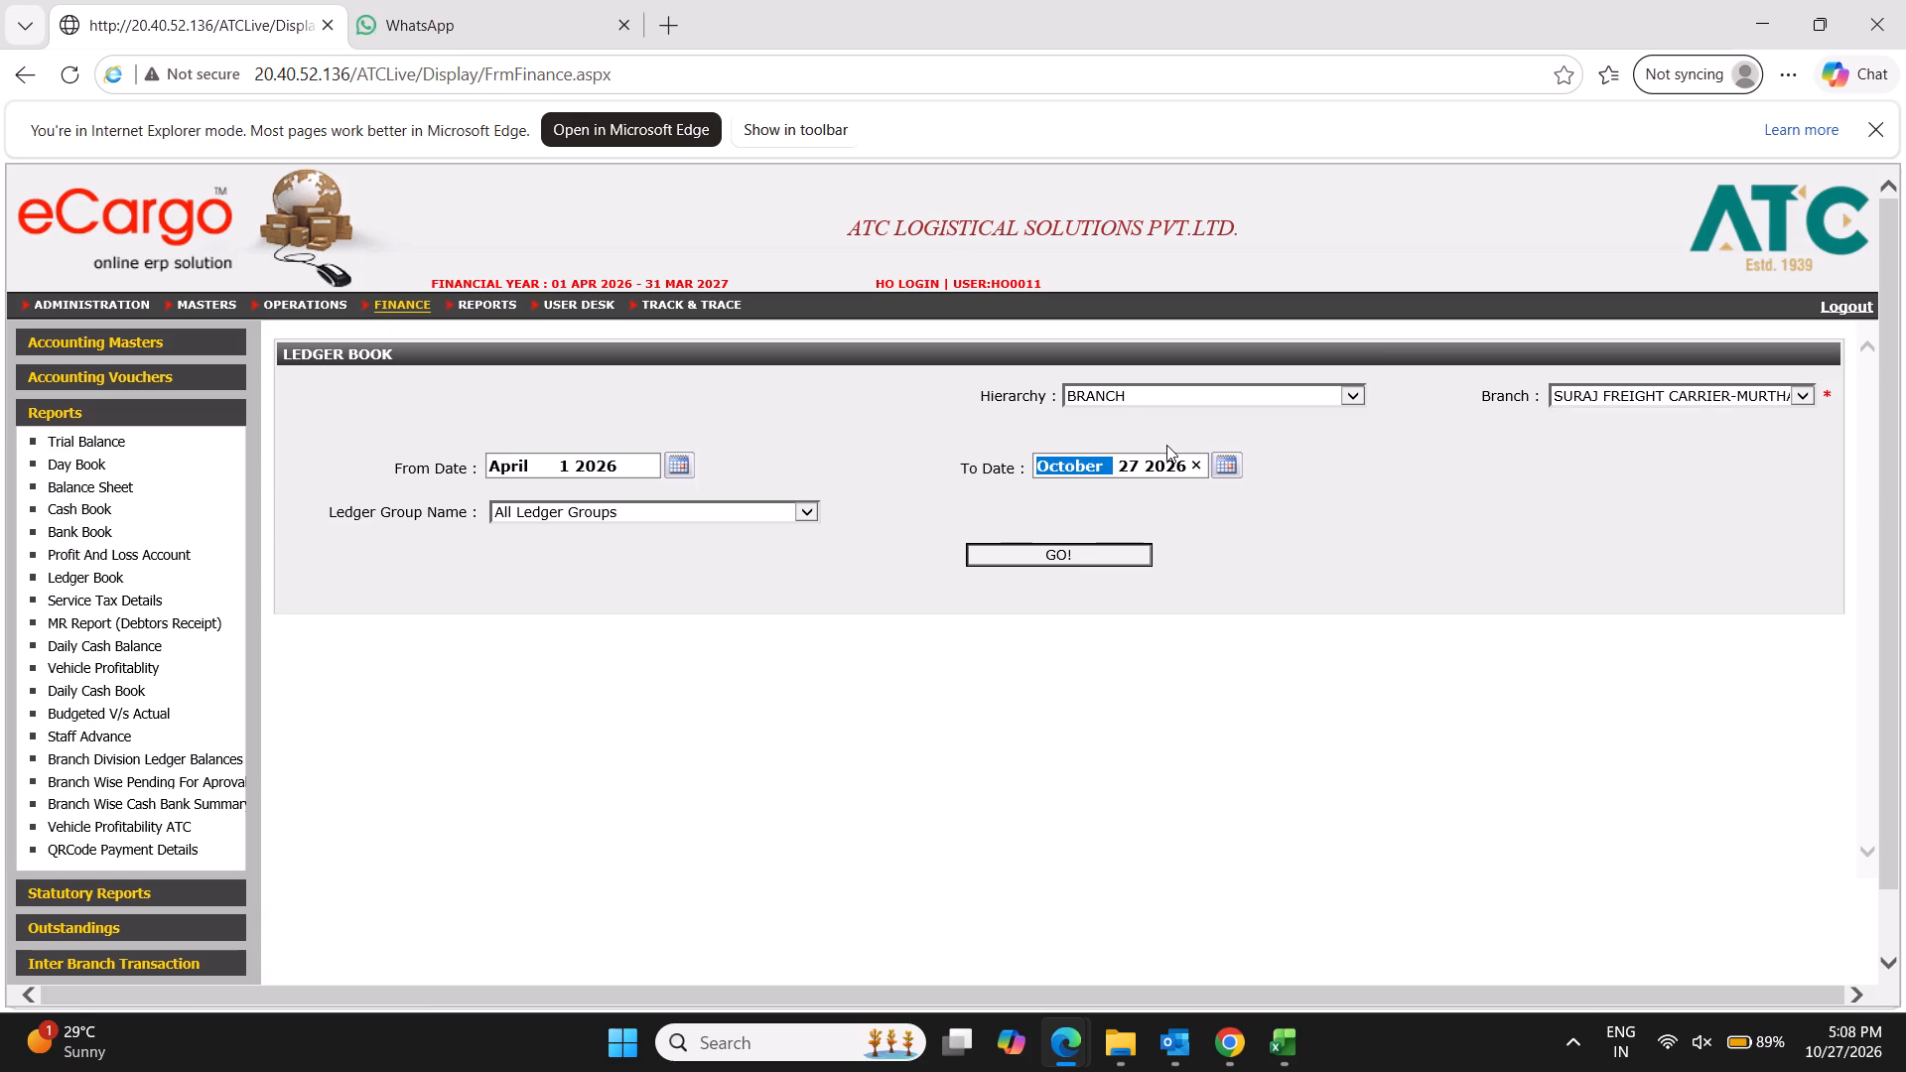
{"action": "left_click", "coordinate": [1726, 396]}
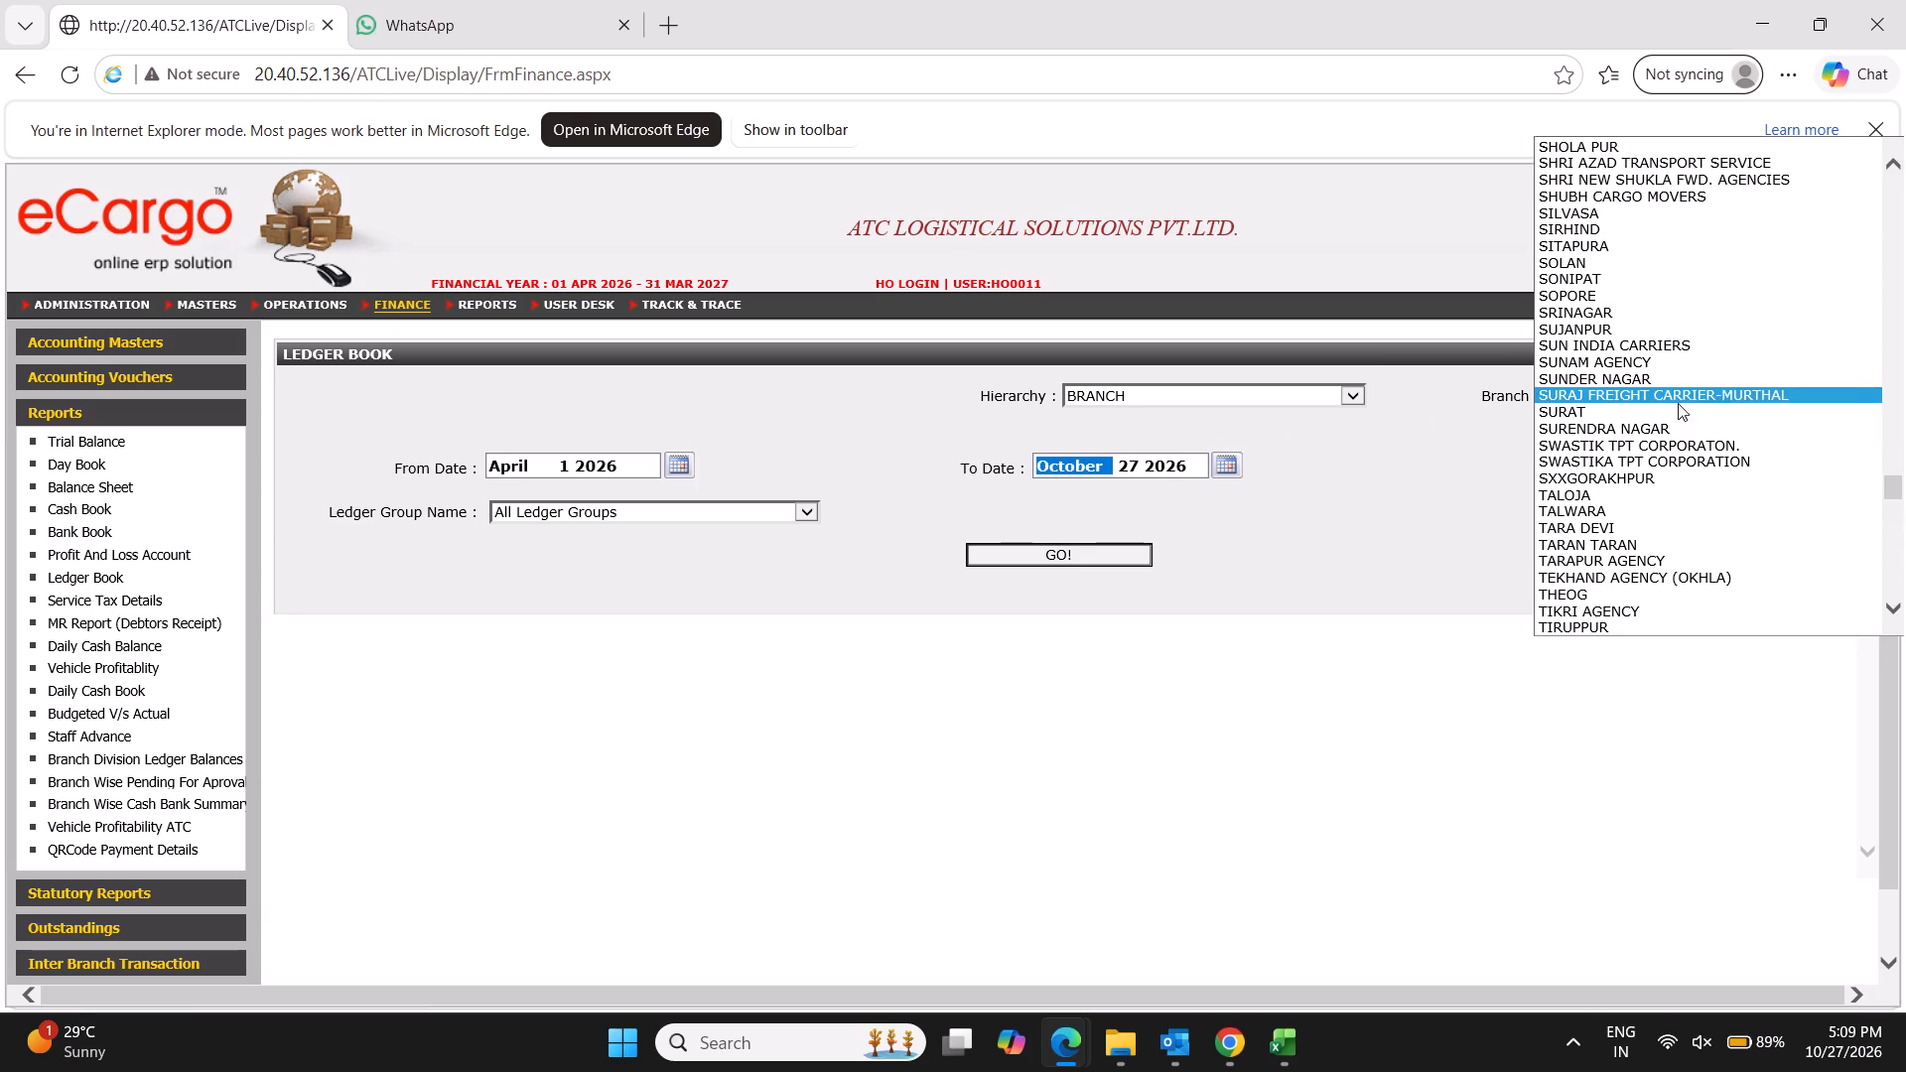
Select the SURAT branch and generate the ledger book for all ledger groups.
{"action": "left_click", "coordinate": [1630, 414]}
{"action": "left_click", "coordinate": [1086, 558]}
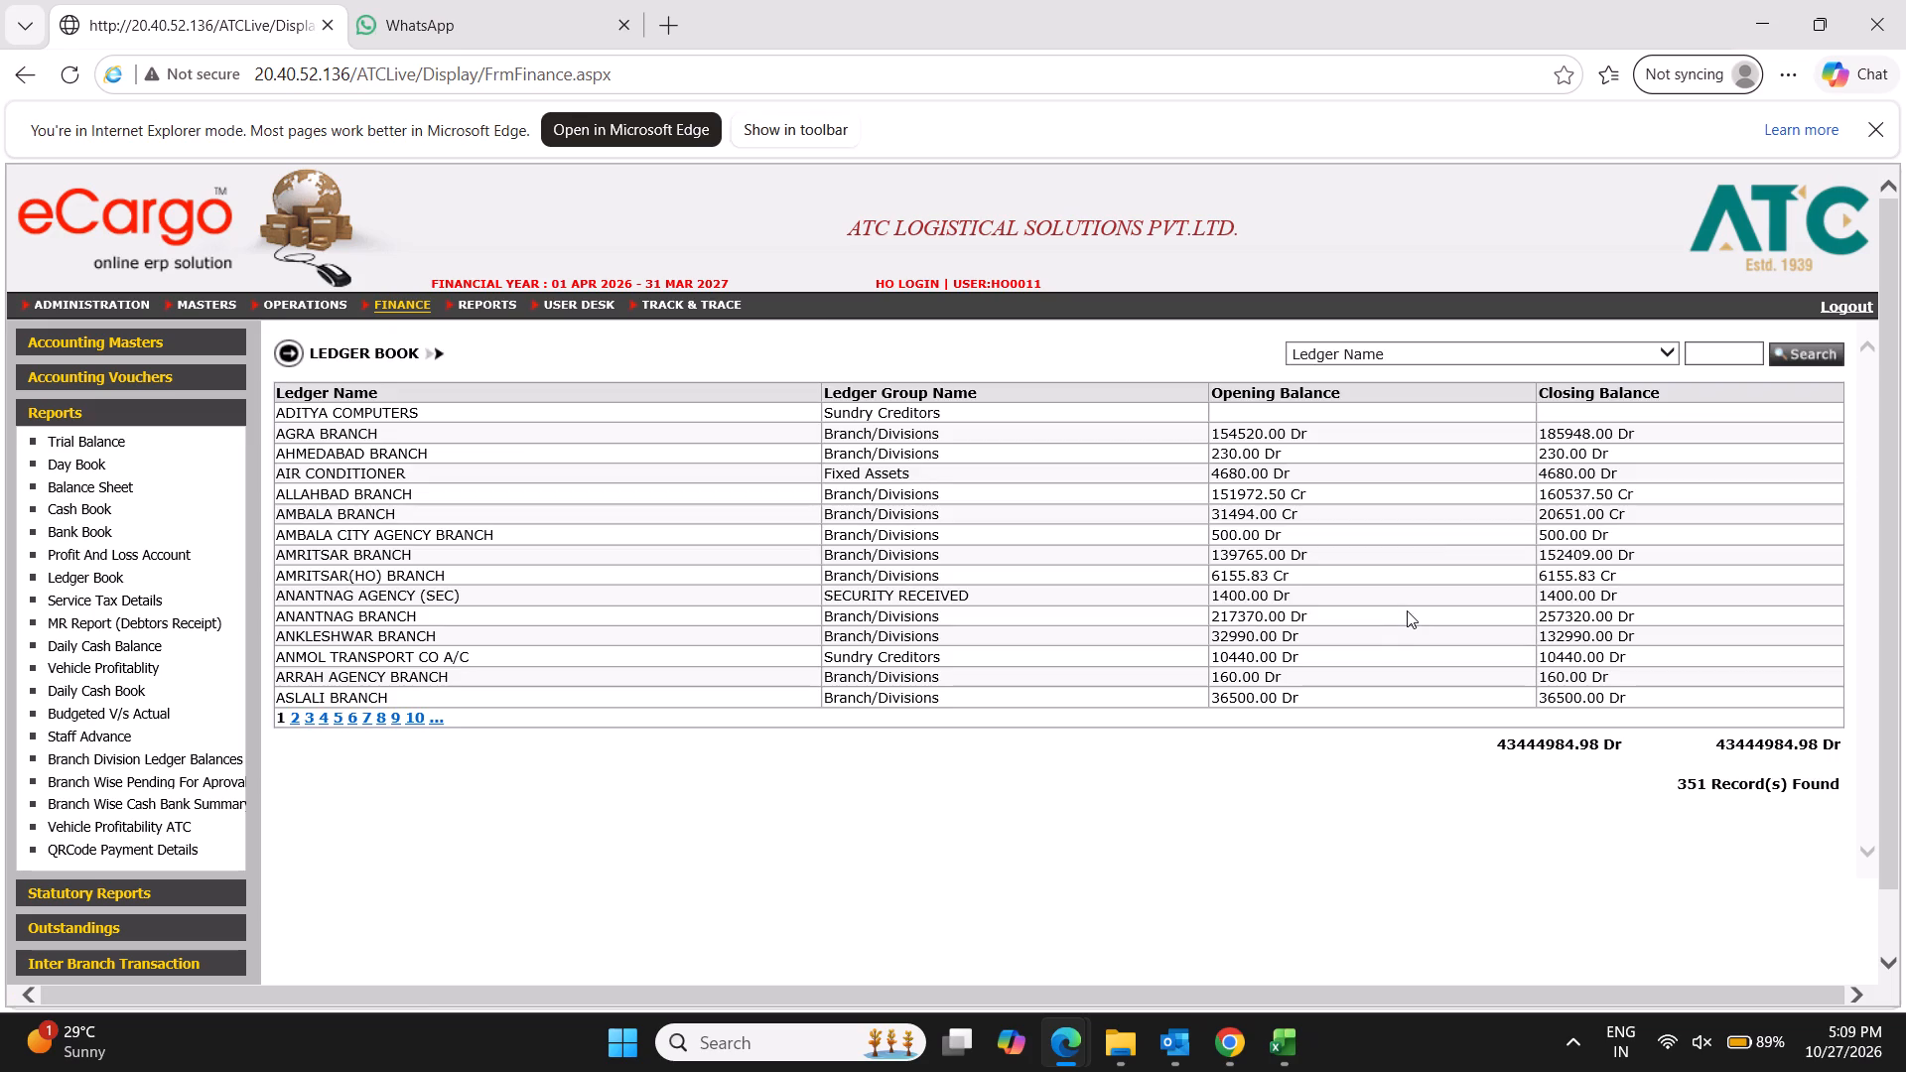
Search the ledger names for "col" and open the monthly ledger of COLOSSUSTEX PRIVATE LIMITED ( SURAT).
{"action": "left_click", "coordinate": [1722, 350]}
{"action": "type", "text": "clo"}
{"action": "key", "text": "Return"}
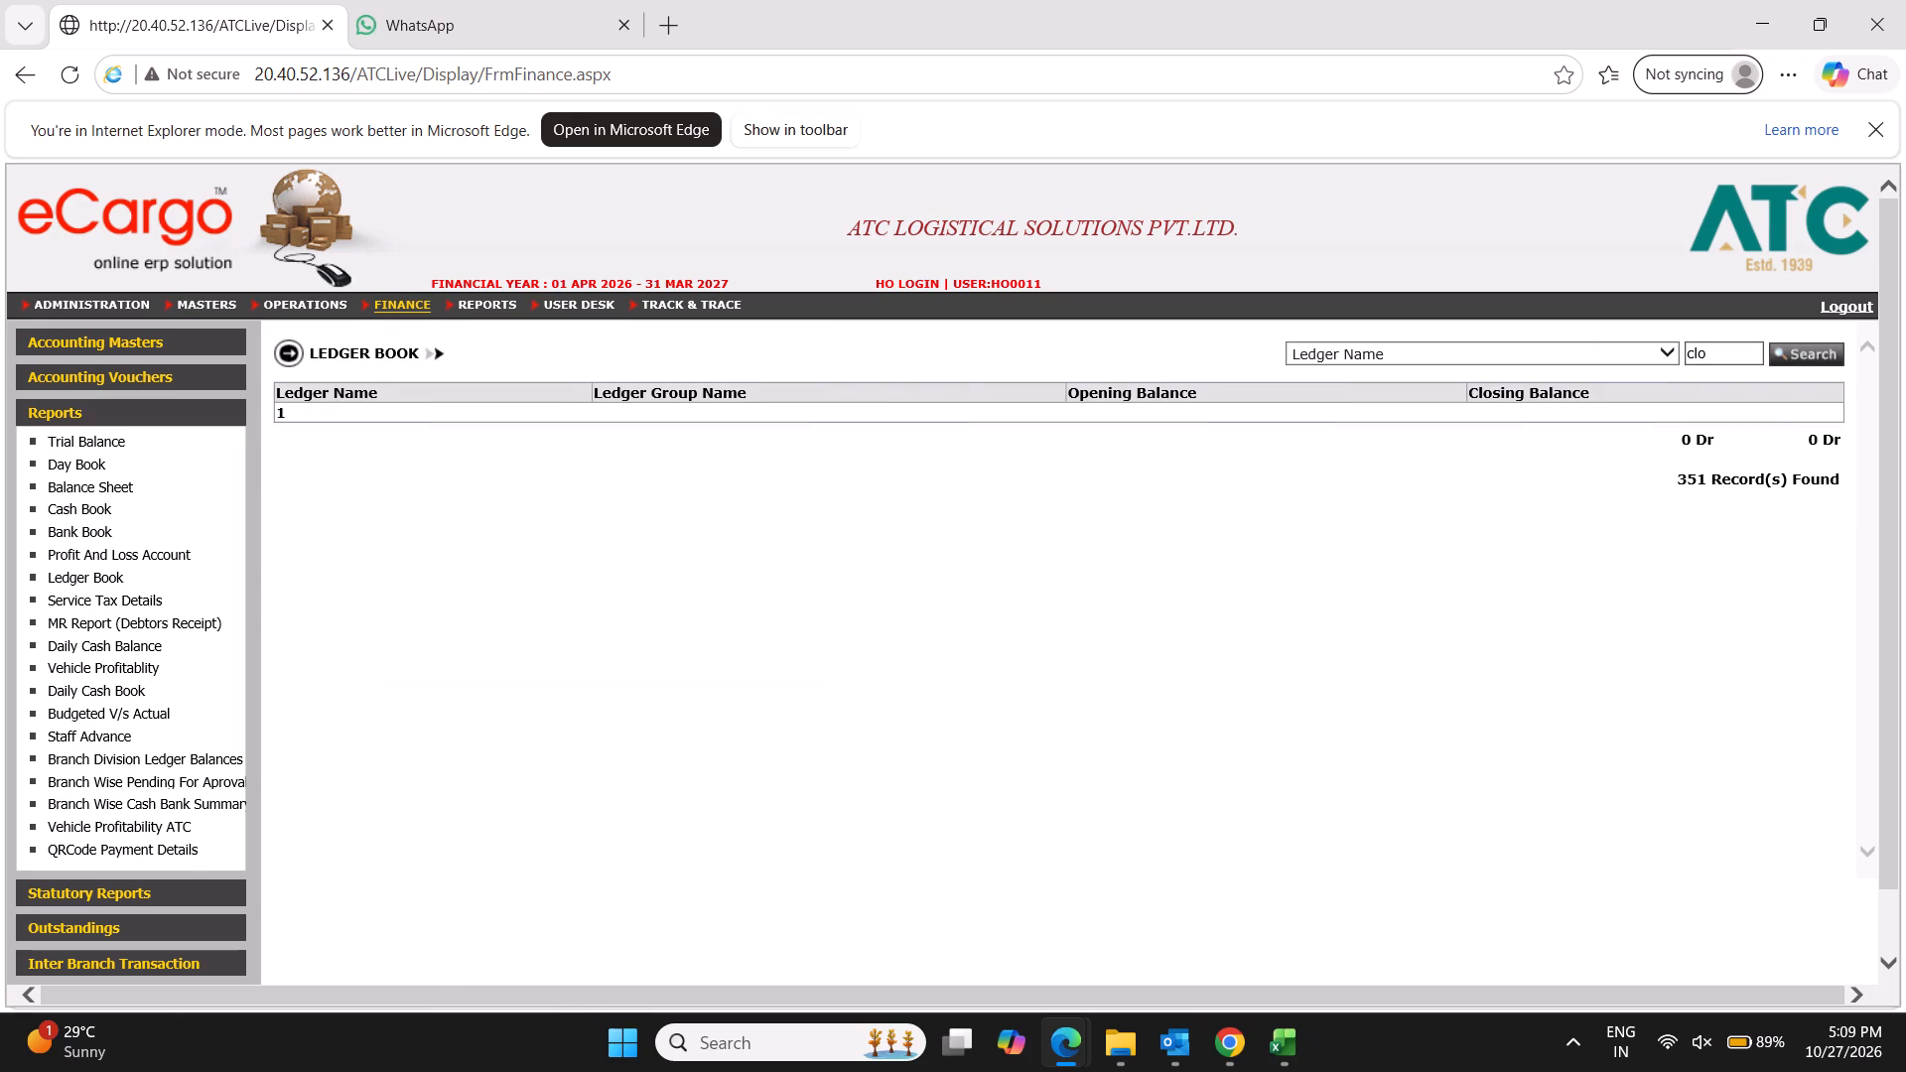
{"action": "left_click", "coordinate": [1730, 357]}
{"action": "key", "text": "BackSpace"}
{"action": "key", "text": "BackSpace"}
{"action": "type", "text": "ol"}
{"action": "key", "text": "Return"}
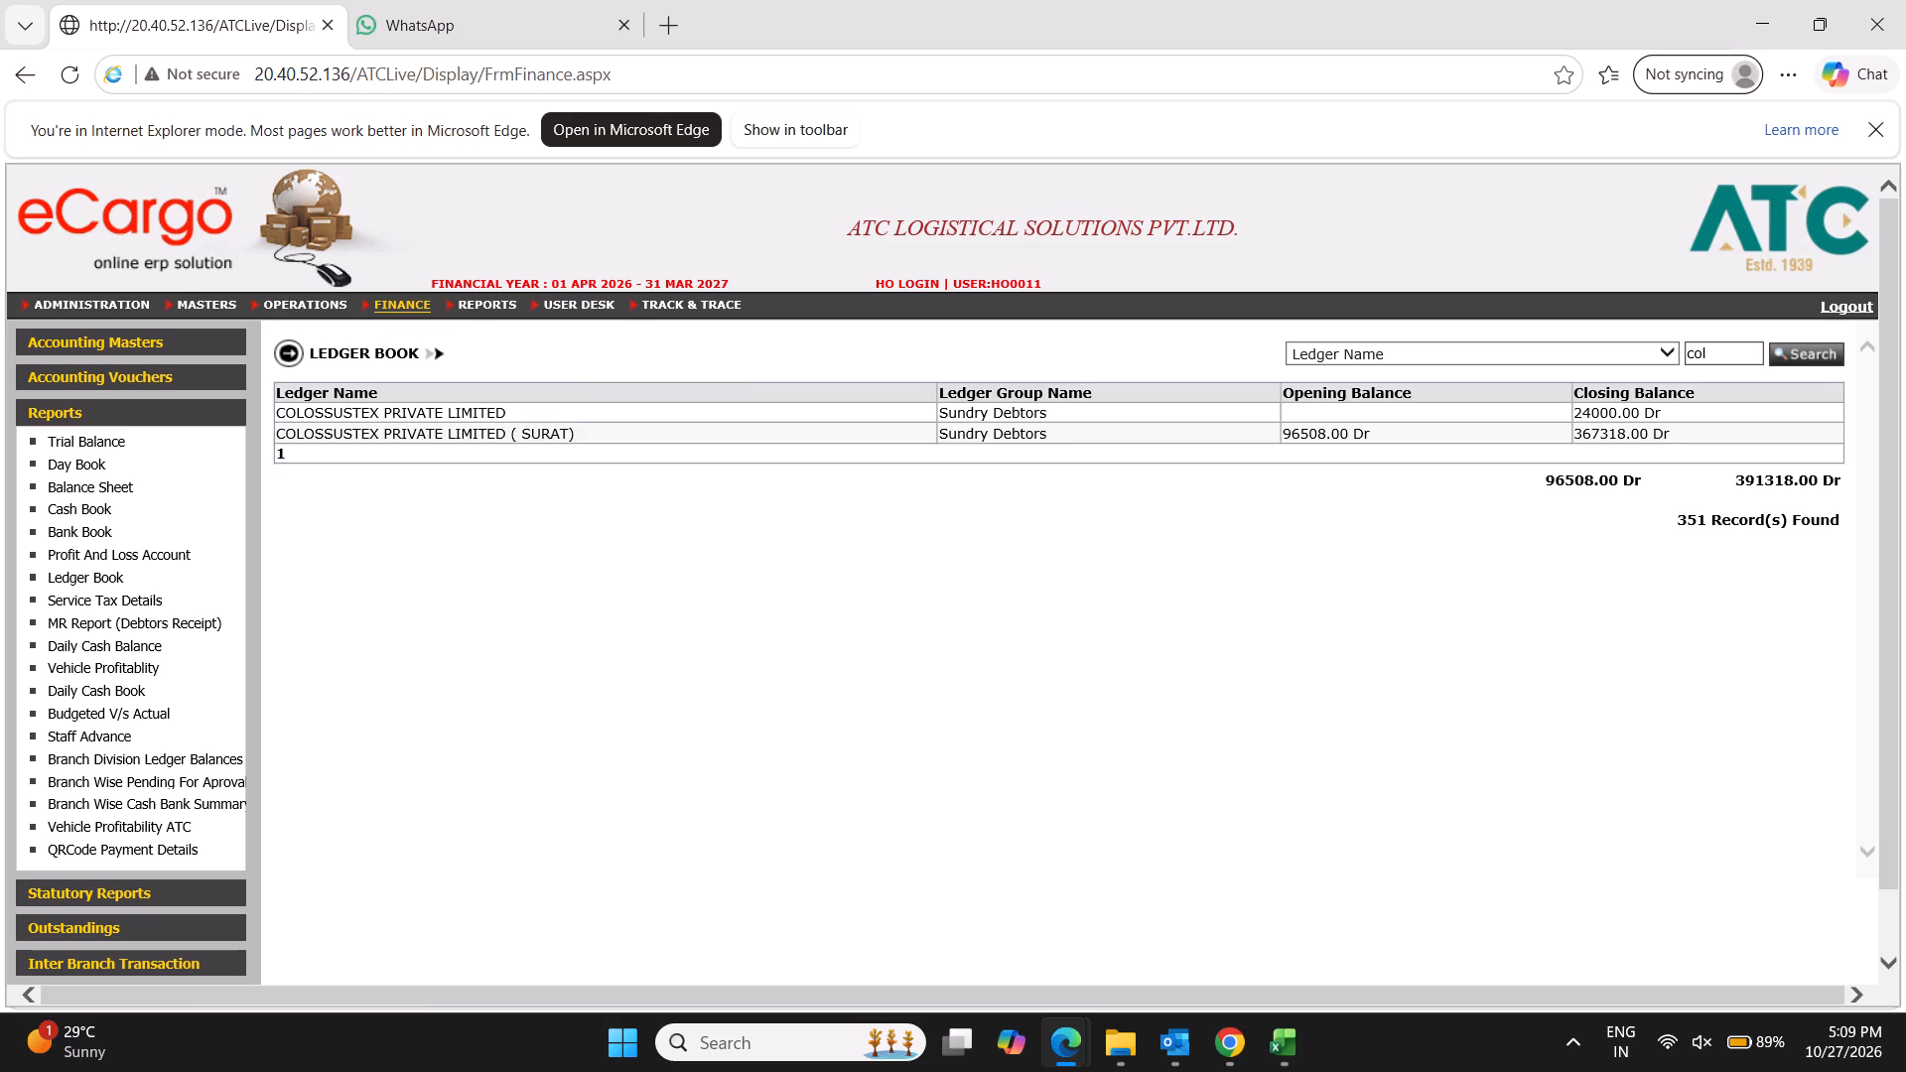
{"action": "left_click", "coordinate": [357, 431]}
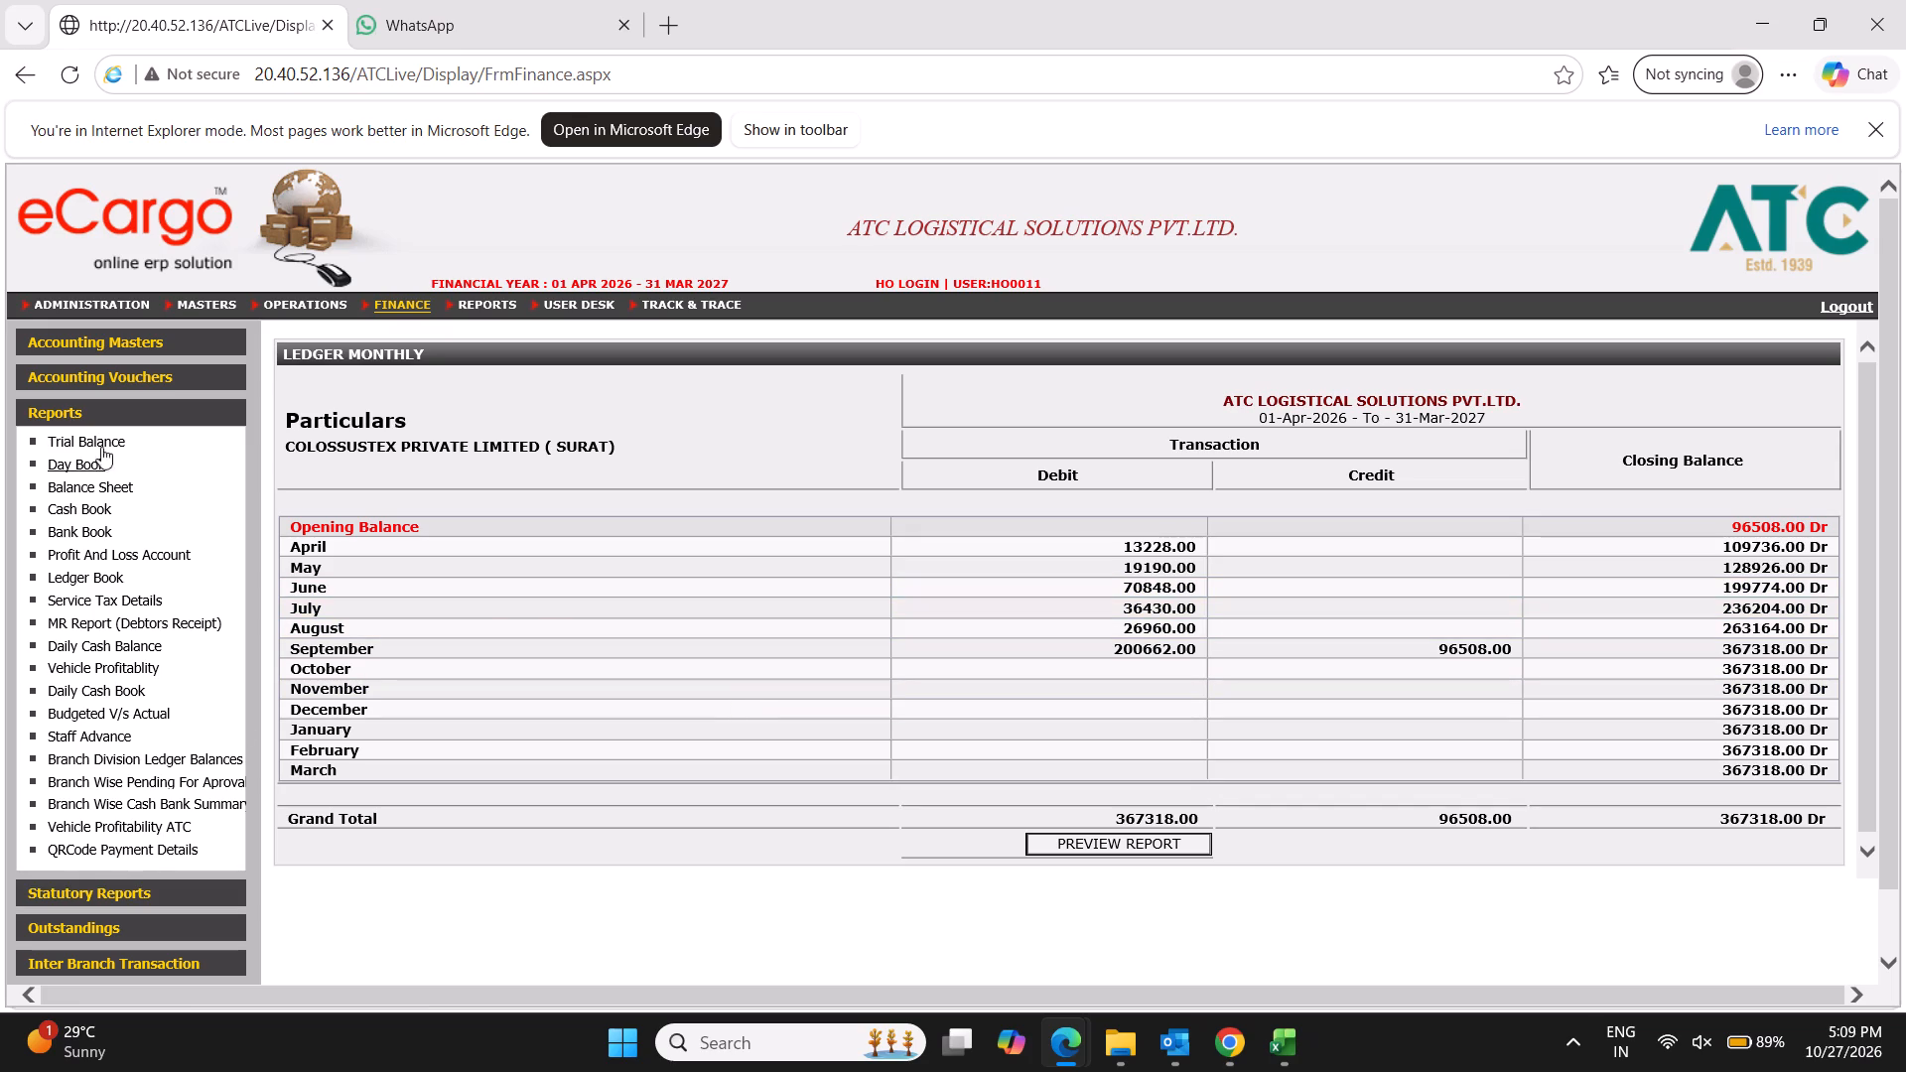
Run the Receivables - Debtors outstanding report with the hierarchy set to BRANCH and the branch to SURAT.
{"action": "left_click", "coordinate": [84, 411]}
{"action": "left_click", "coordinate": [75, 483]}
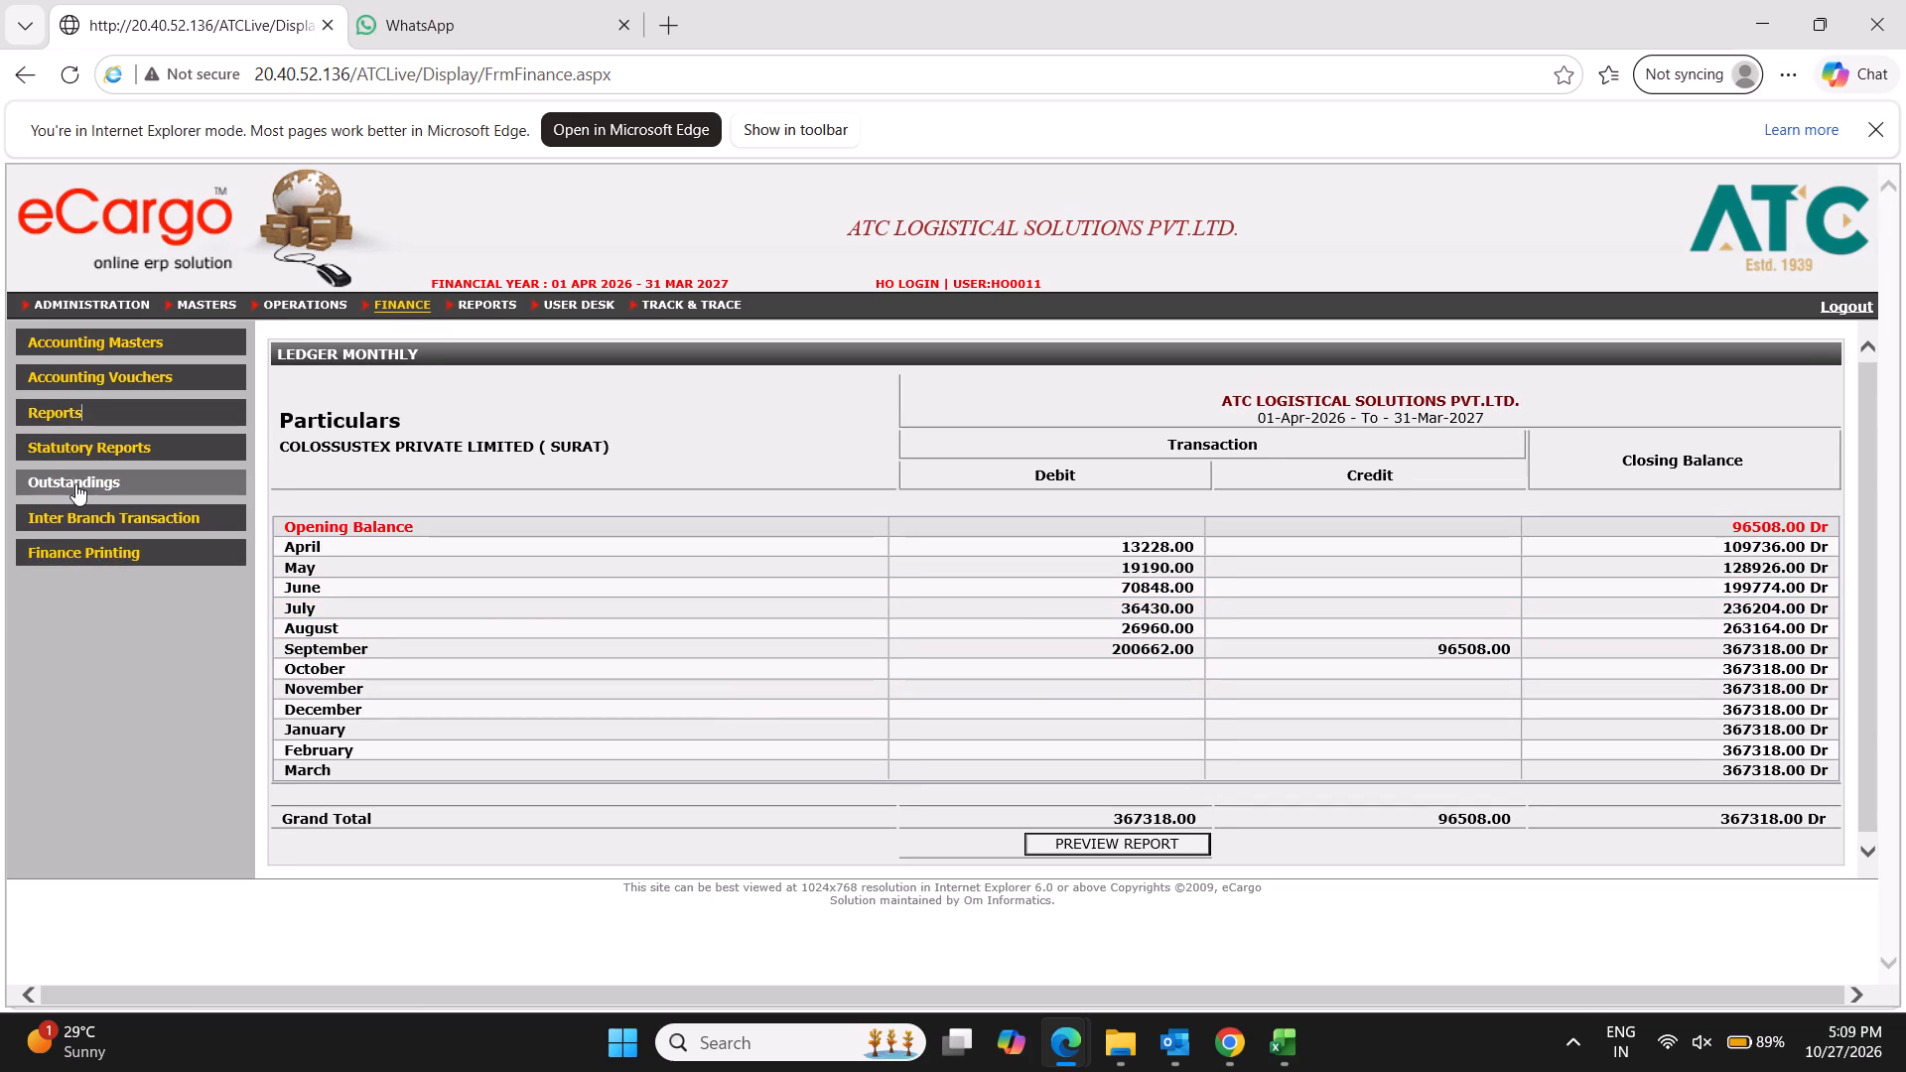
{"action": "left_click", "coordinate": [93, 654]}
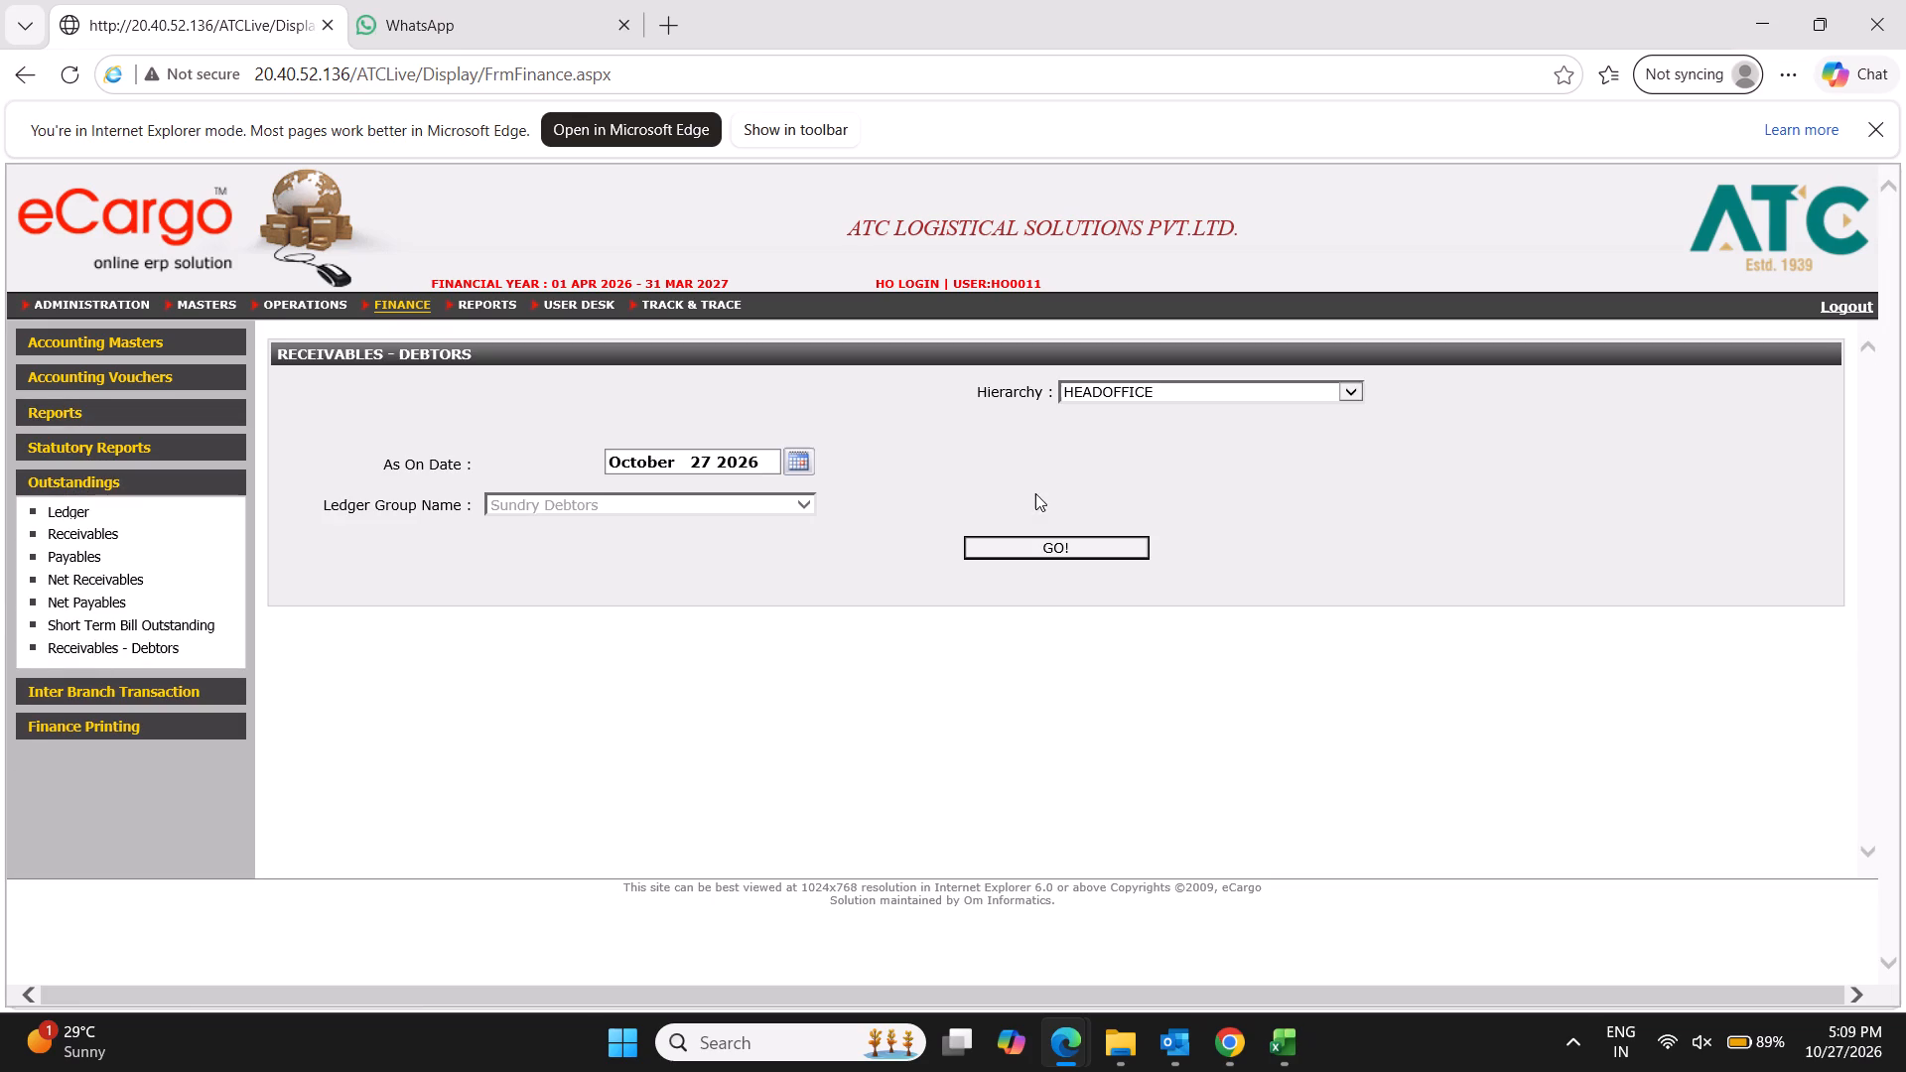
{"action": "left_click", "coordinate": [1179, 391]}
{"action": "left_click", "coordinate": [1117, 443]}
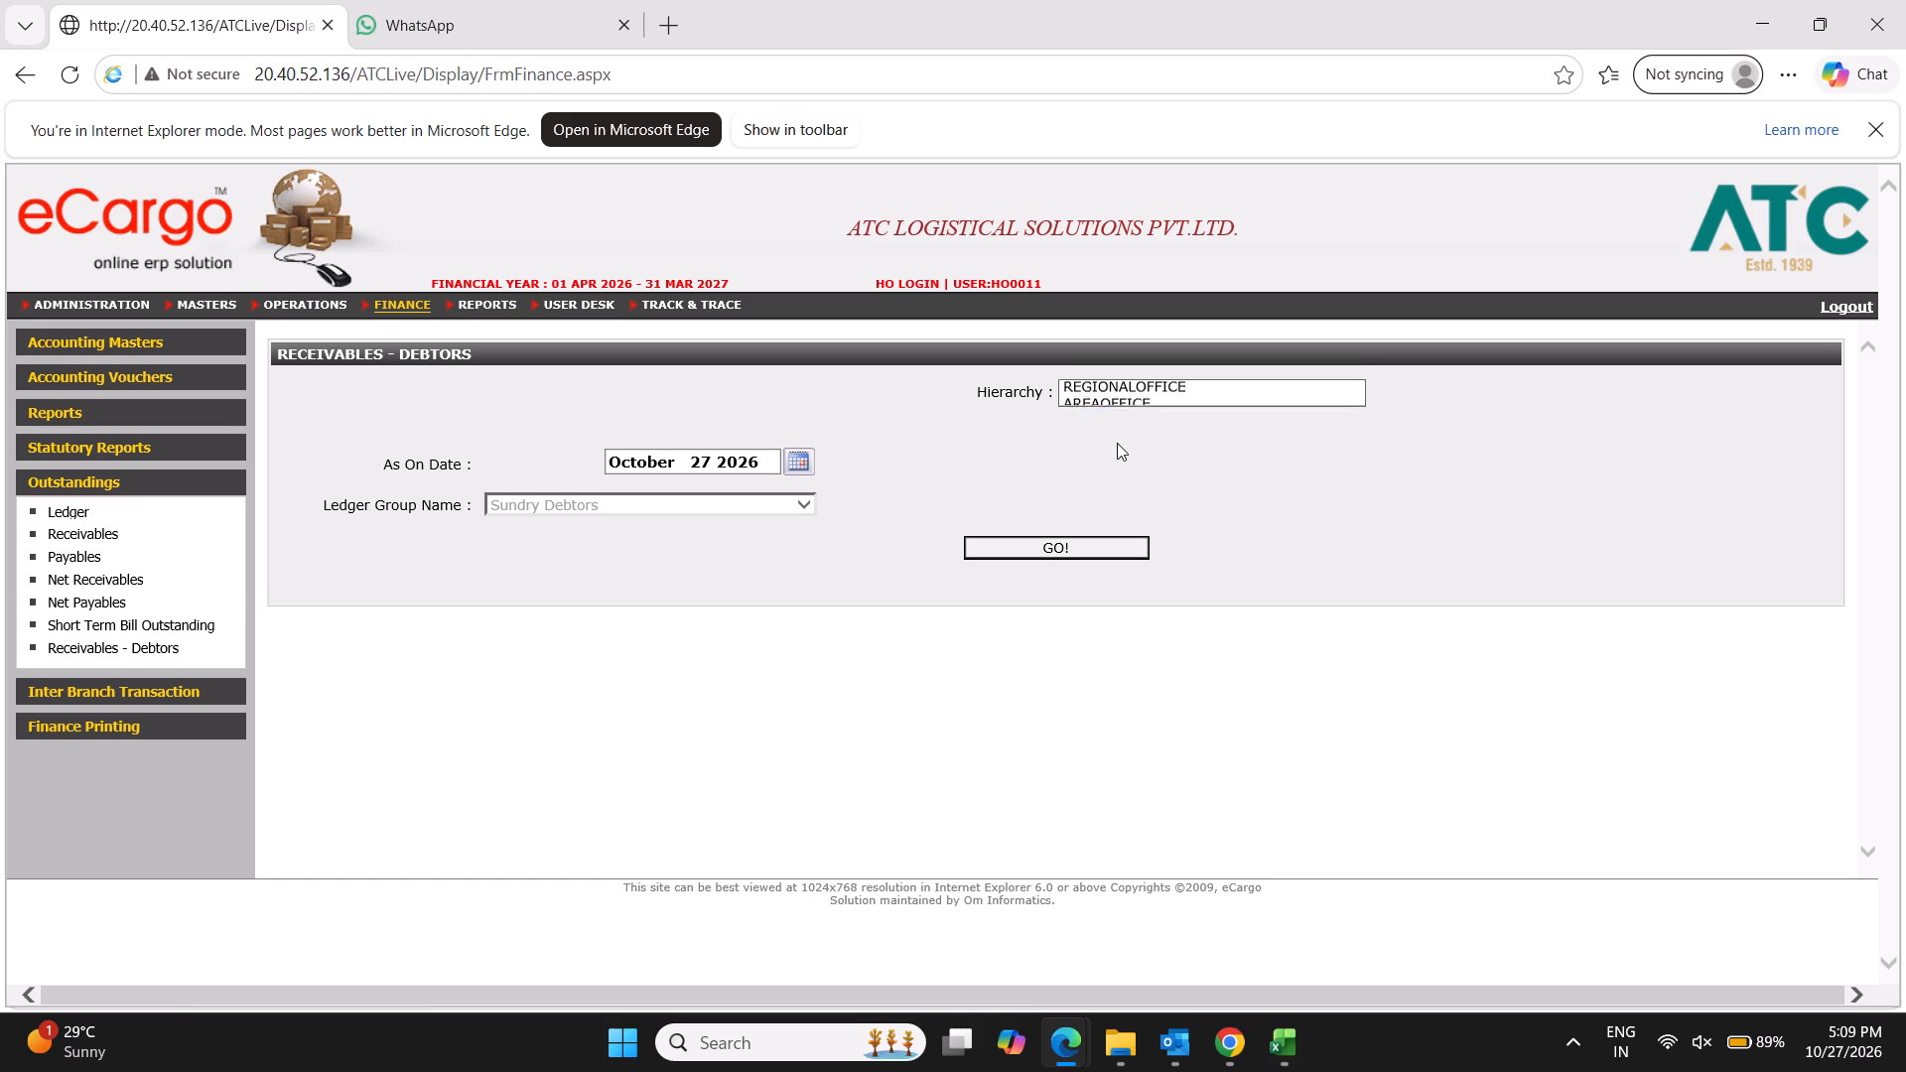
{"action": "key", "text": "Tab"}
{"action": "type", "text": "surat"}
{"action": "key", "text": "Tab"}
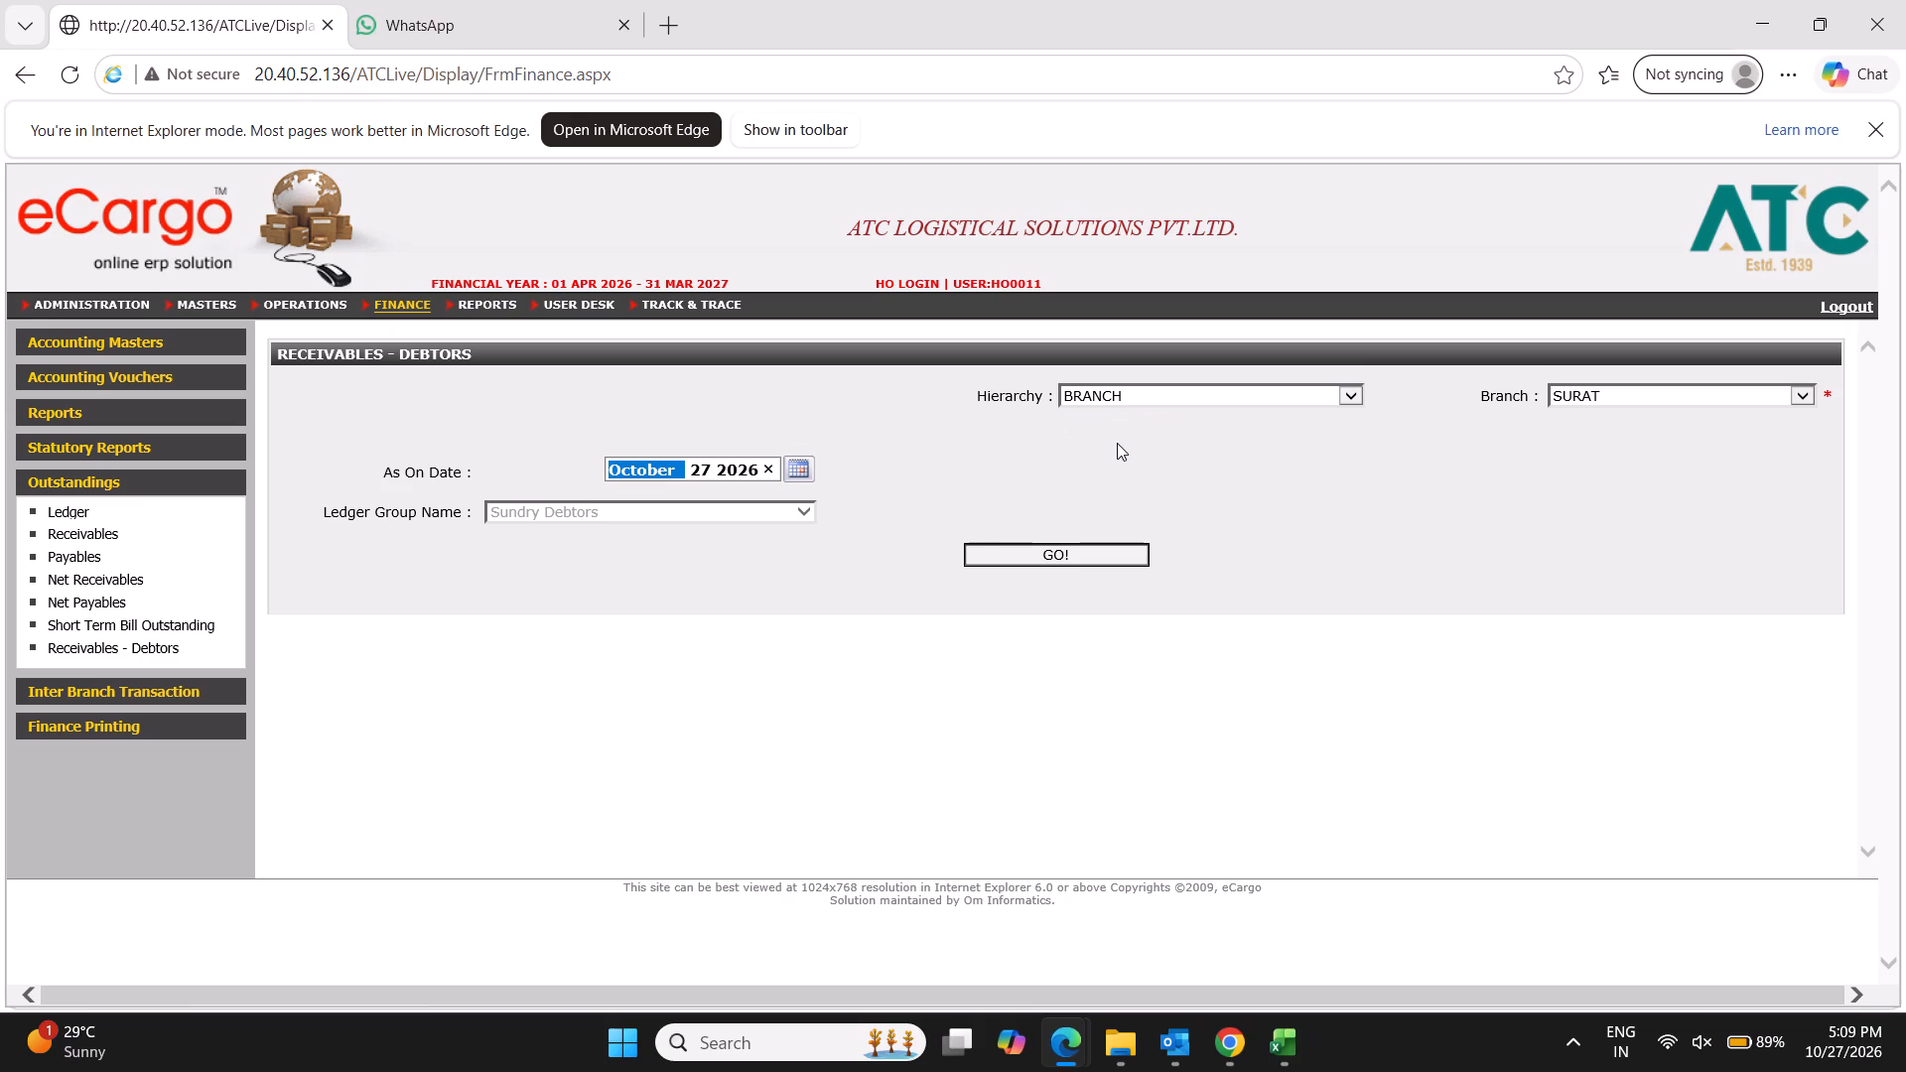
{"action": "left_click", "coordinate": [1075, 552]}
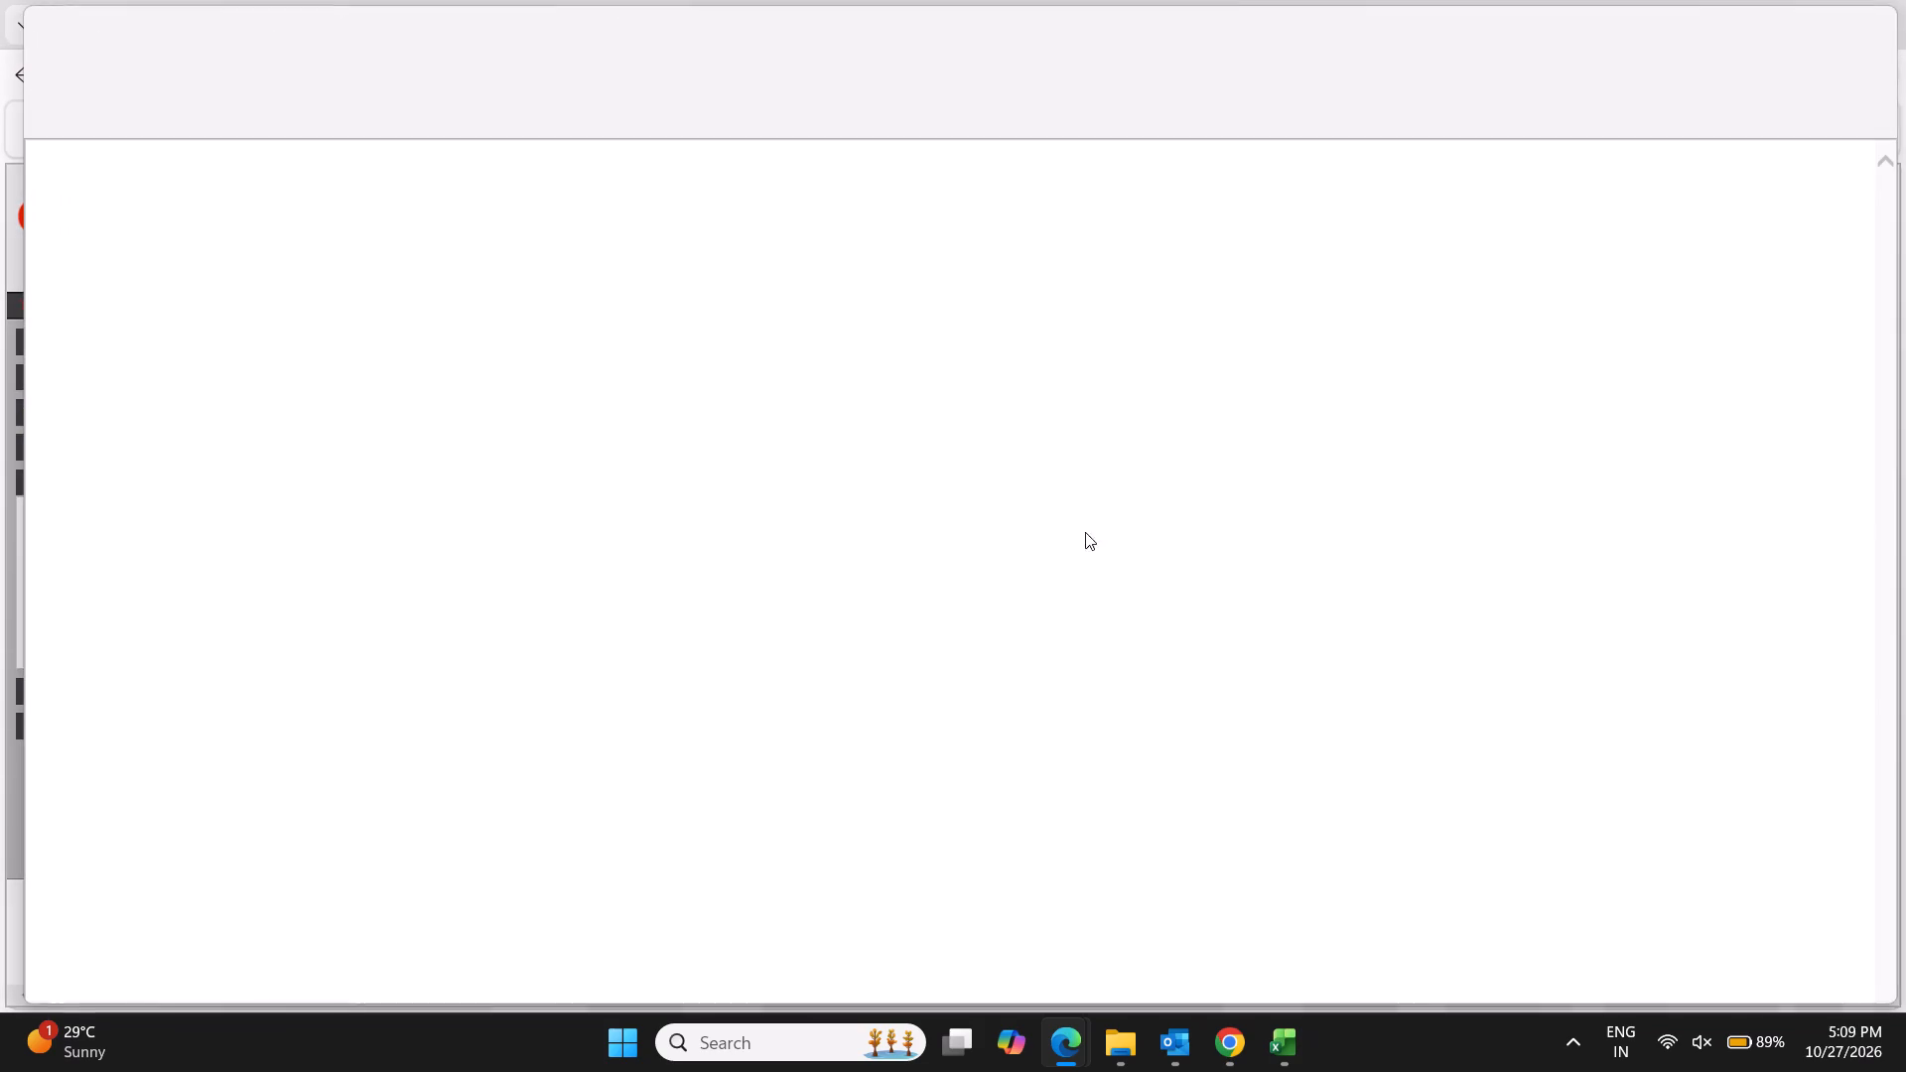
Set the receivable report's end date to September 30 2026 and apply the change.
{"action": "left_click", "coordinate": [806, 274]}
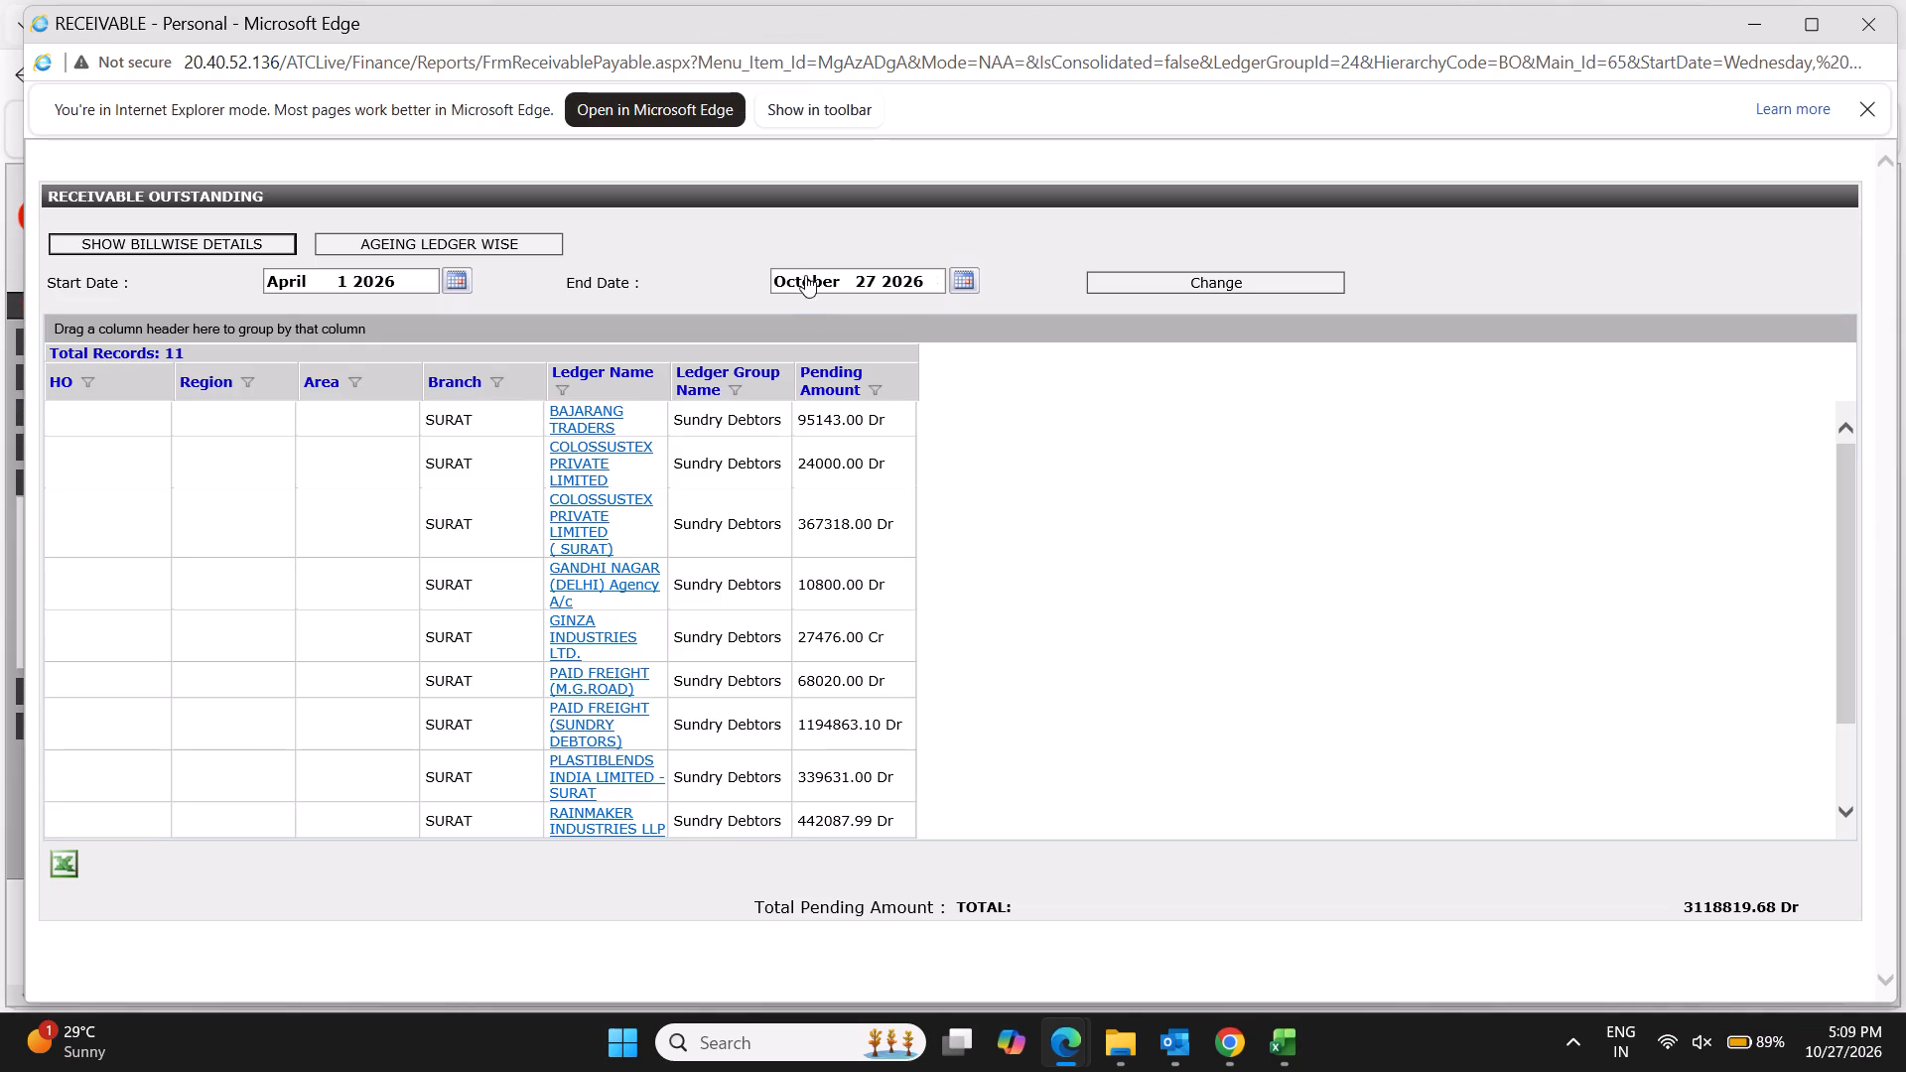
{"action": "key", "text": "Down"}
{"action": "key", "text": "Right"}
{"action": "type", "text": "30"}
{"action": "key", "text": "Tab"}
{"action": "key", "text": "Tab"}
{"action": "left_click", "coordinate": [1228, 280]}
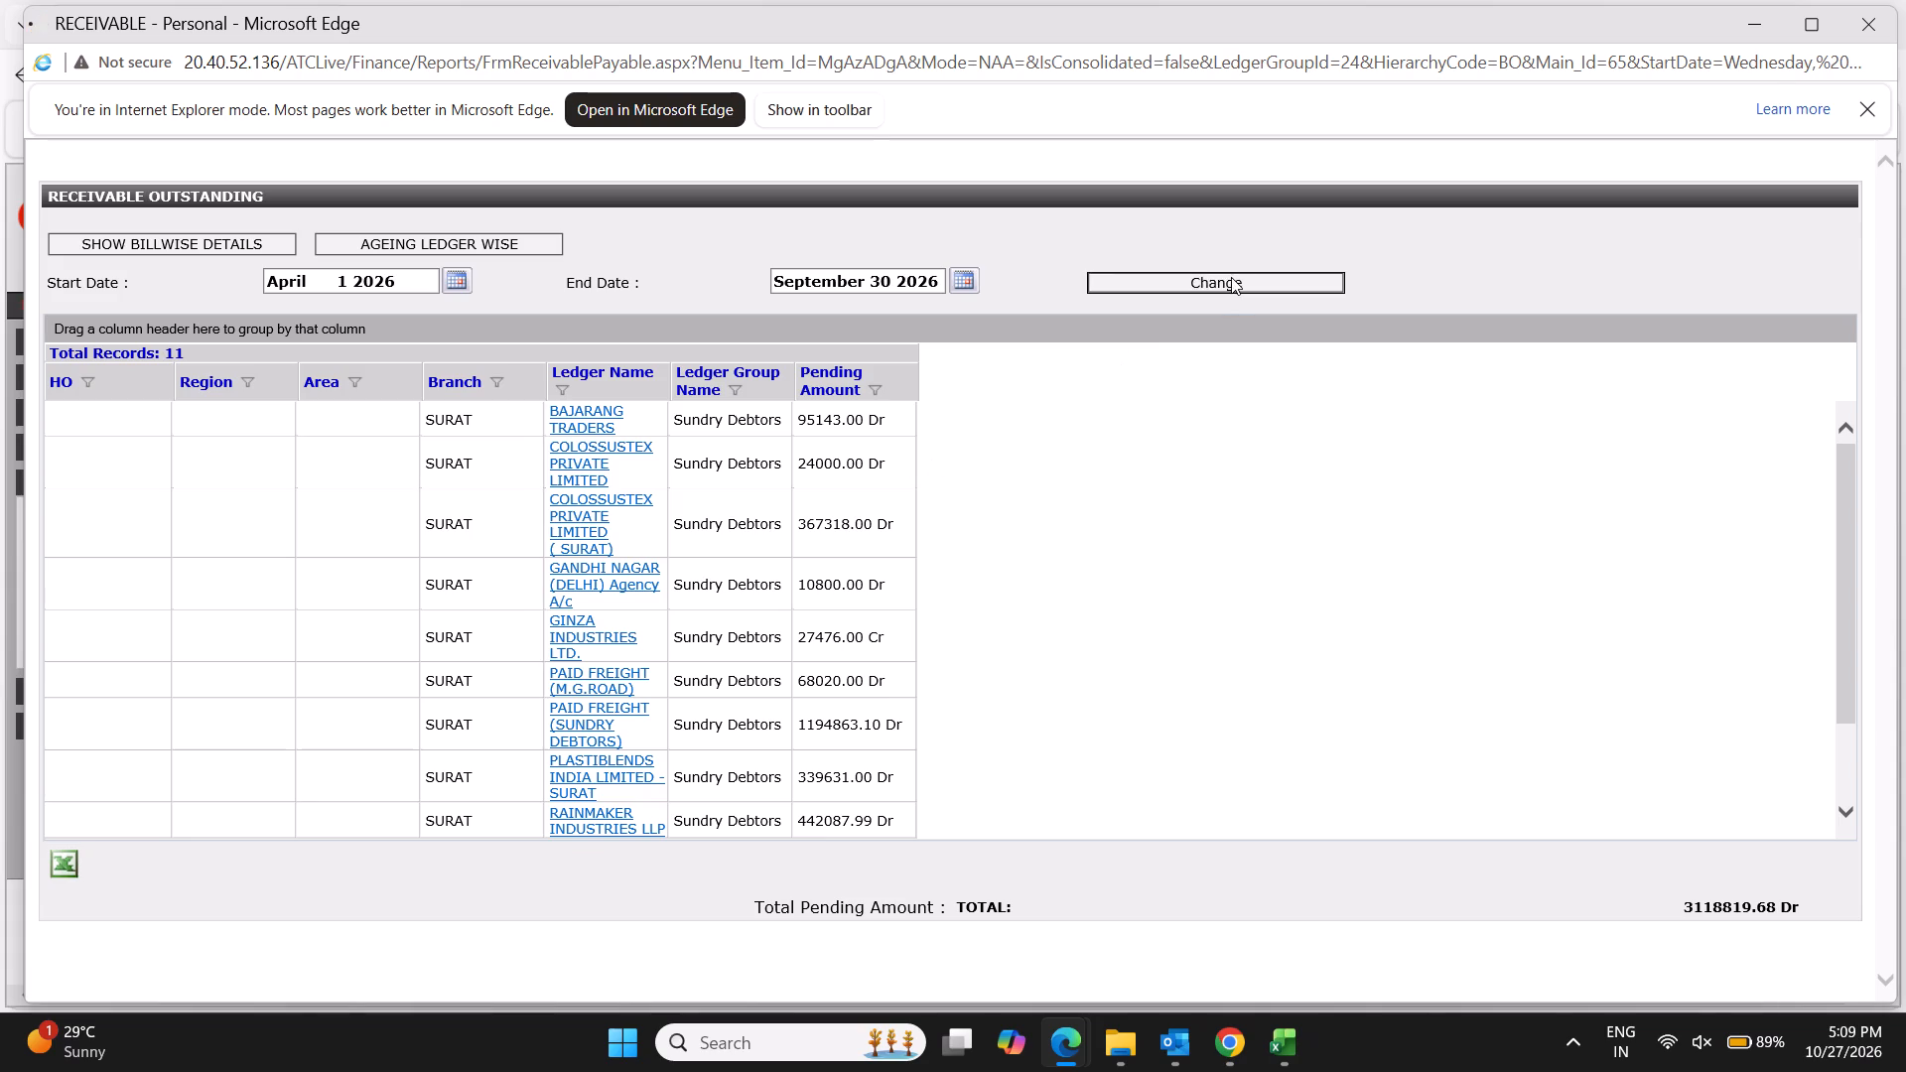
{"action": "left_click", "coordinate": [1227, 280]}
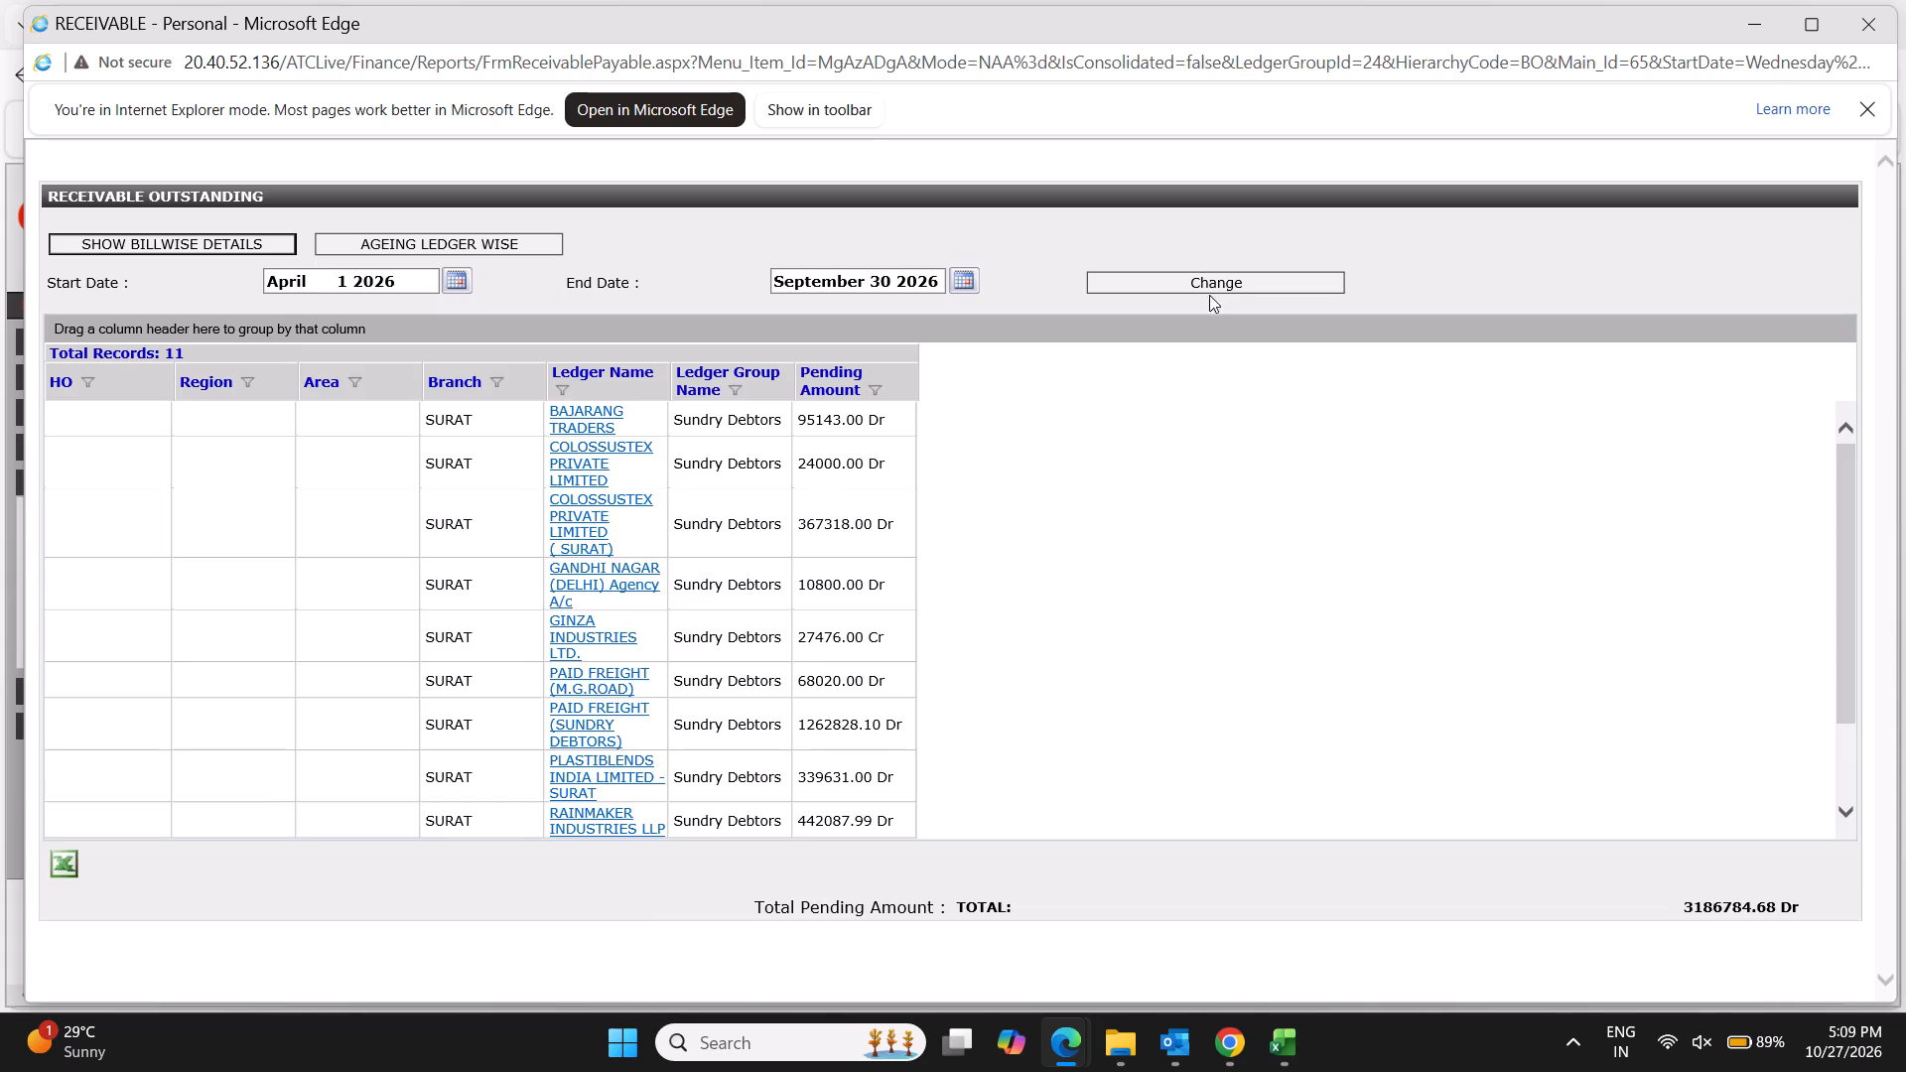
Open the billwise detail of COLOSSUSTEX PRIVATE LIMITED, export it to Excel and enable editing in the exported workbook.
{"action": "left_click", "coordinate": [589, 464]}
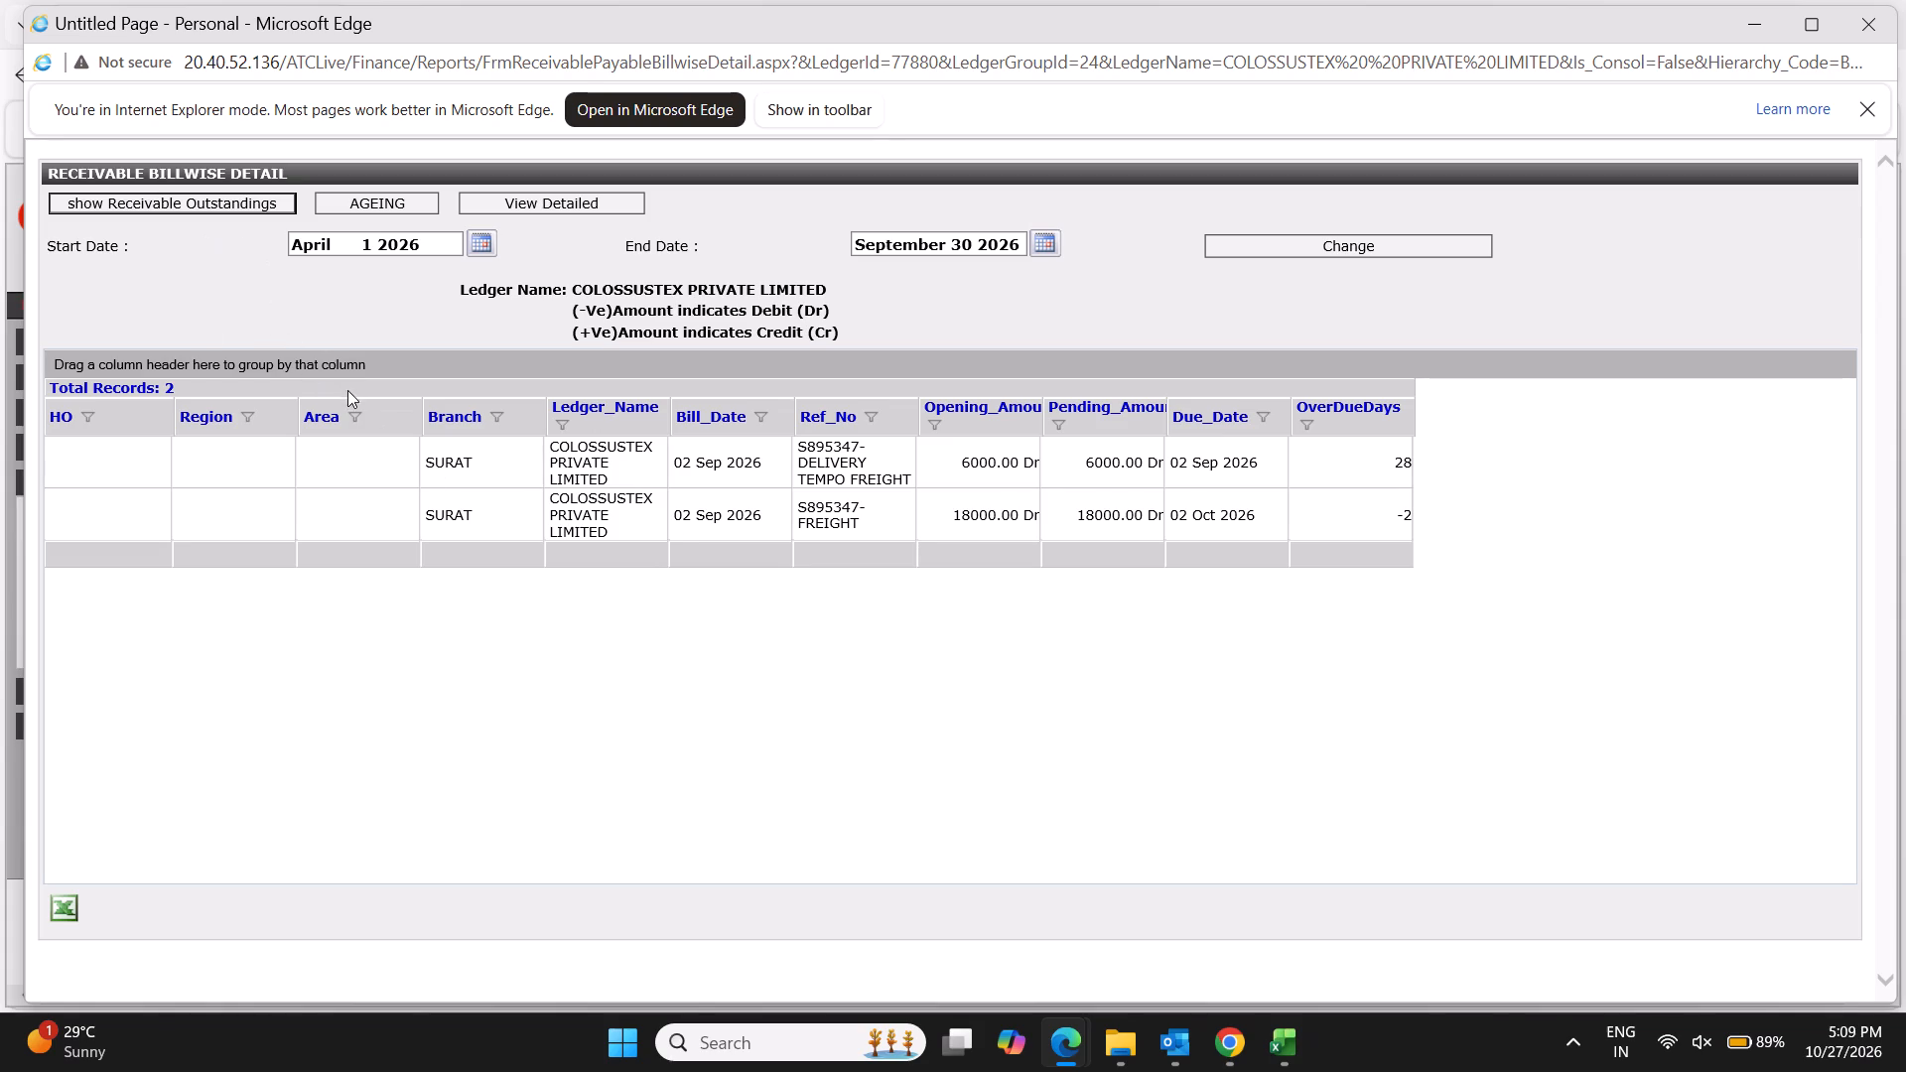
{"action": "left_click", "coordinate": [70, 903]}
{"action": "left_click", "coordinate": [1276, 978]}
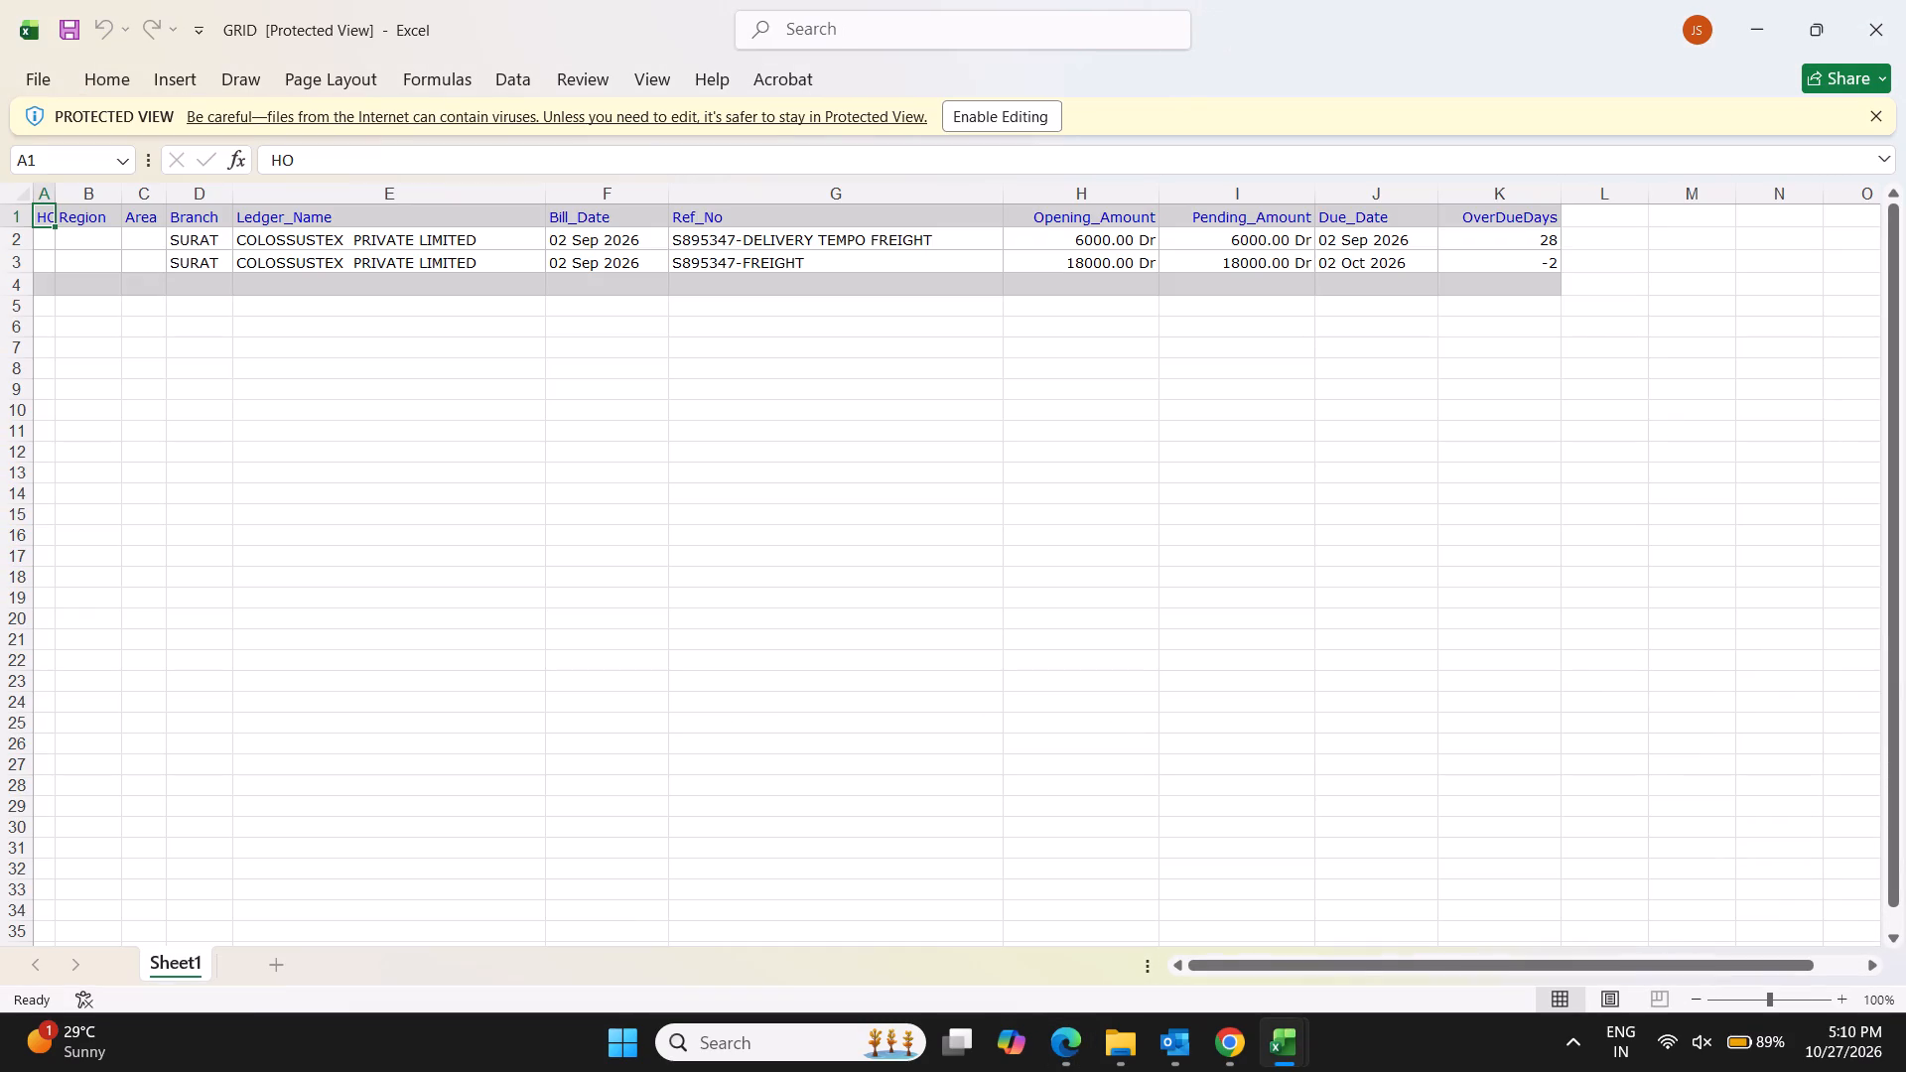
{"action": "left_click", "coordinate": [1003, 106]}
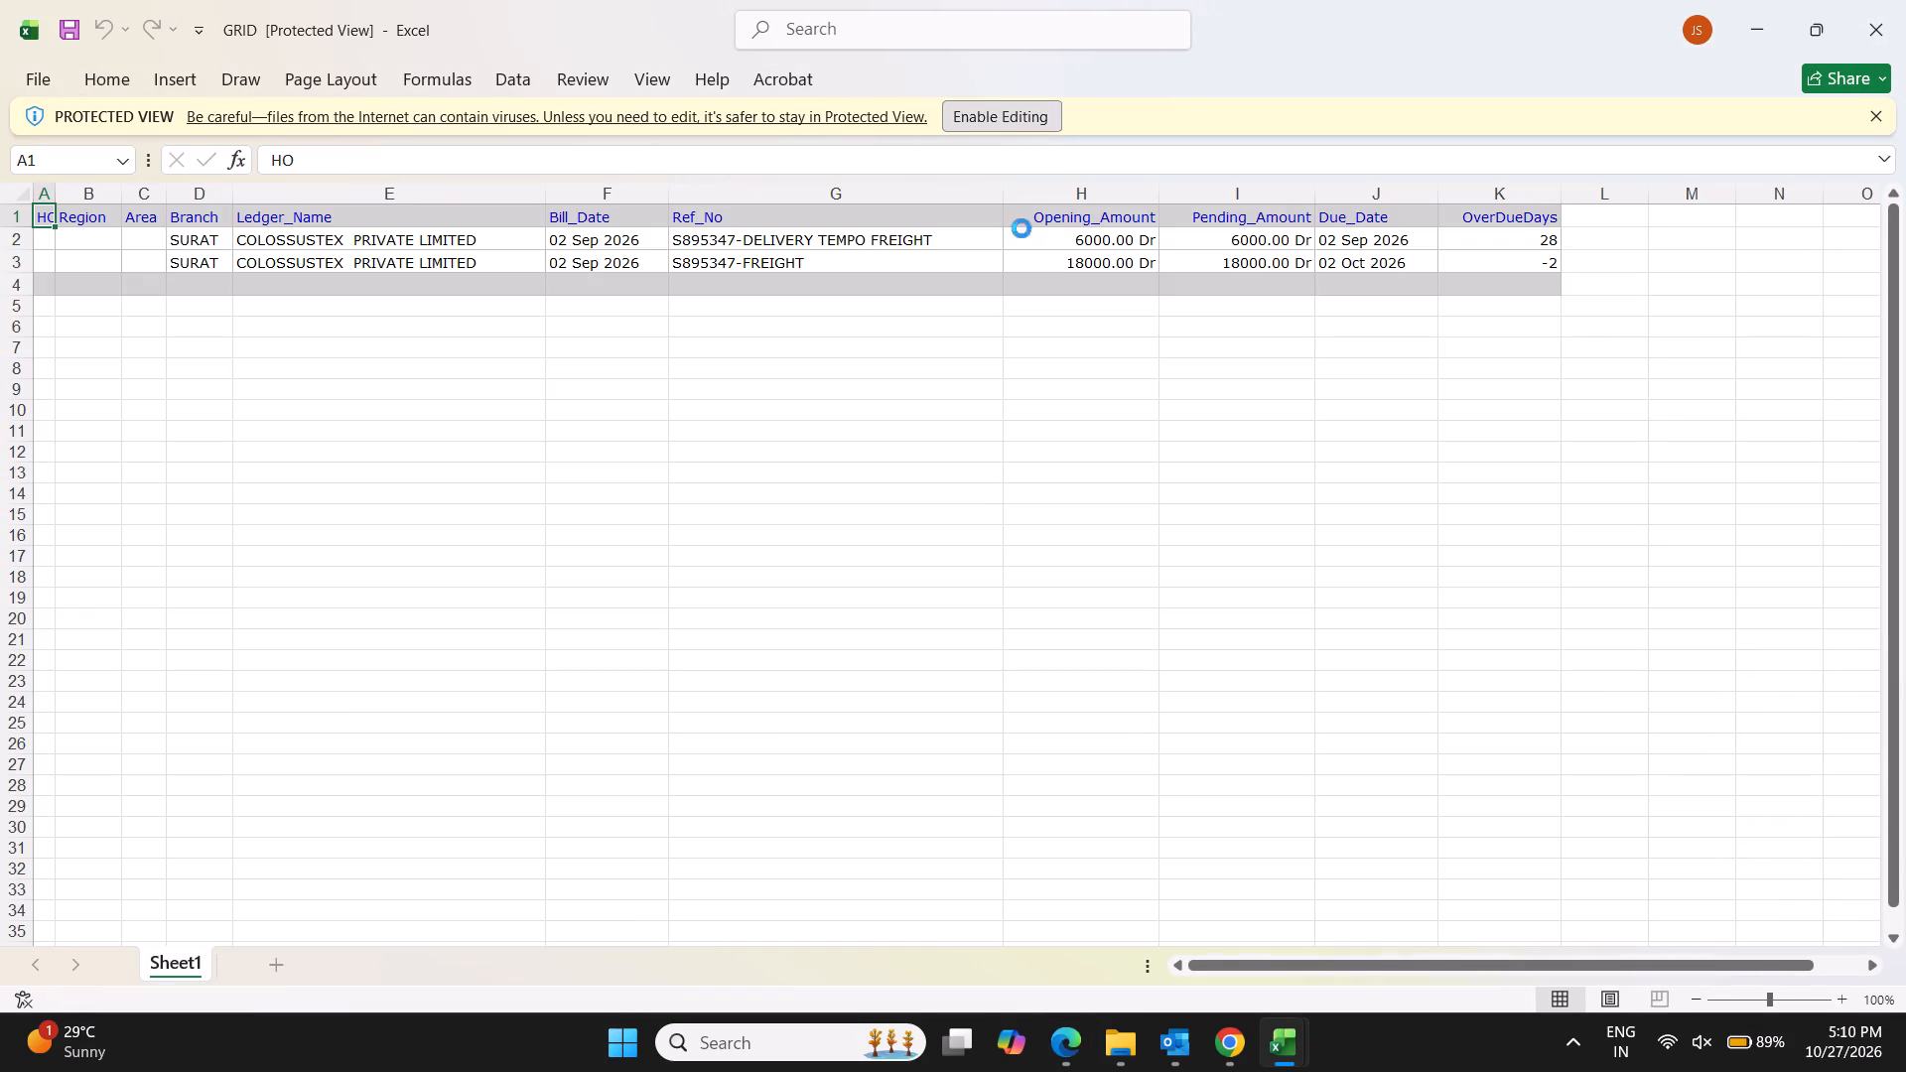
Switch back to the receivables window in Edge and open the billwise detail of COLOSSUSTEX PRIVATE LIMITED ( SURAT).
{"action": "key", "text": "alt+Tab"}
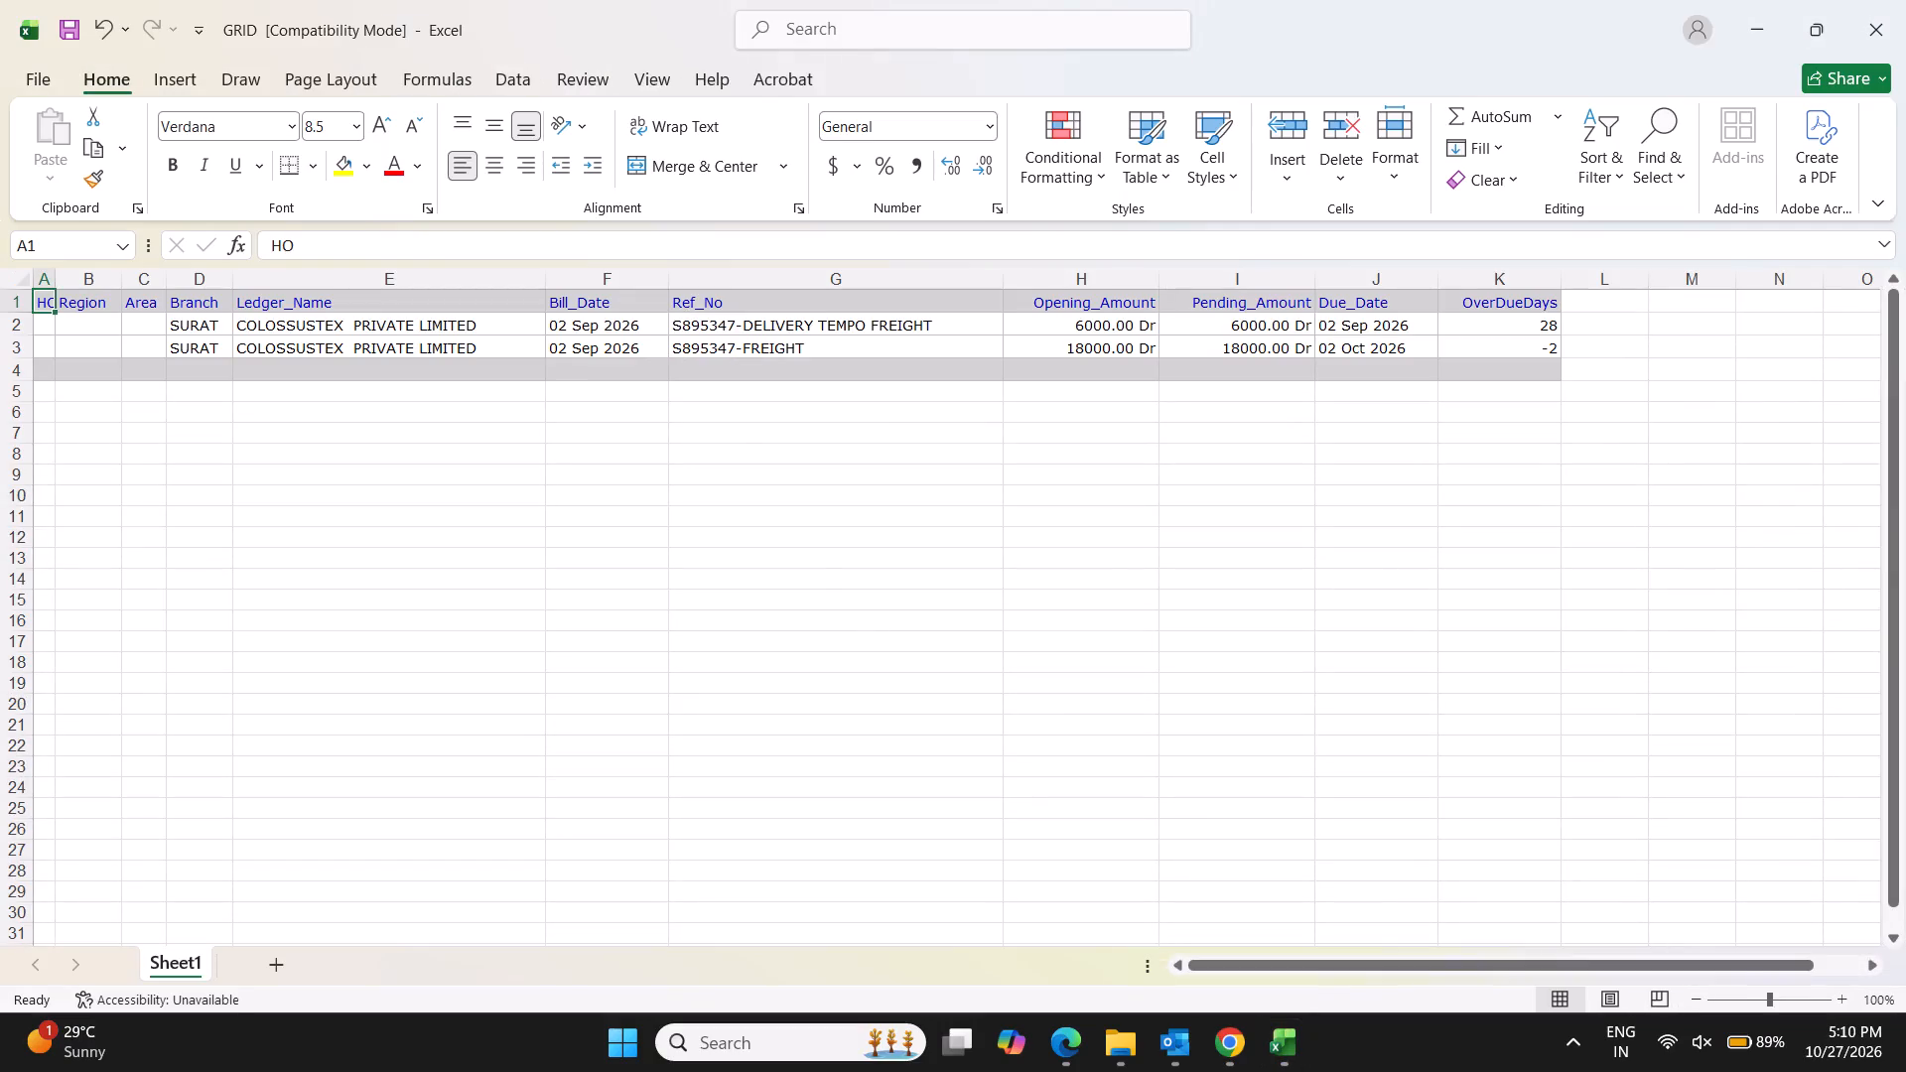
{"action": "key", "text": "alt+Tab"}
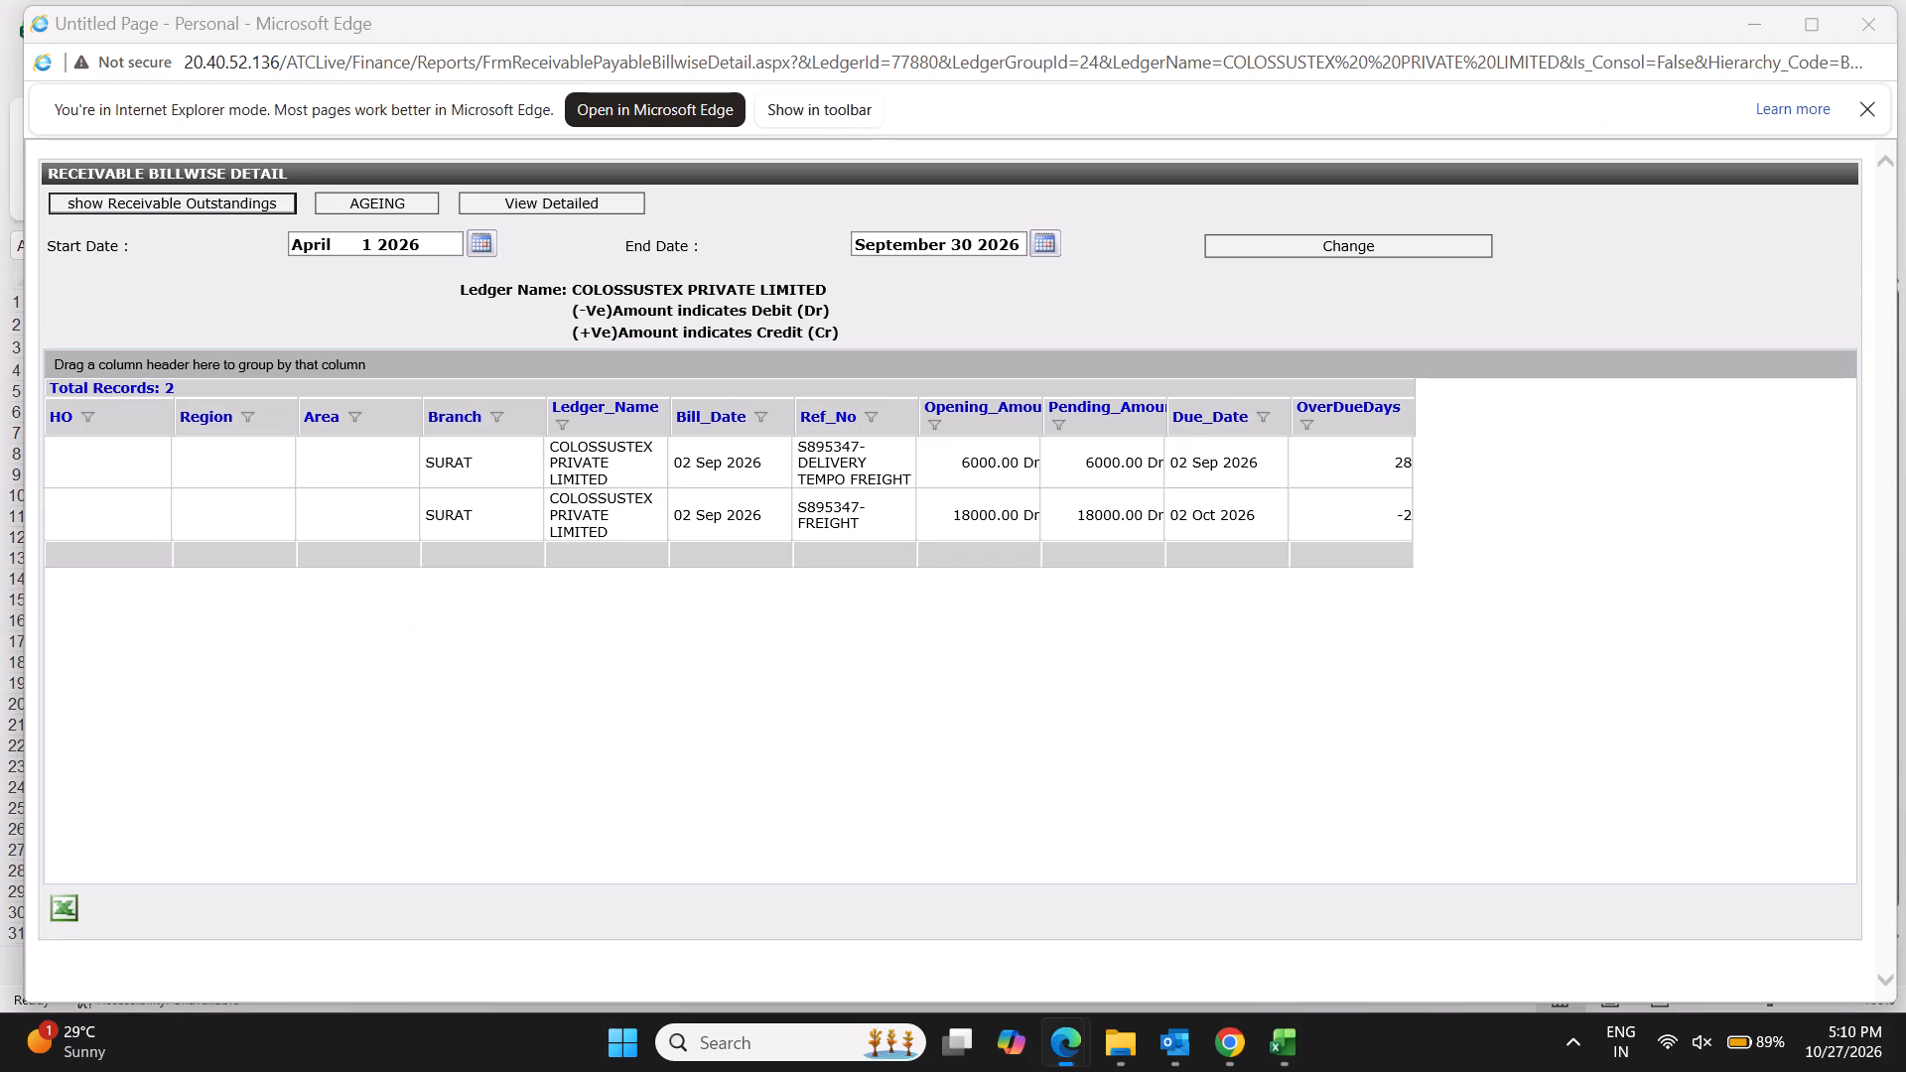
{"action": "left_click", "coordinate": [443, 318]}
{"action": "key", "text": "BackSpace"}
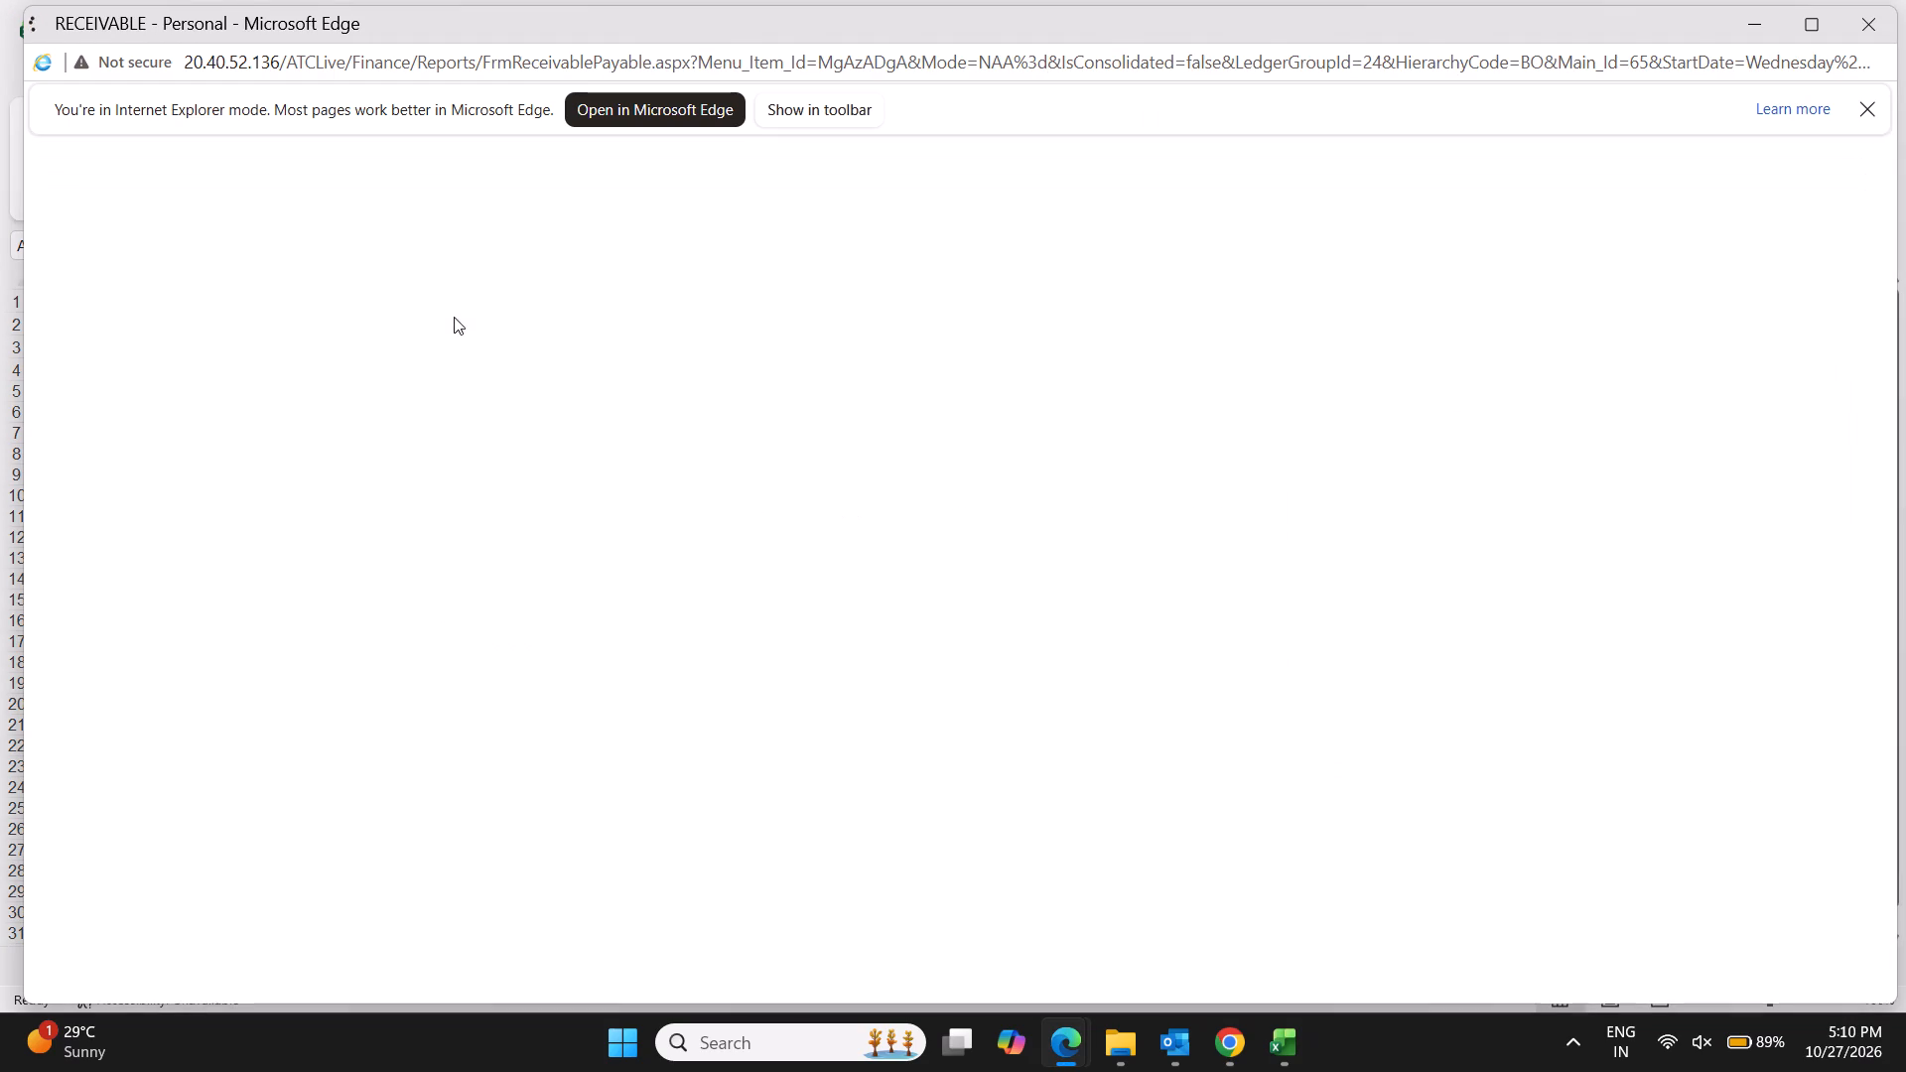
{"action": "left_click", "coordinate": [589, 523]}
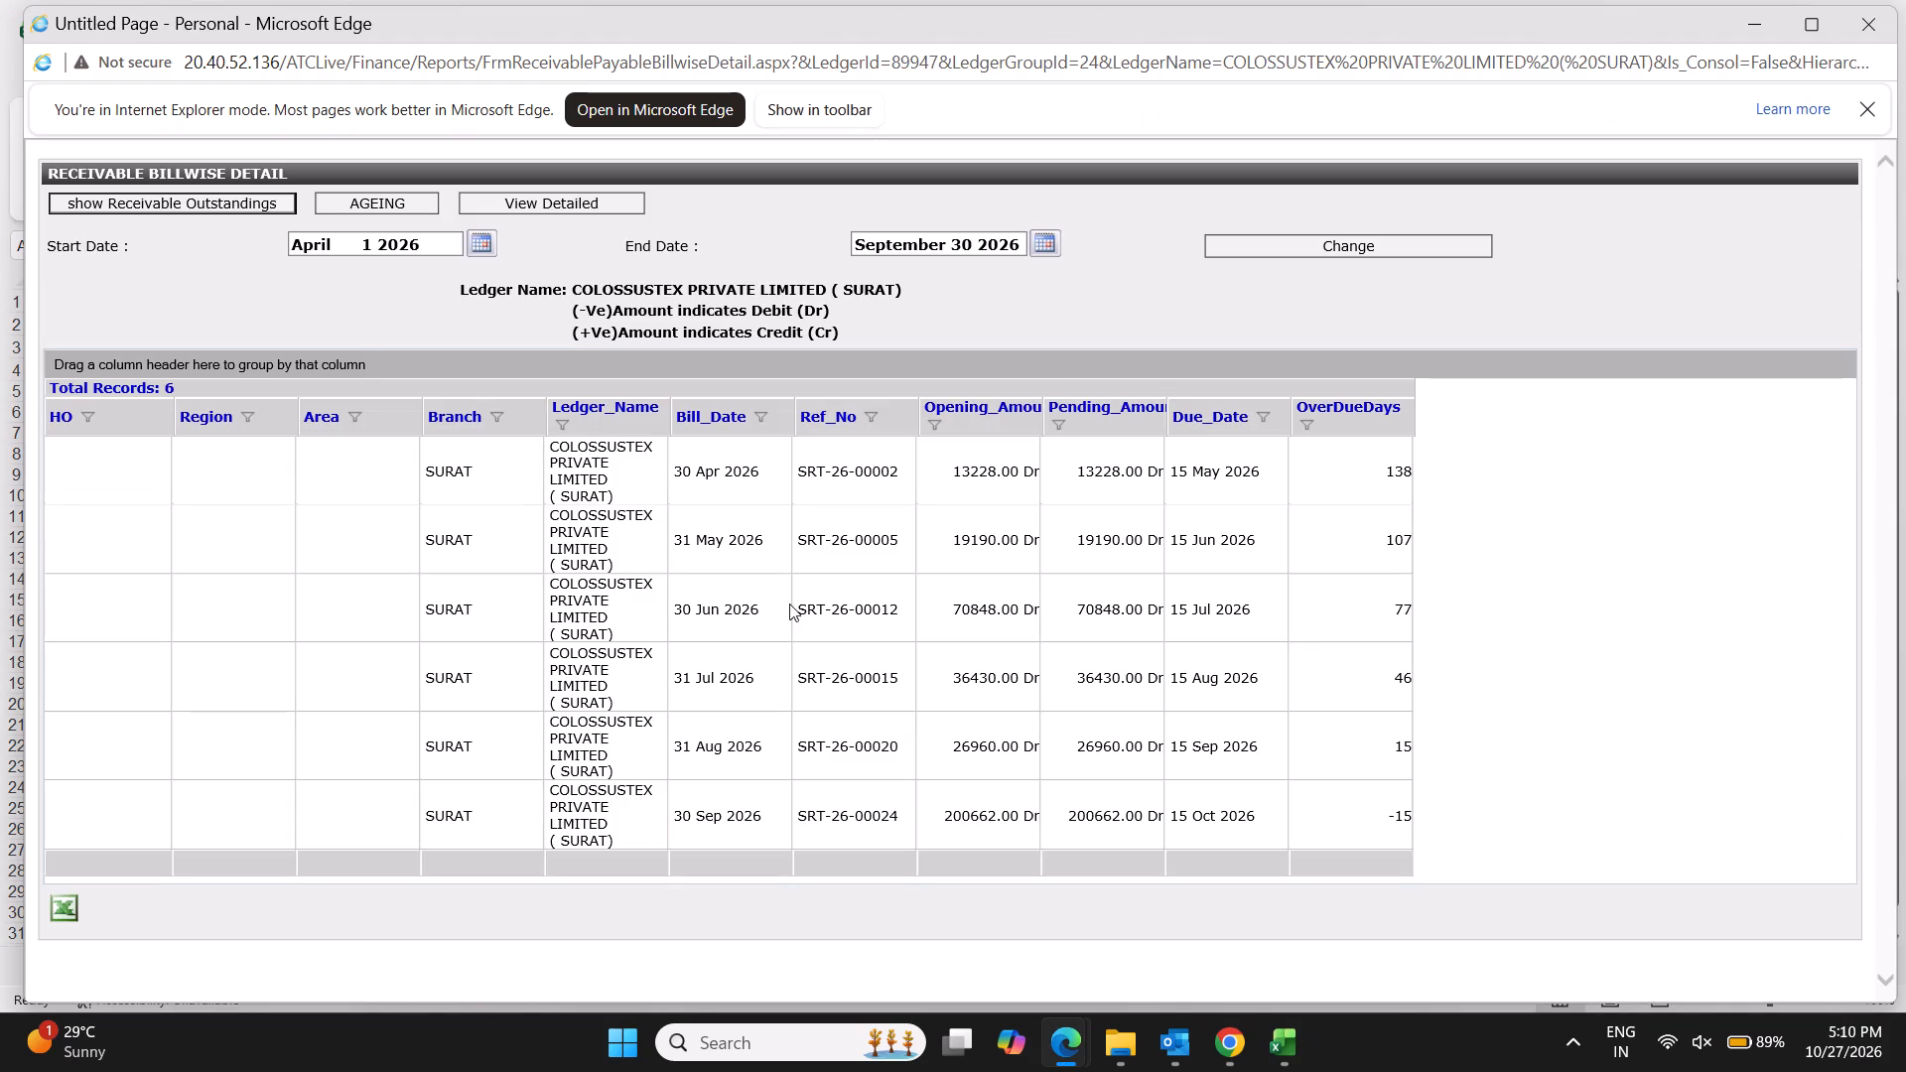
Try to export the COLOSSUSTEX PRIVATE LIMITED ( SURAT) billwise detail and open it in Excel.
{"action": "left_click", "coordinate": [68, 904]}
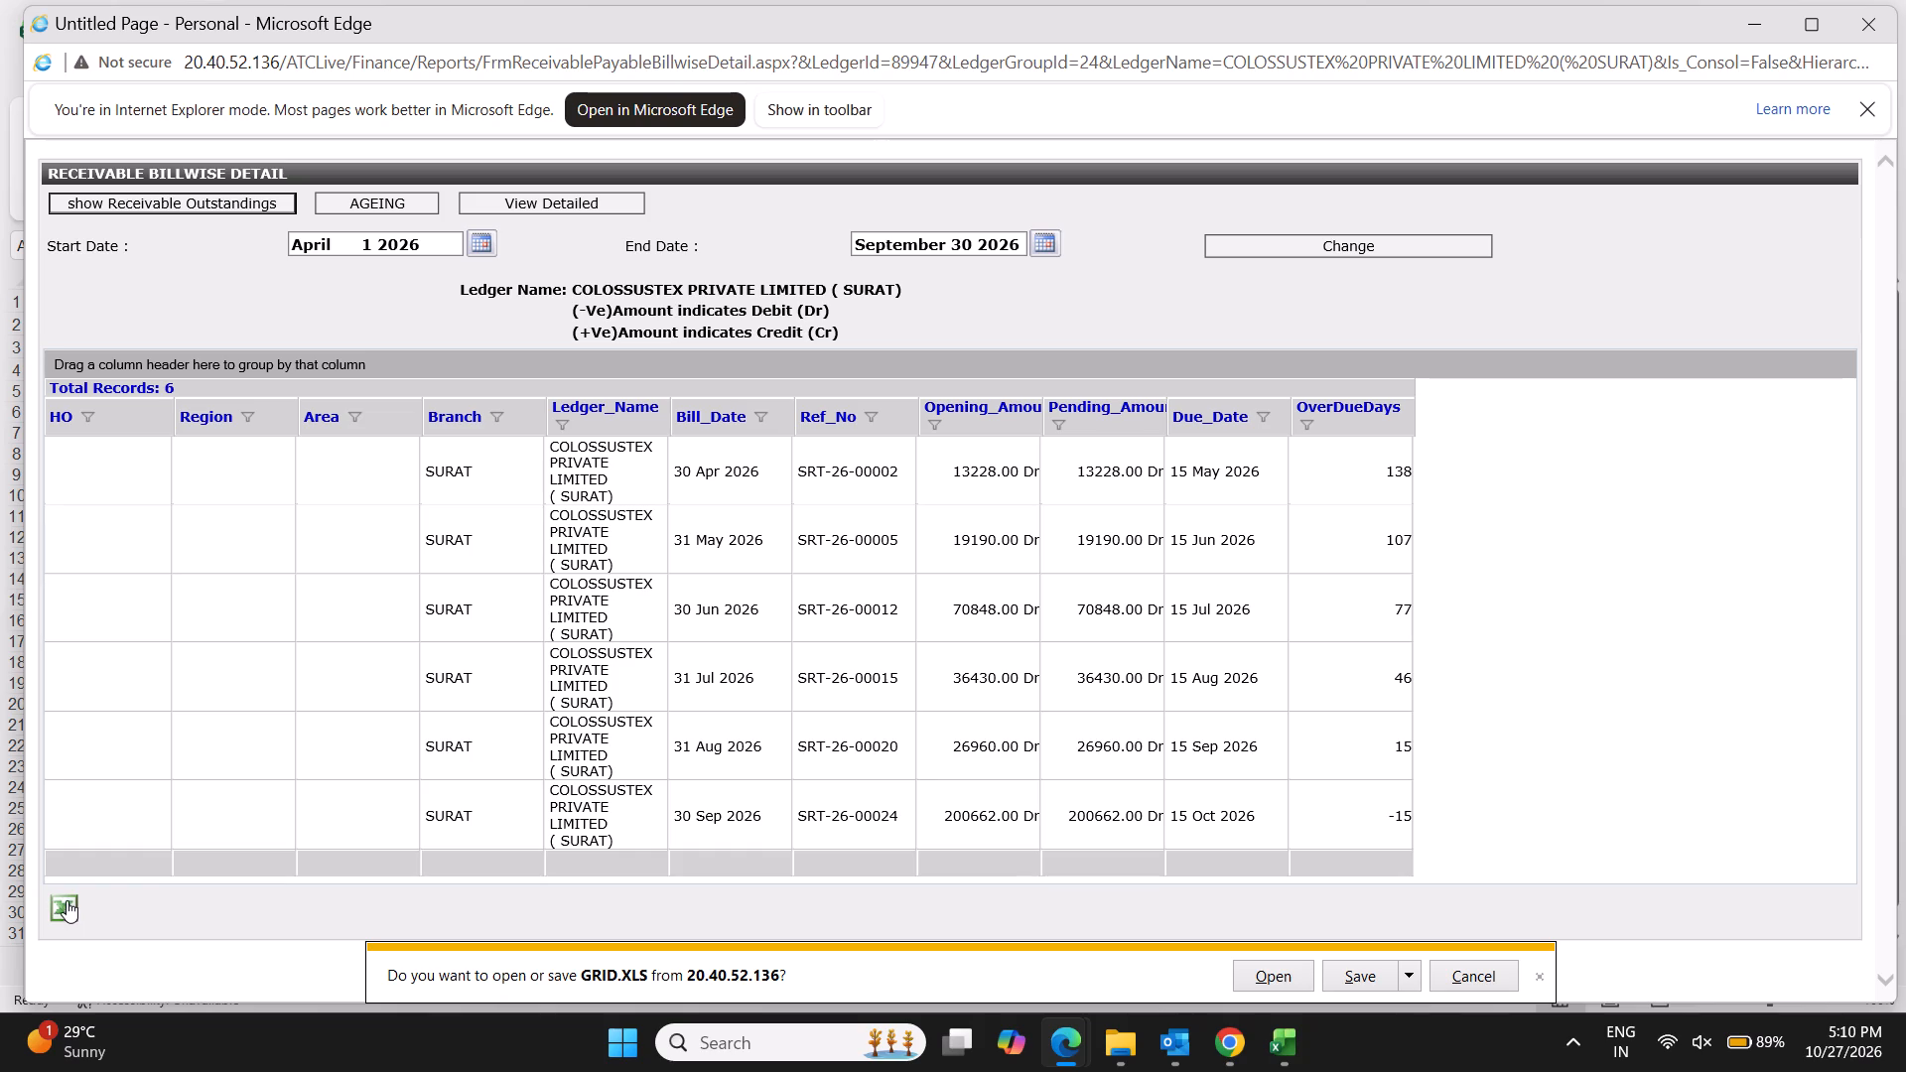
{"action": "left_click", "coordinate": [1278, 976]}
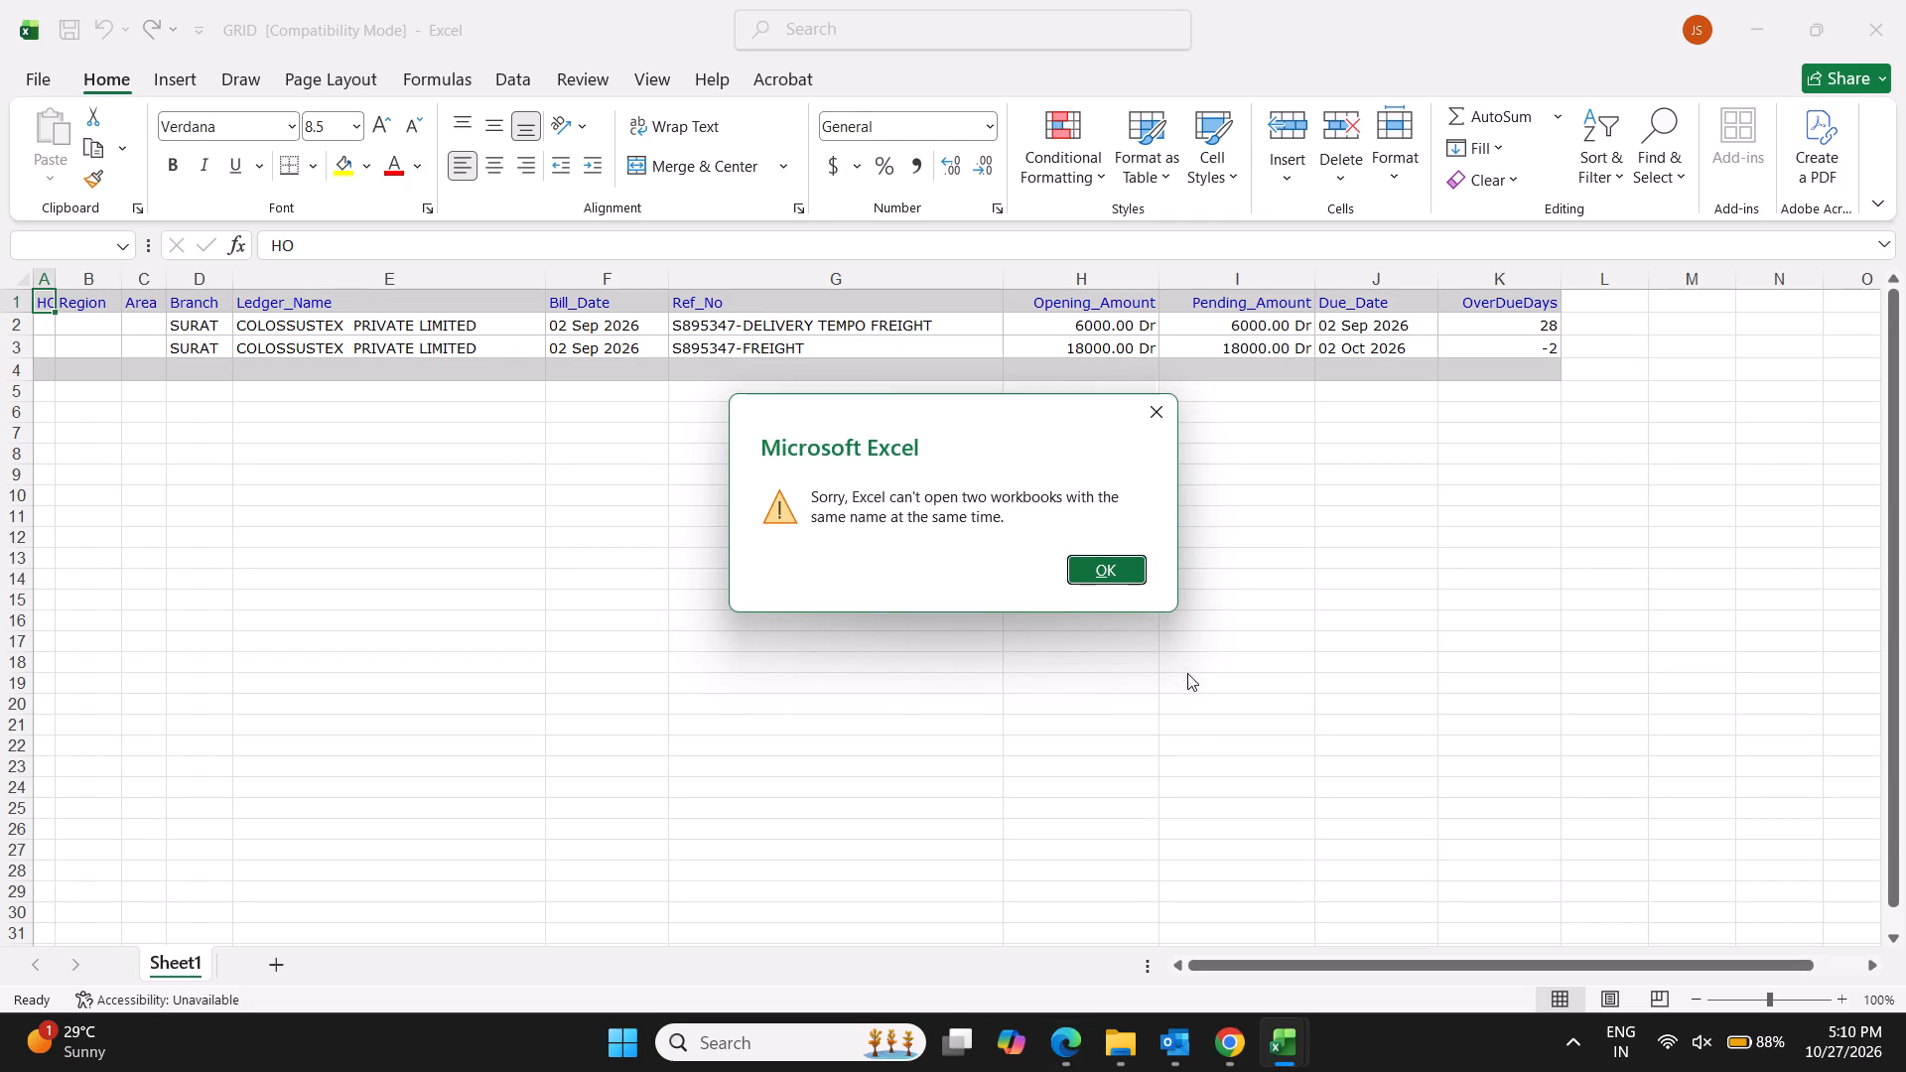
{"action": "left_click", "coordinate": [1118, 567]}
Copy rows 1 to 3 of the exported COLOSSUSTEX PRIVATE LIMITED sheet into a new blank workbook, starting at its first row.
{"action": "left_click", "coordinate": [974, 729]}
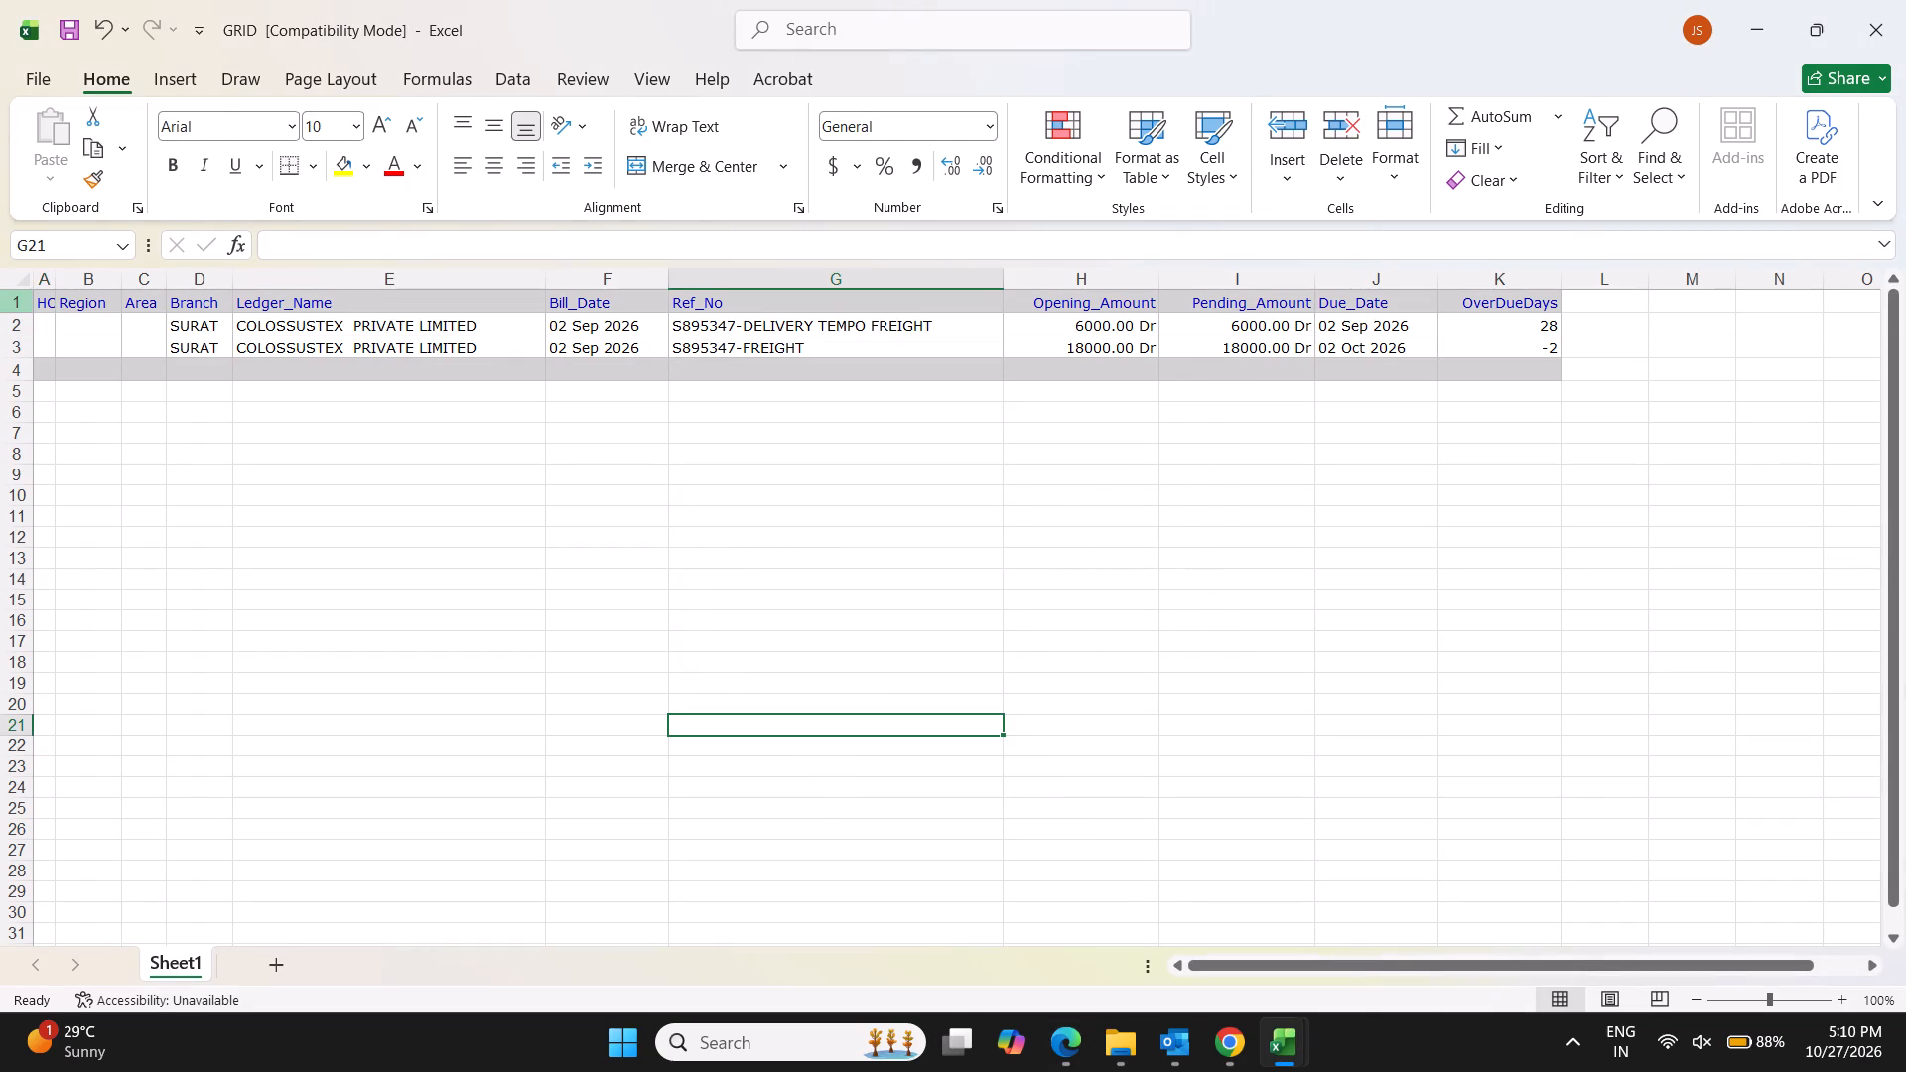
{"action": "left_click_drag", "start_coordinate": [15, 297], "coordinate": [30, 357]}
{"action": "key", "text": "ctrl+c"}
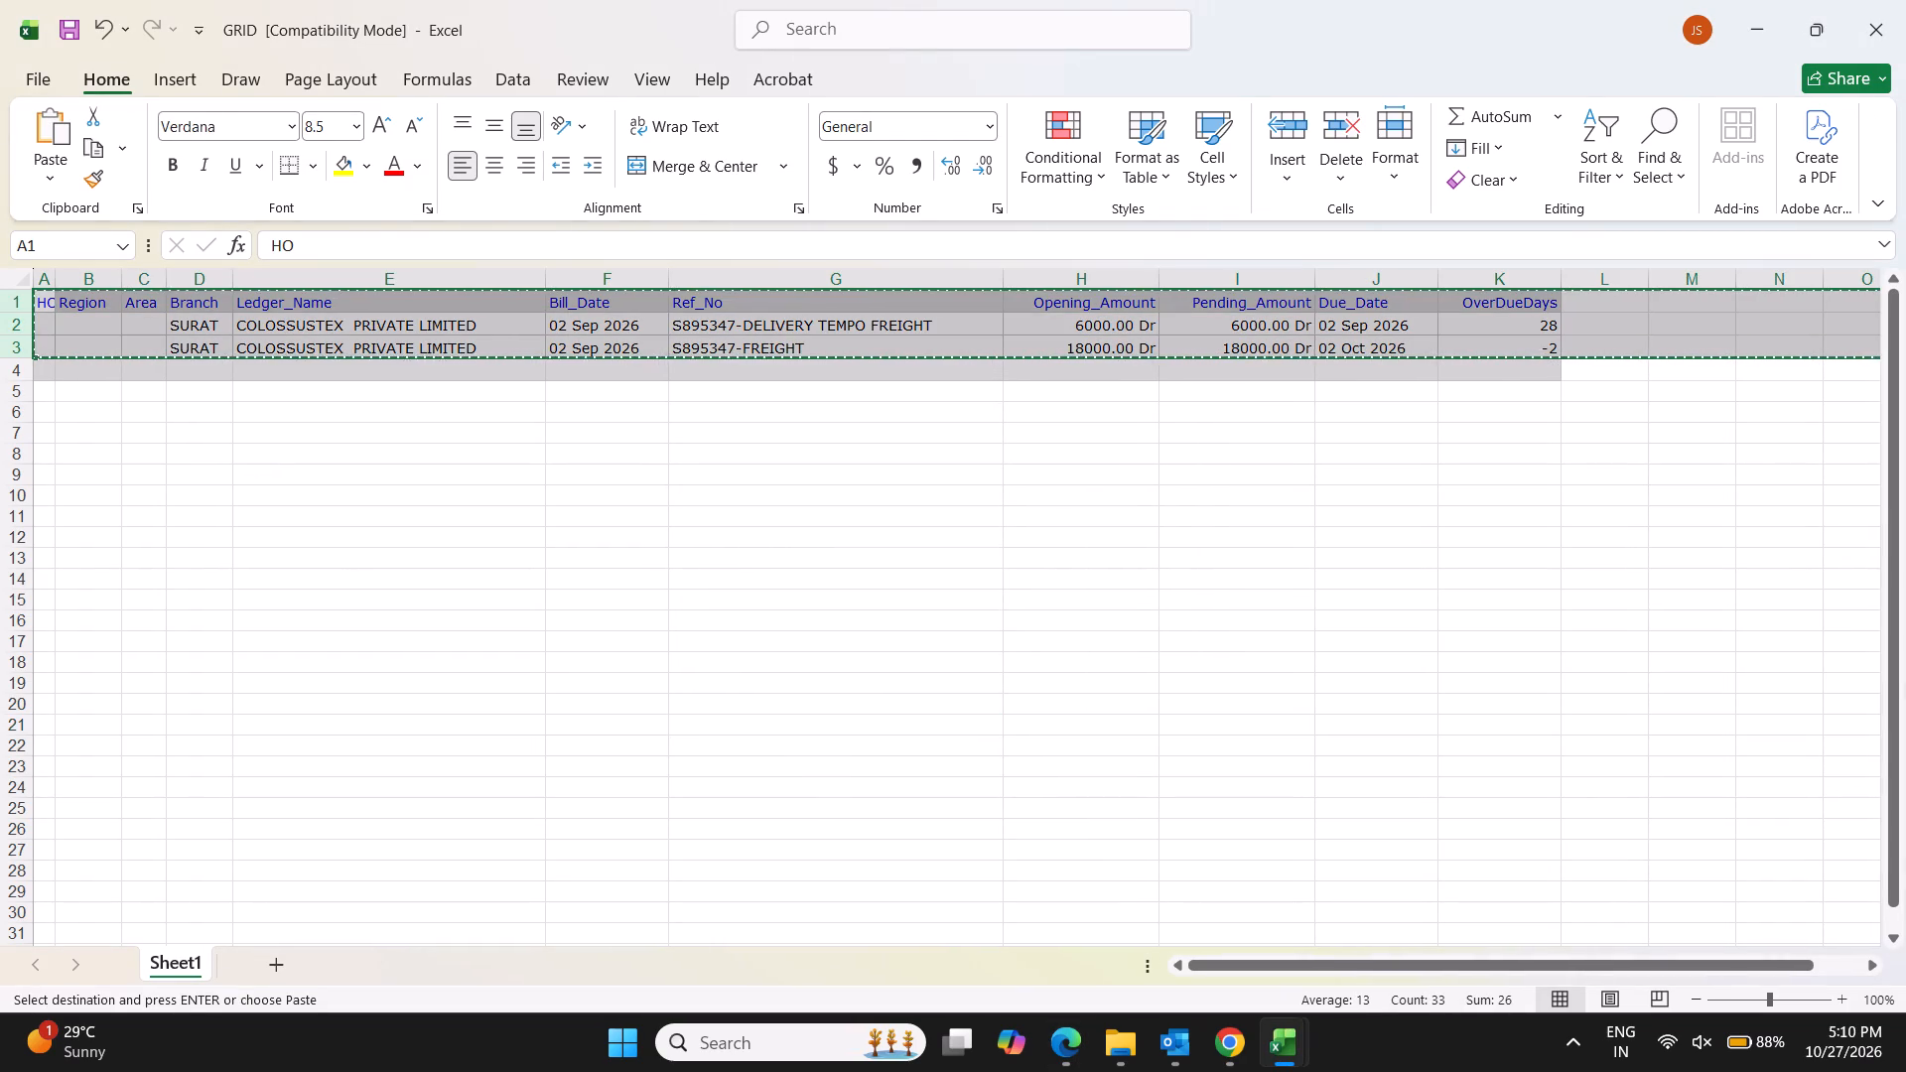
{"action": "left_click", "coordinate": [33, 74]}
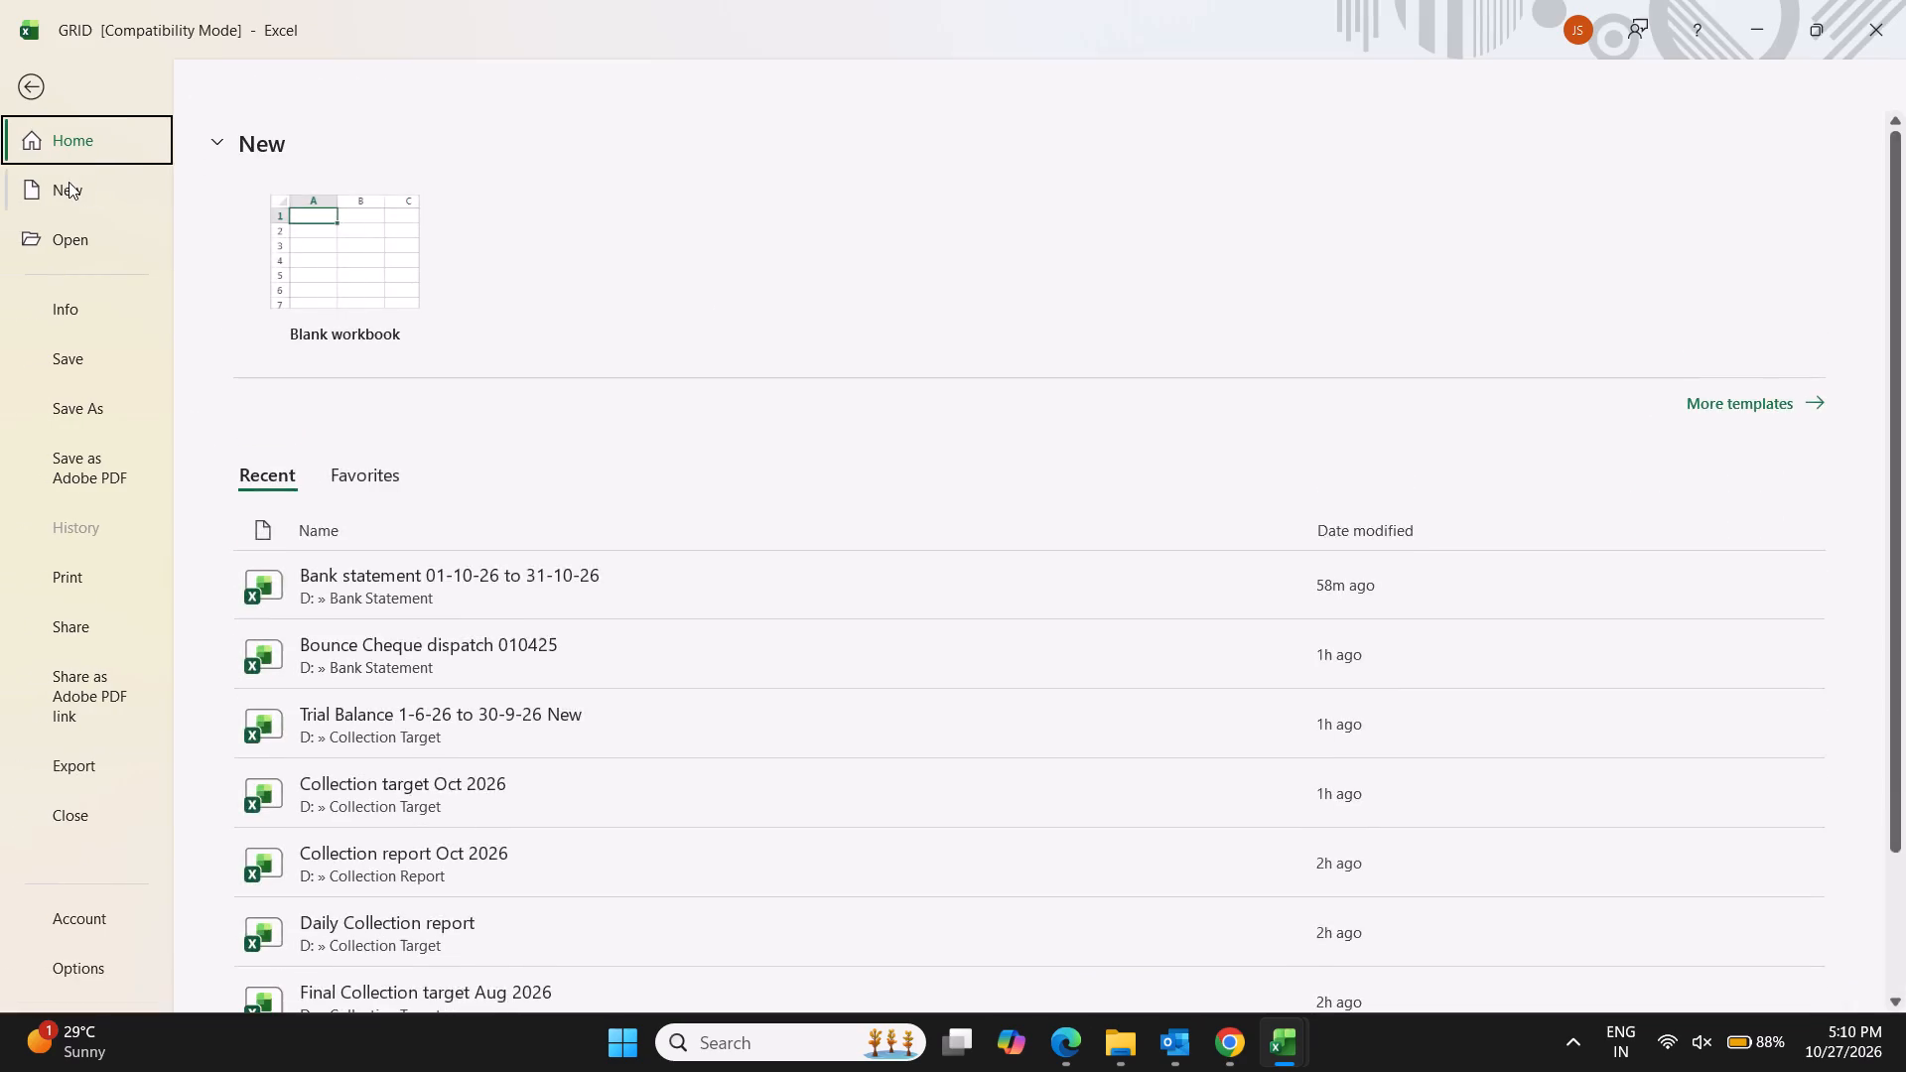
{"action": "left_click", "coordinate": [68, 182]}
{"action": "left_click", "coordinate": [319, 190]}
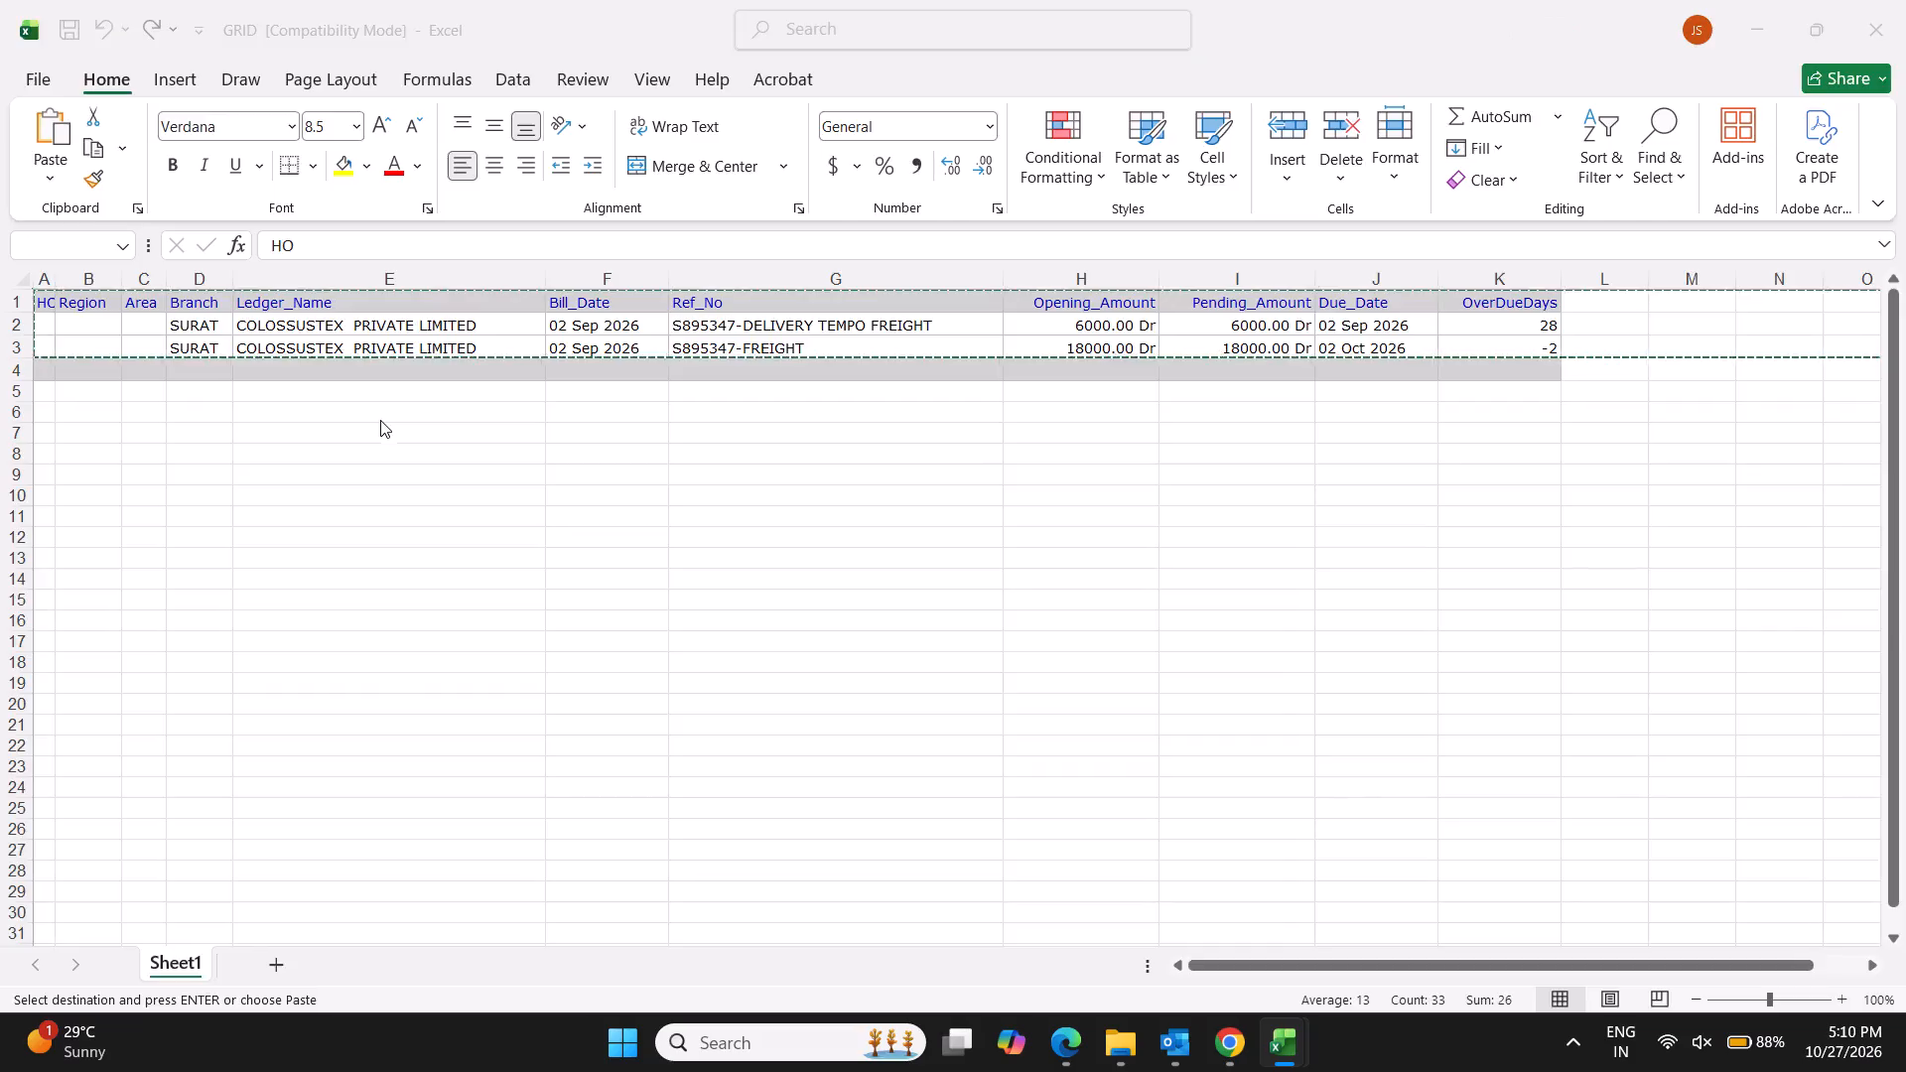
{"action": "key", "text": "ctrl+v"}
{"action": "left_click", "coordinate": [355, 459]}
{"action": "key", "text": "Escape"}
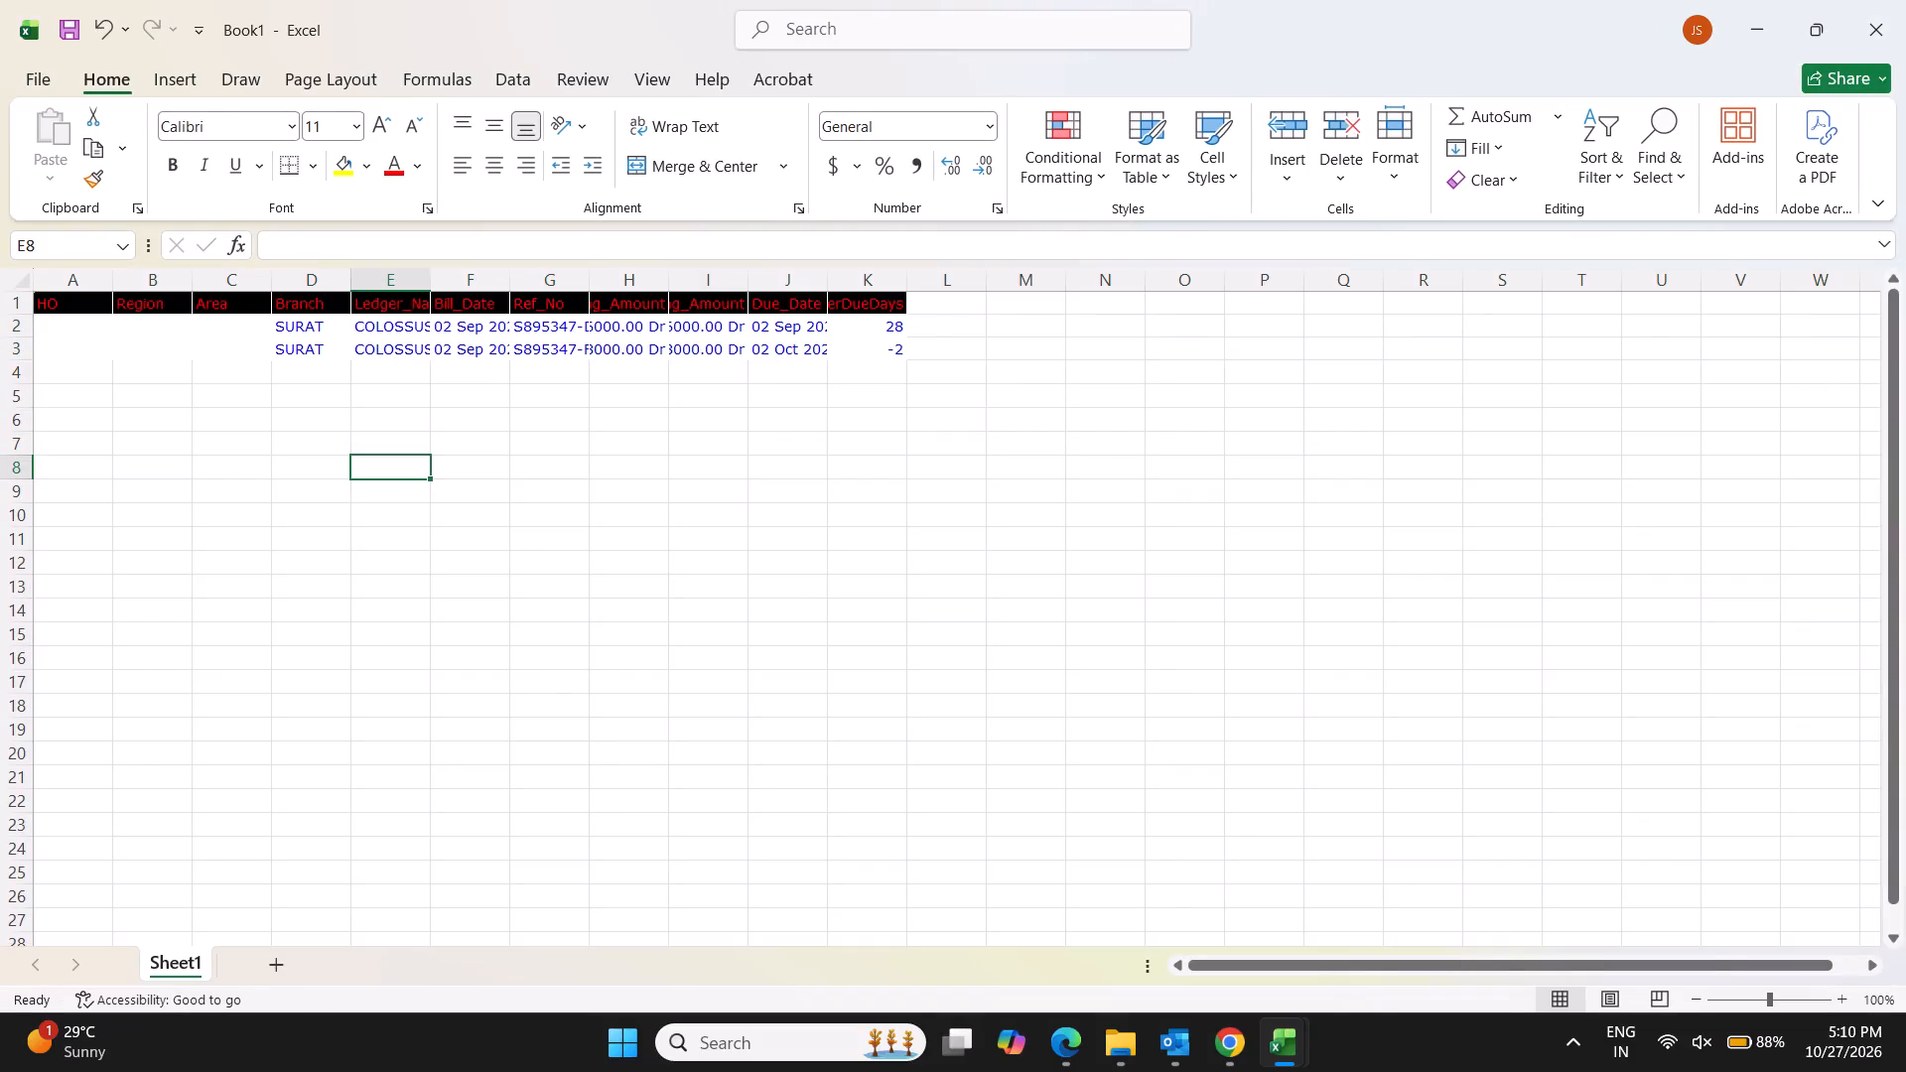
Close the exported GRID workbook holding the COLOSSUSTEX PRIVATE LIMITED bills.
{"action": "key", "text": "alt+Tab"}
{"action": "left_click", "coordinate": [1881, 38]}
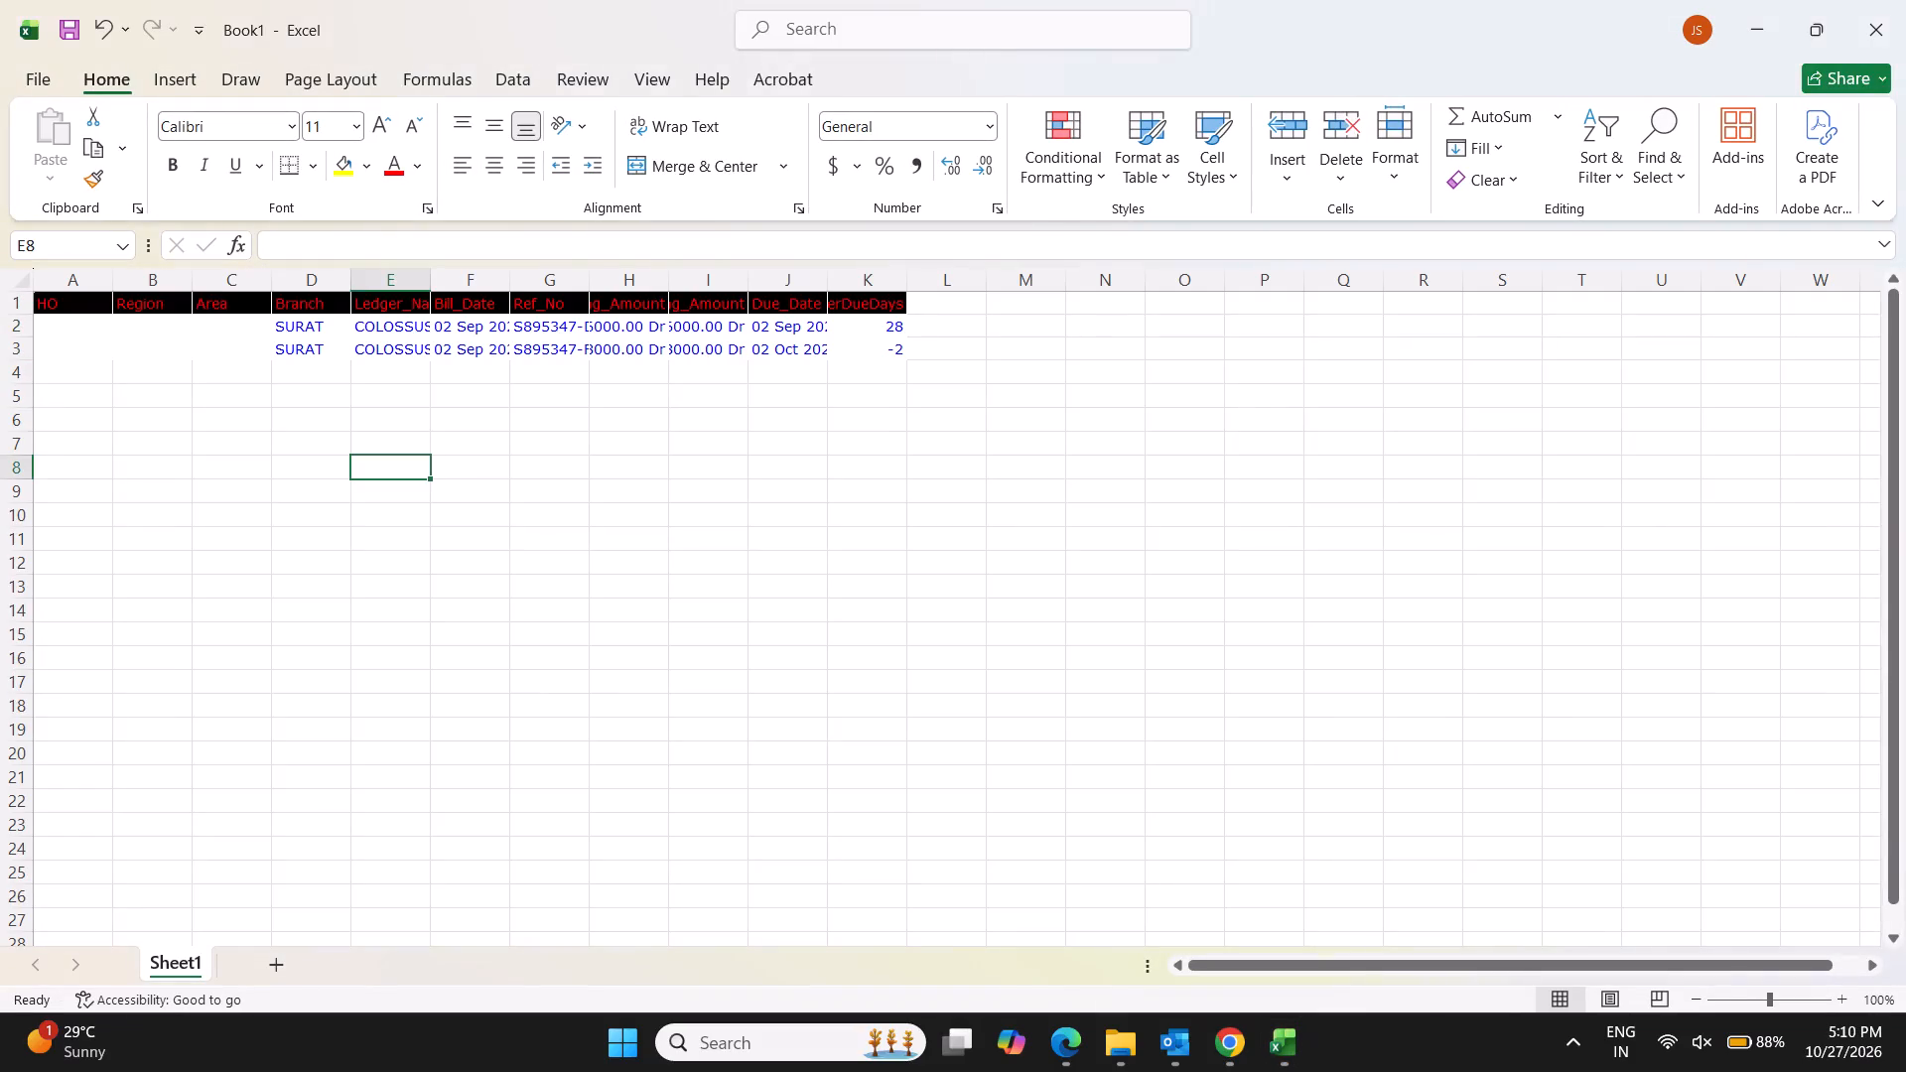
Switch to Edge, export the COLOSSUSTEX PRIVATE LIMITED ( SURAT) billwise detail and open it in Excel.
{"action": "key", "text": "alt+Tab"}
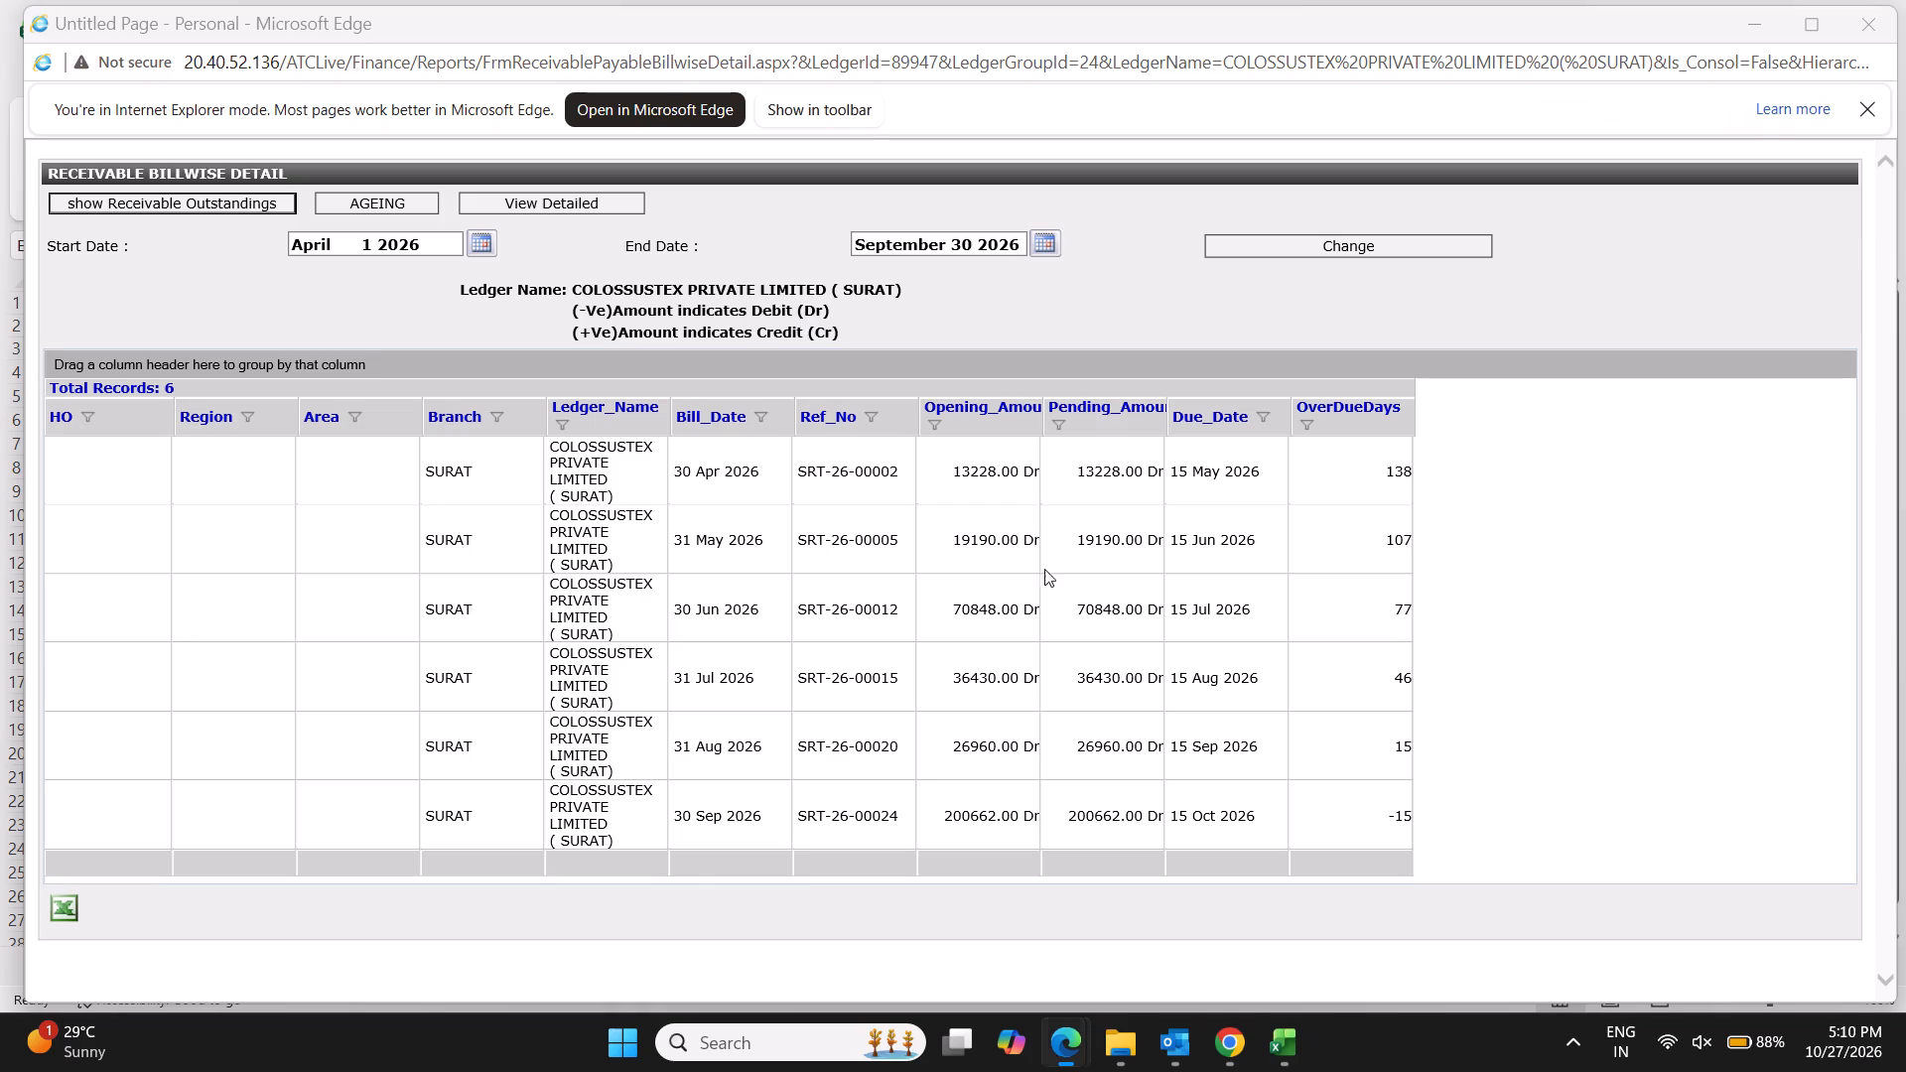
{"action": "left_click", "coordinate": [63, 908]}
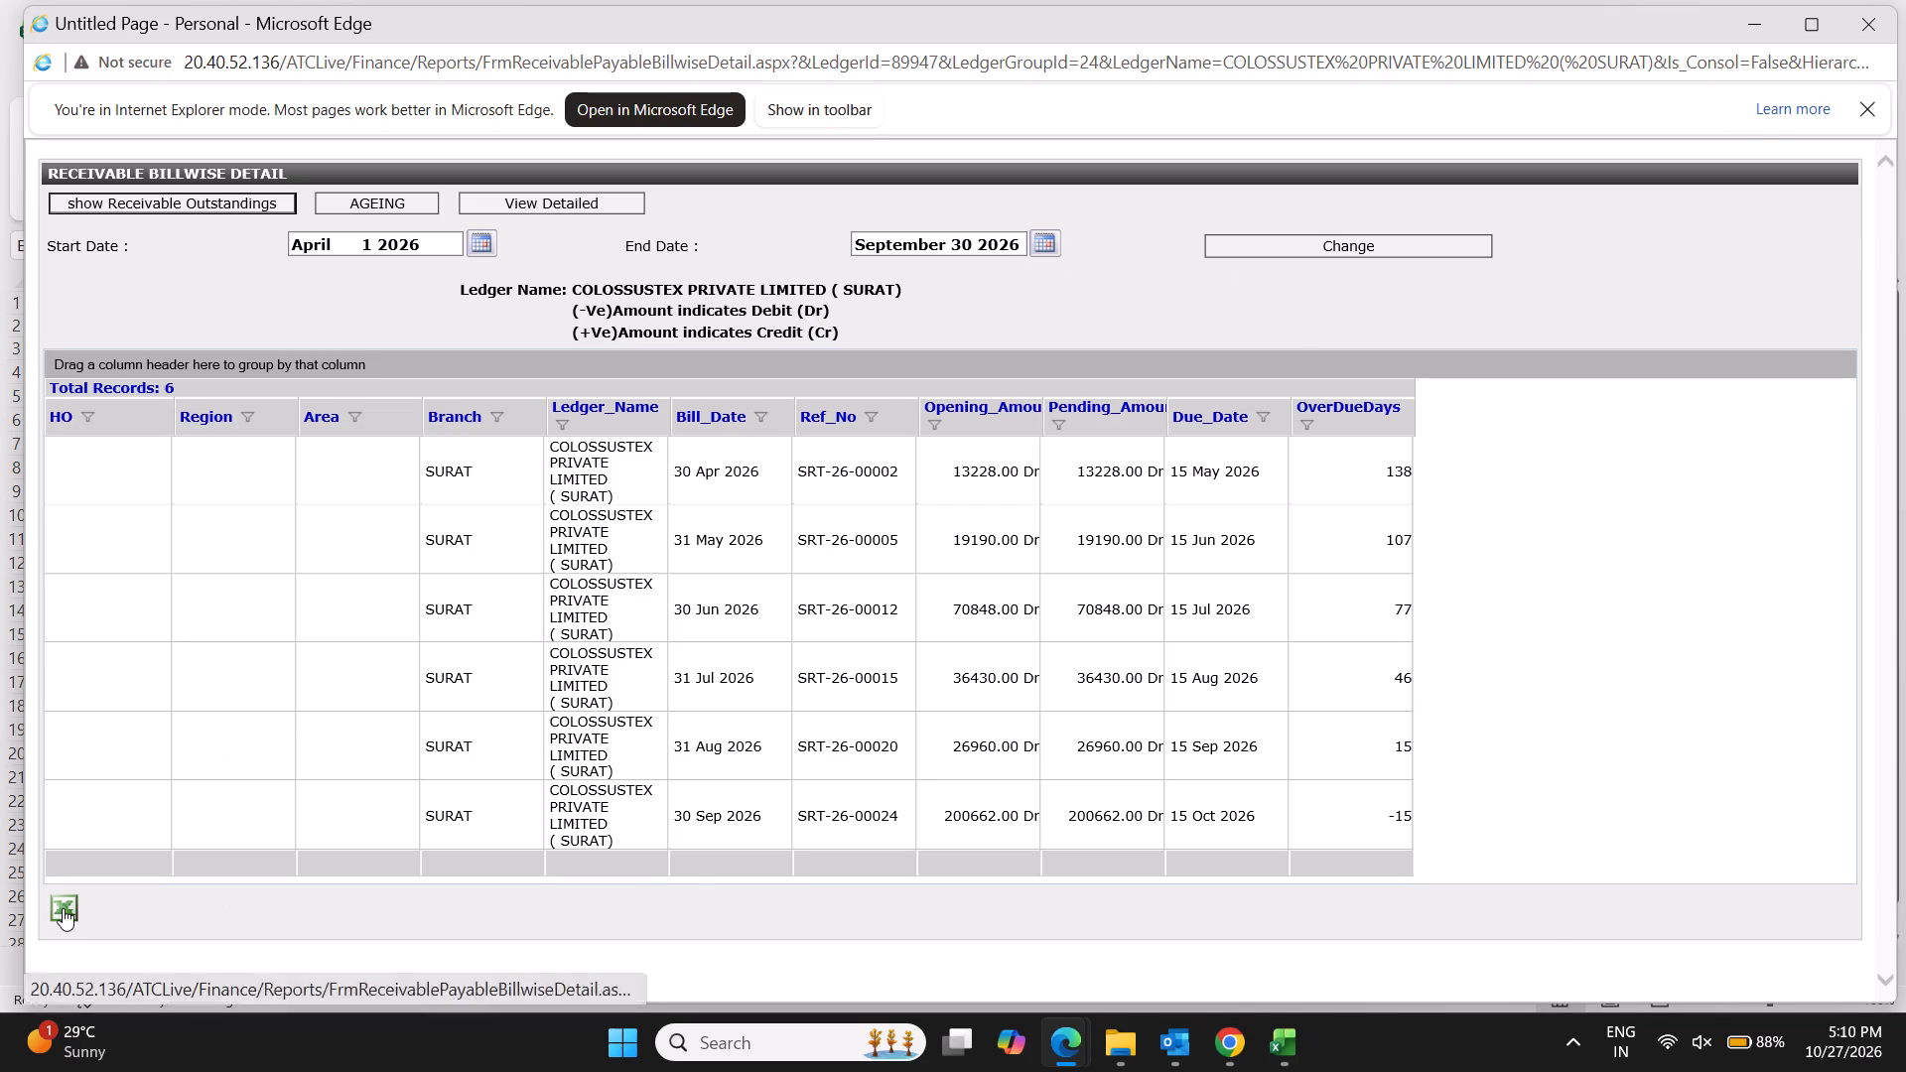
{"action": "left_click", "coordinate": [1270, 965]}
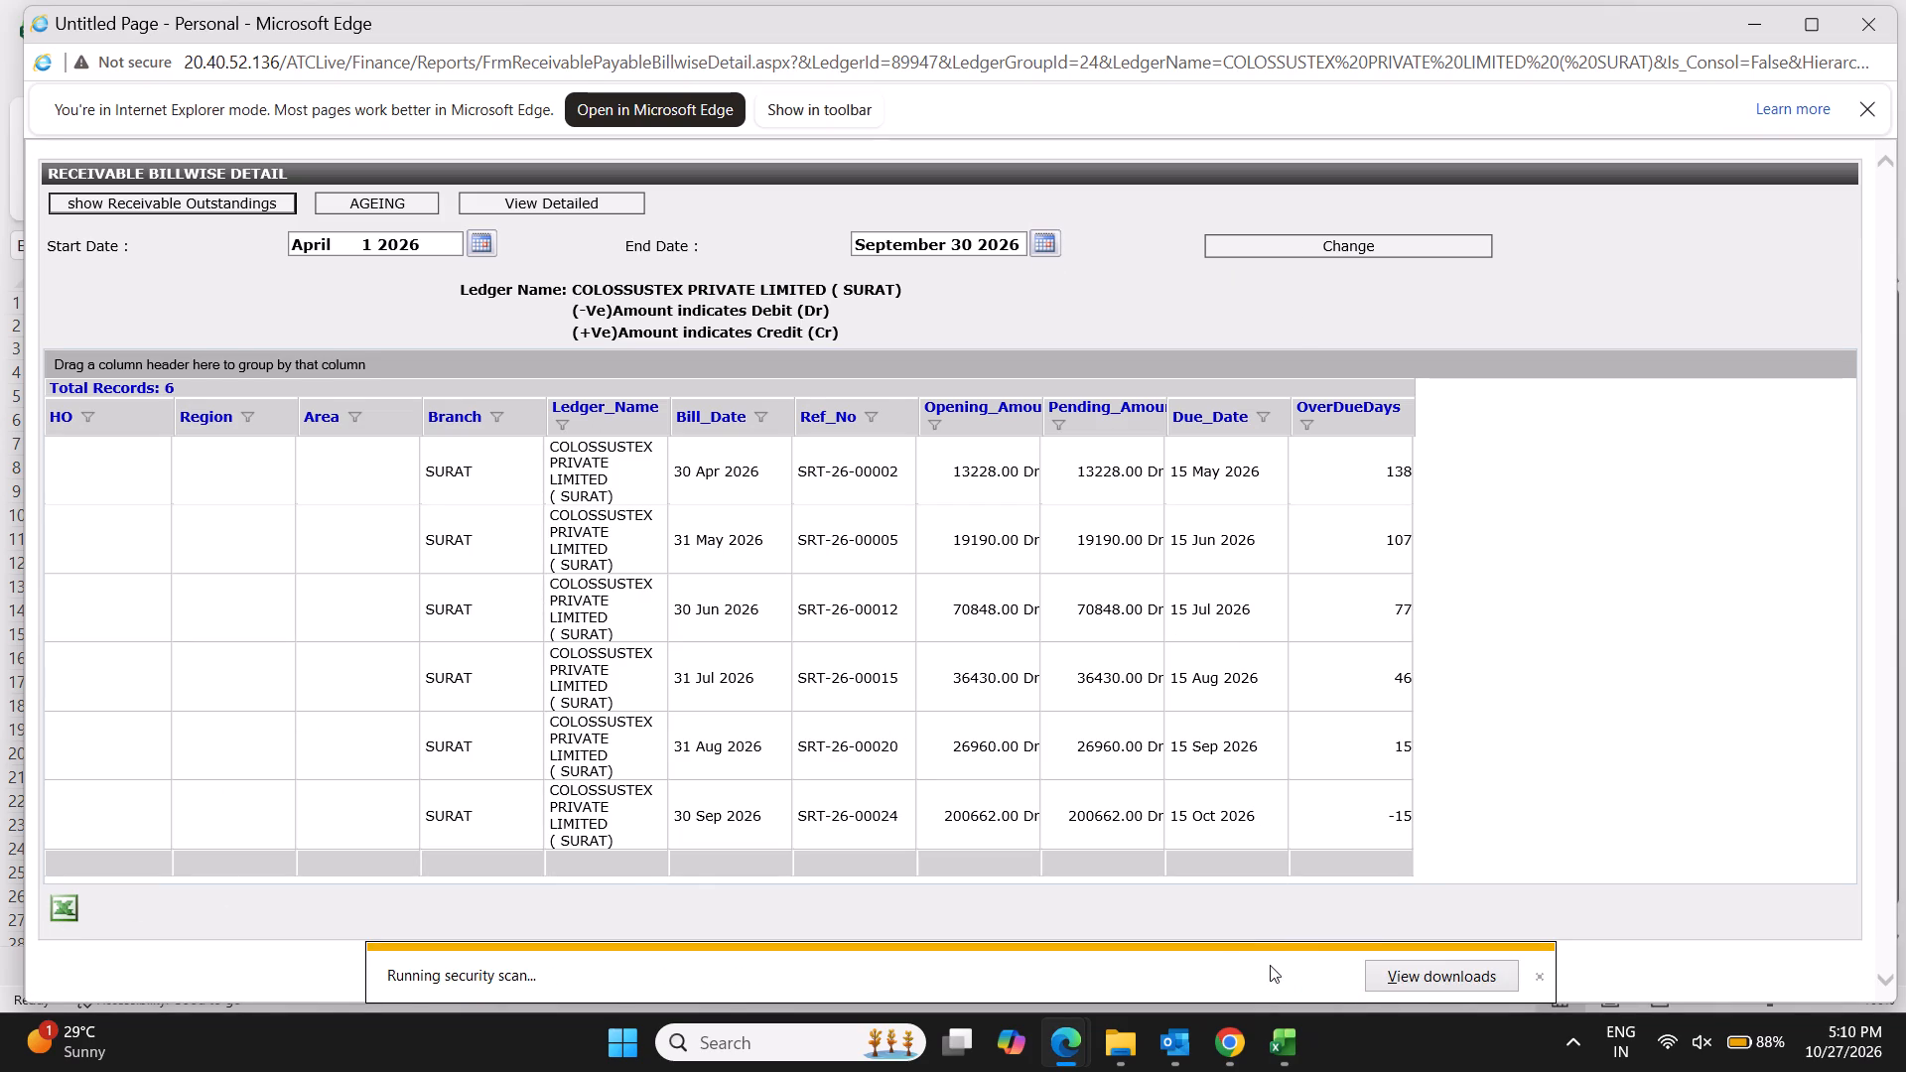
{"action": "left_click", "coordinate": [567, 434]}
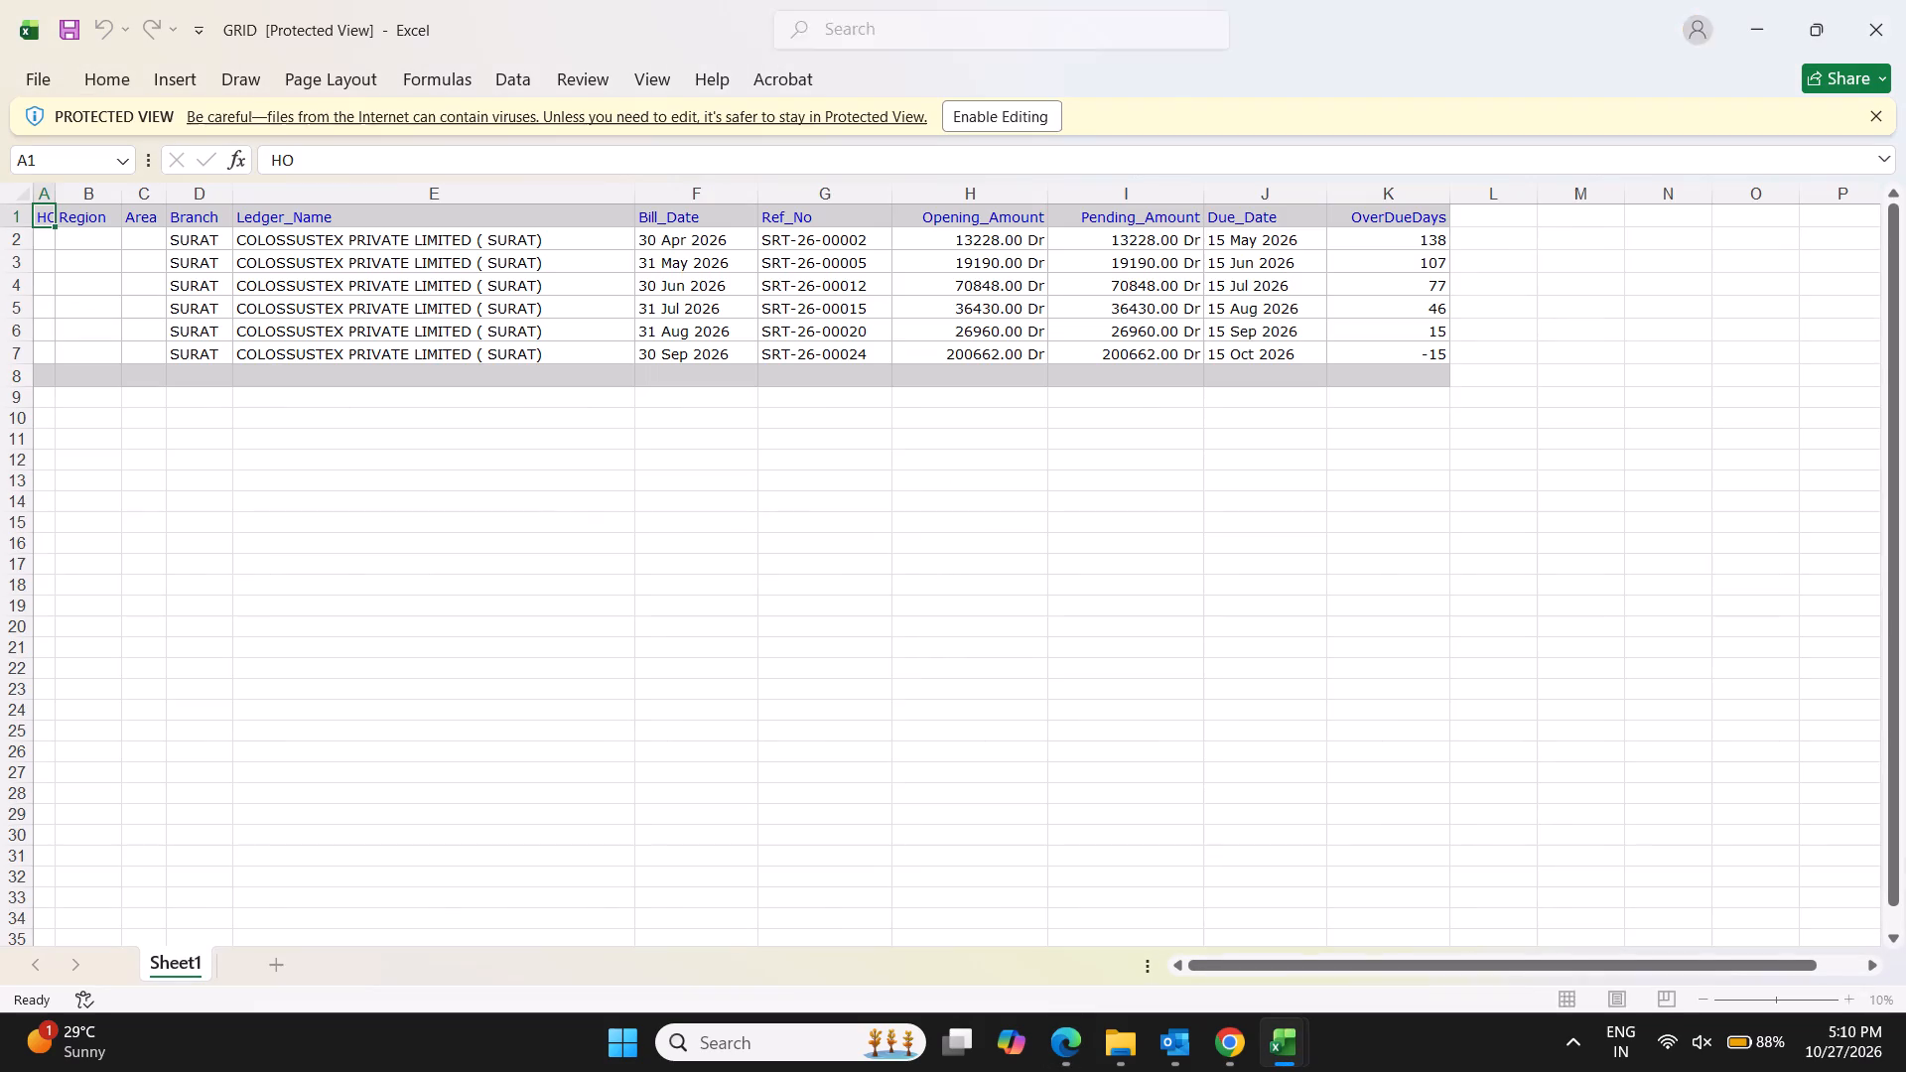
Copy rows 2 to 7 of the exported COLOSSUSTEX PRIVATE LIMITED ( SURAT) sheet into Book1, starting at row 4.
{"action": "left_click", "coordinate": [843, 560]}
{"action": "left_click_drag", "start_coordinate": [12, 243], "coordinate": [11, 271]}
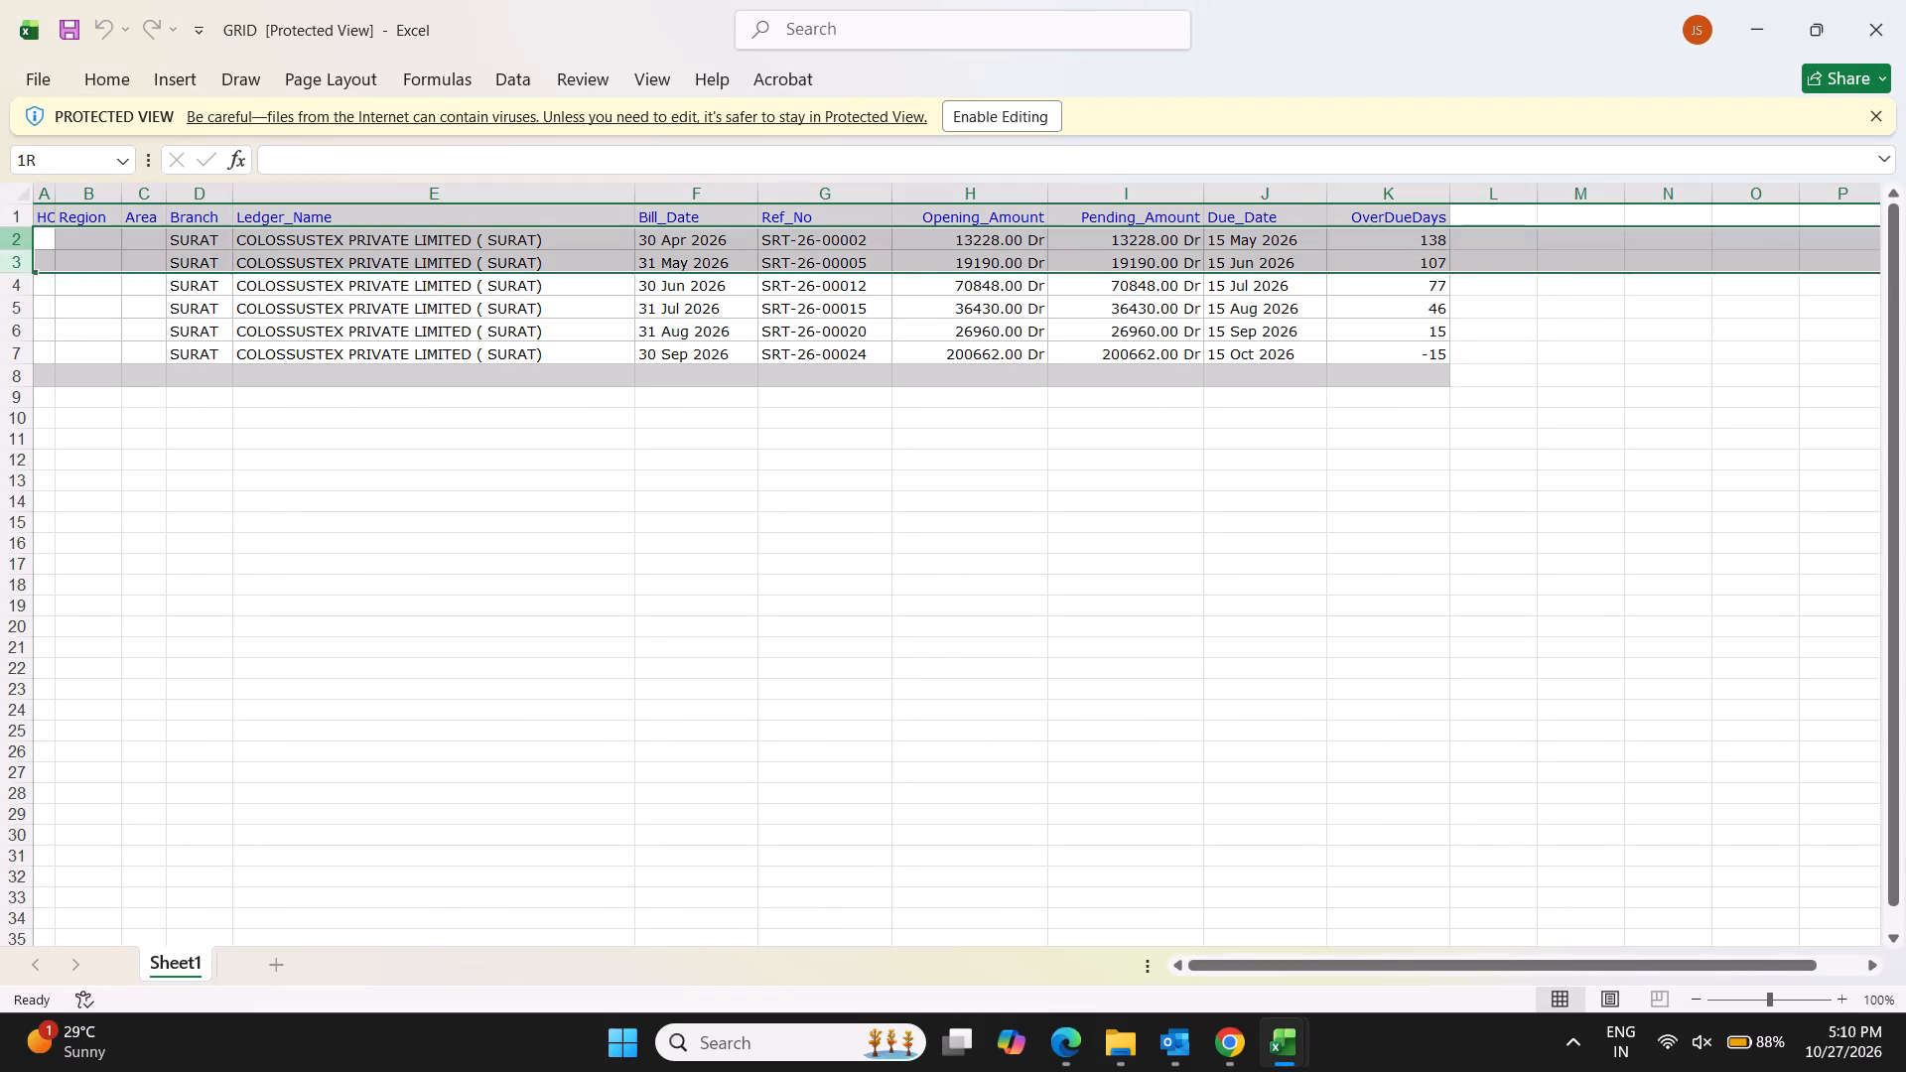
{"action": "left_click_drag", "start_coordinate": [11, 271], "coordinate": [57, 345]}
{"action": "key", "text": "ctrl+c"}
{"action": "key", "text": "alt+Tab"}
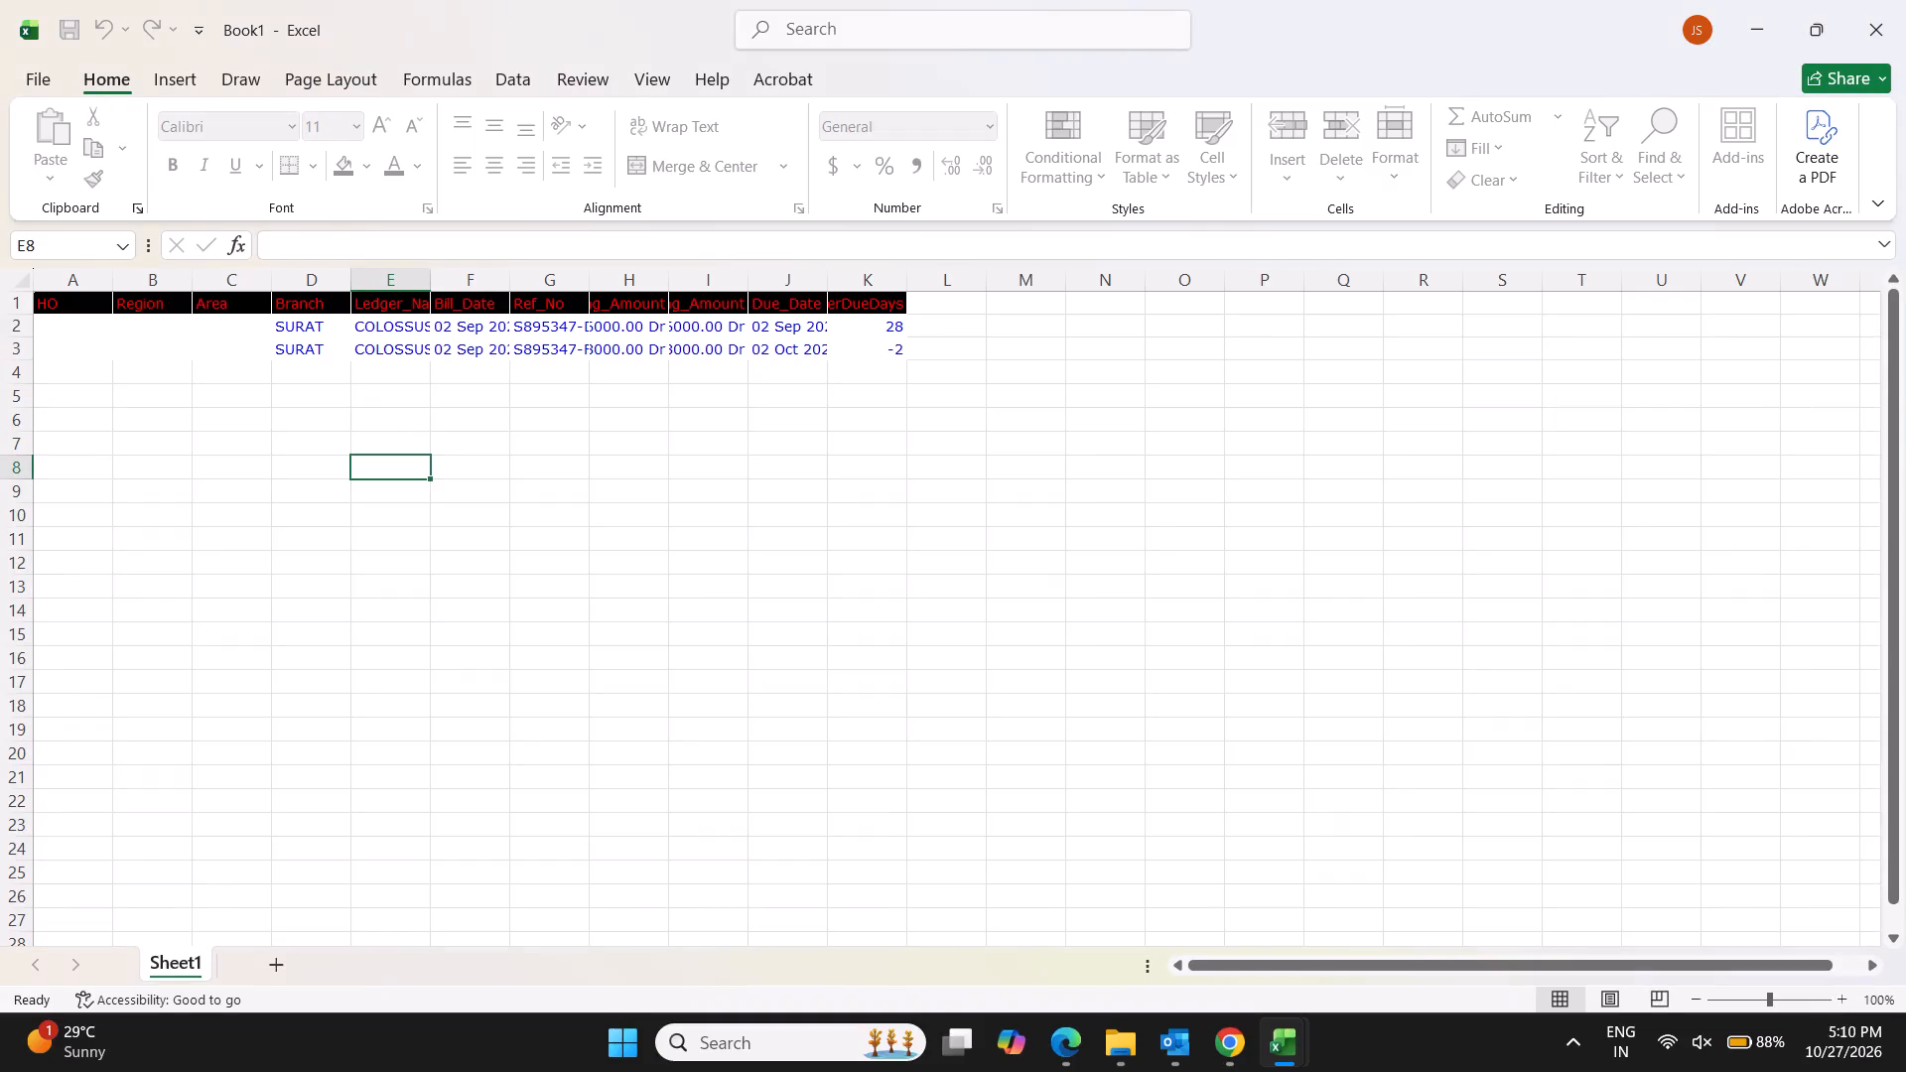
{"action": "left_click", "coordinate": [63, 361]}
{"action": "key", "text": "ctrl+v"}
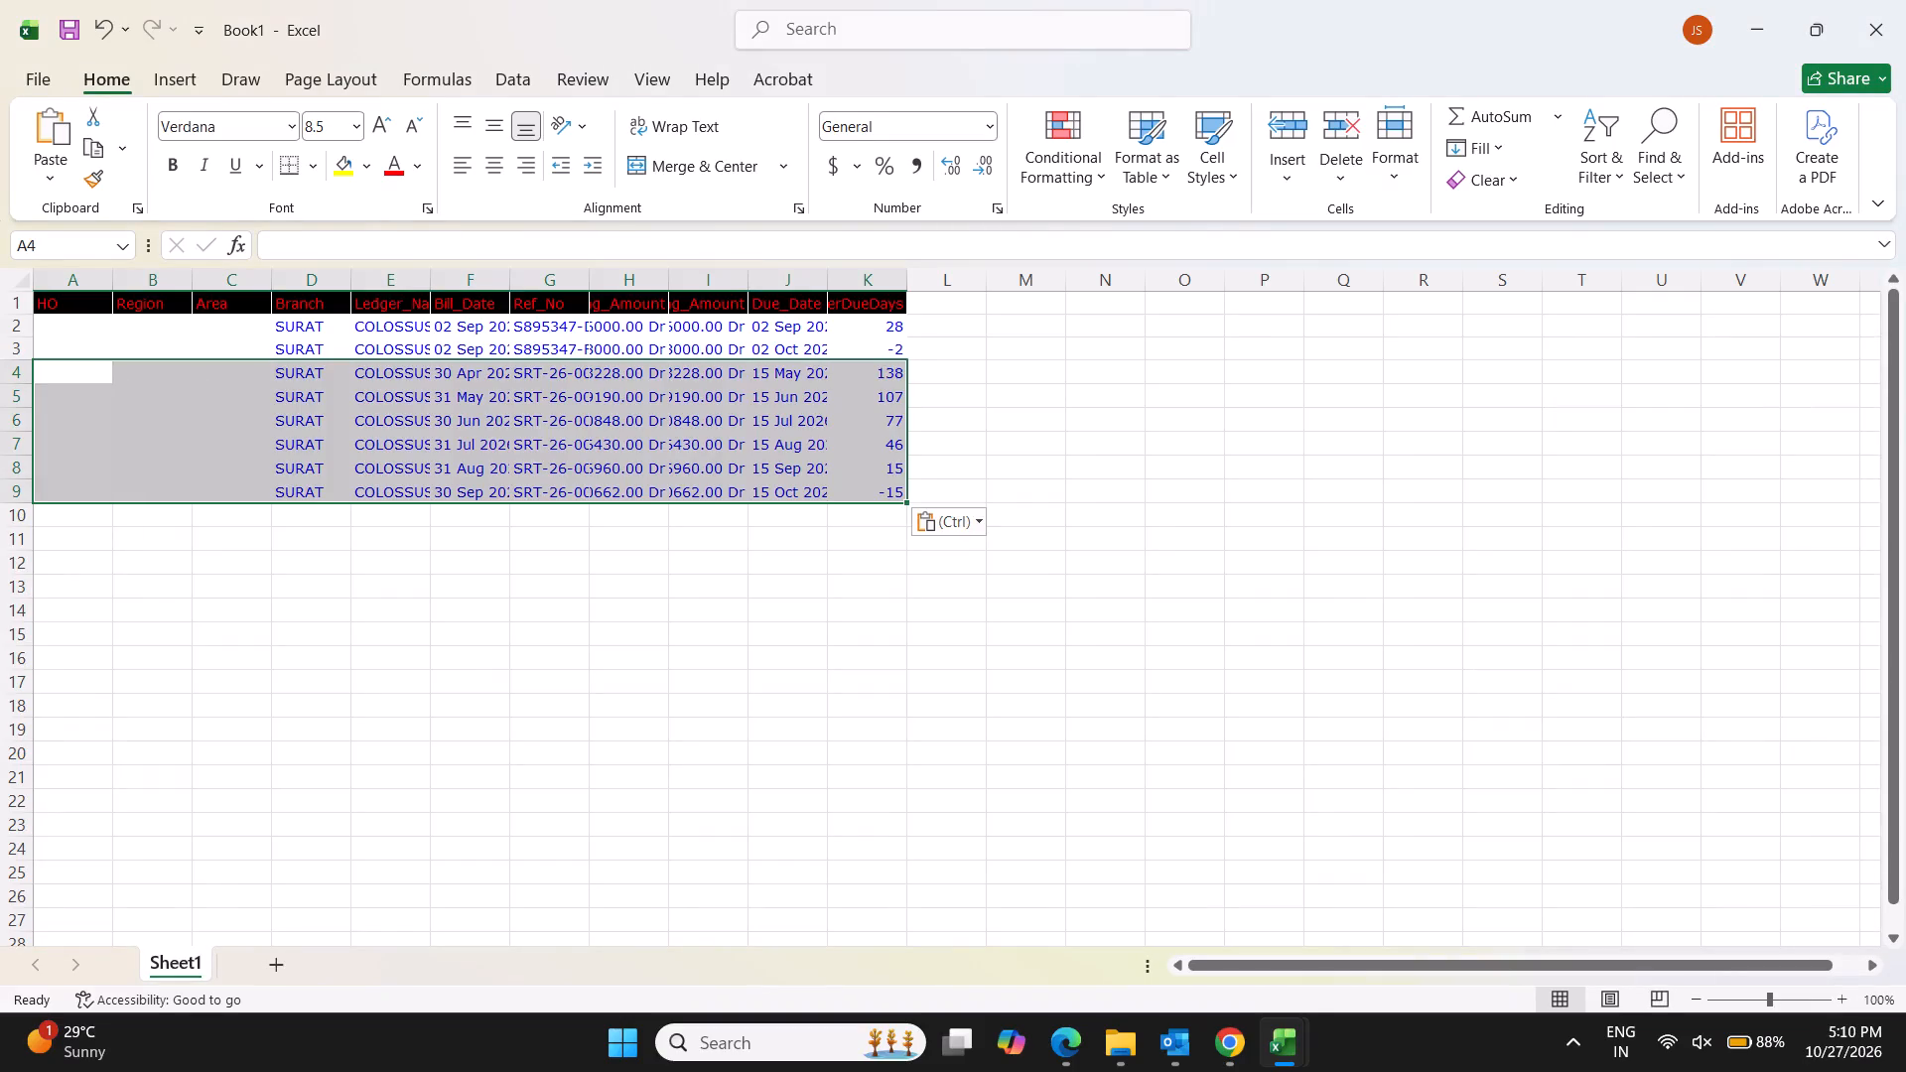
{"action": "left_click", "coordinate": [644, 492]}
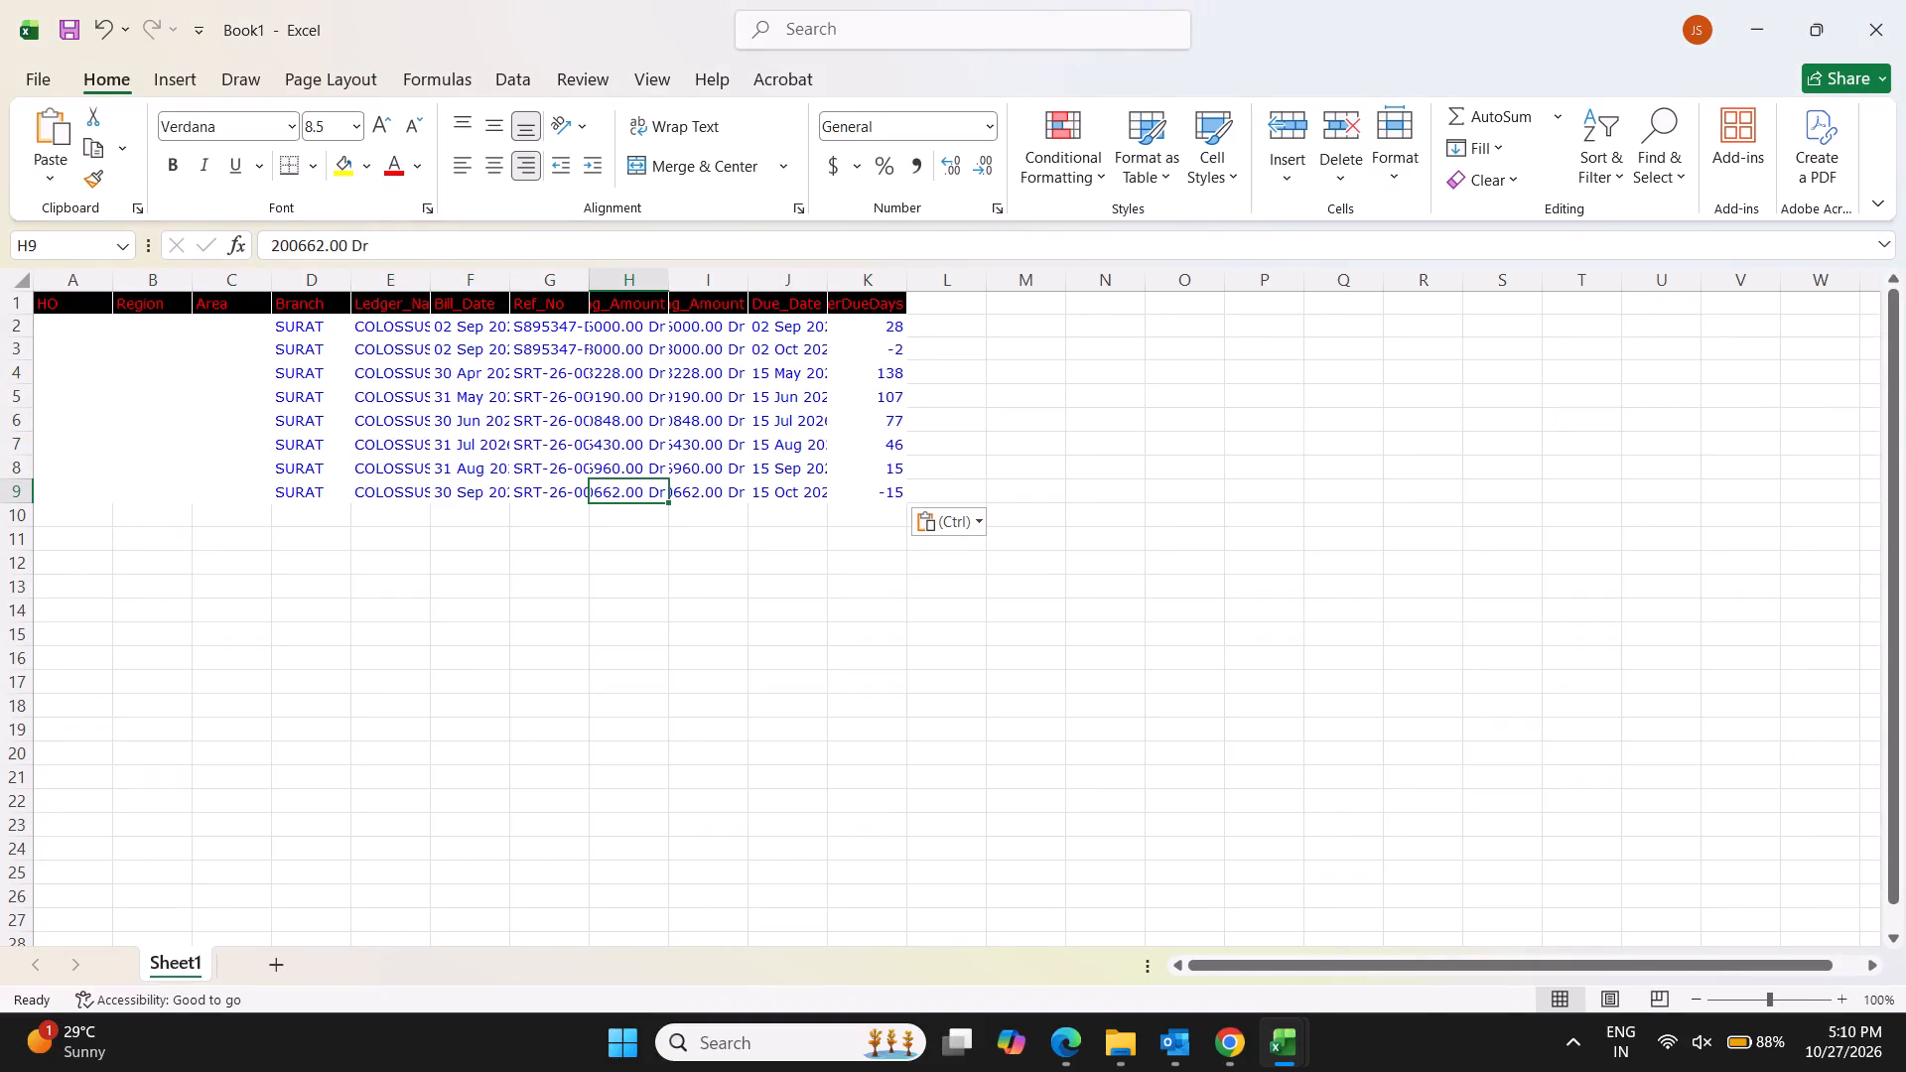
Set the whole sheet's font colour to Automatic and its fill to white.
{"action": "left_click", "coordinate": [24, 276]}
{"action": "left_click", "coordinate": [412, 163]}
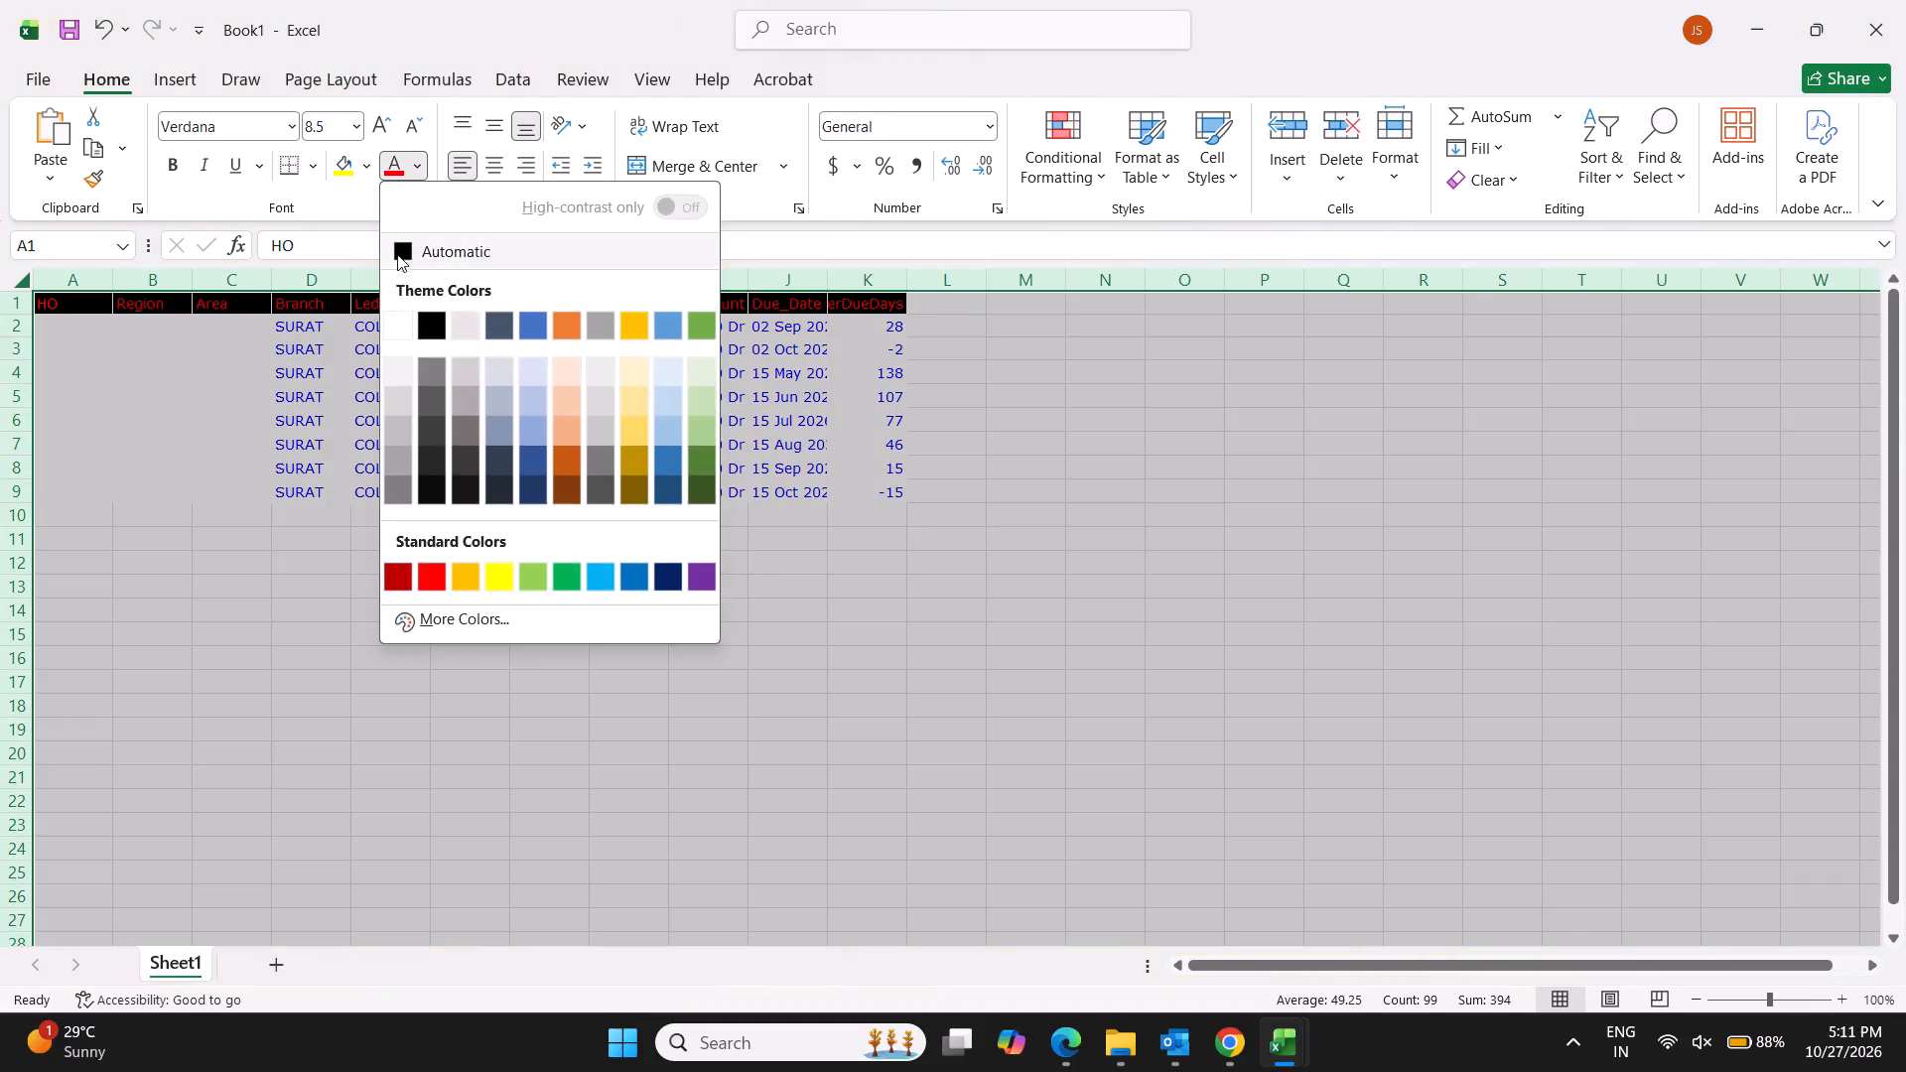
{"action": "left_click", "coordinate": [399, 252]}
{"action": "left_click", "coordinate": [368, 159]}
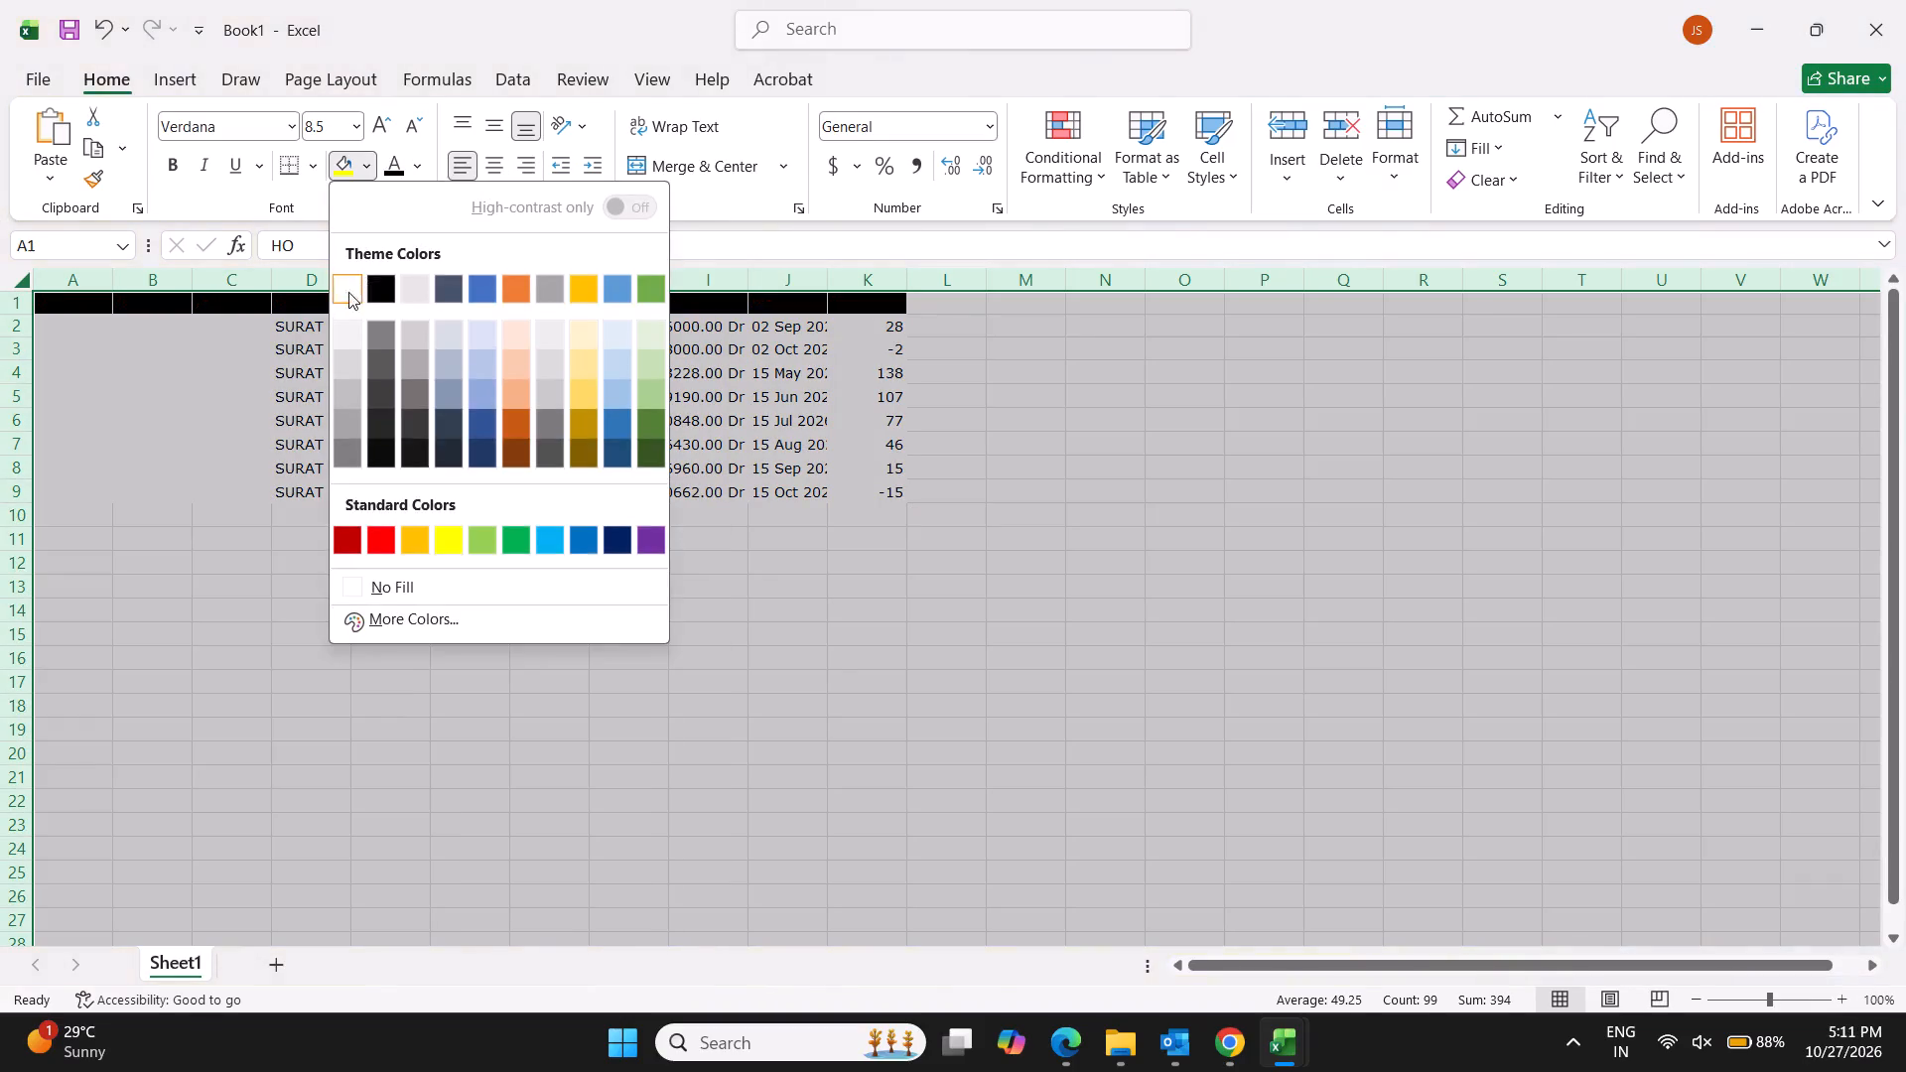
{"action": "left_click", "coordinate": [346, 288]}
{"action": "left_click", "coordinate": [599, 421]}
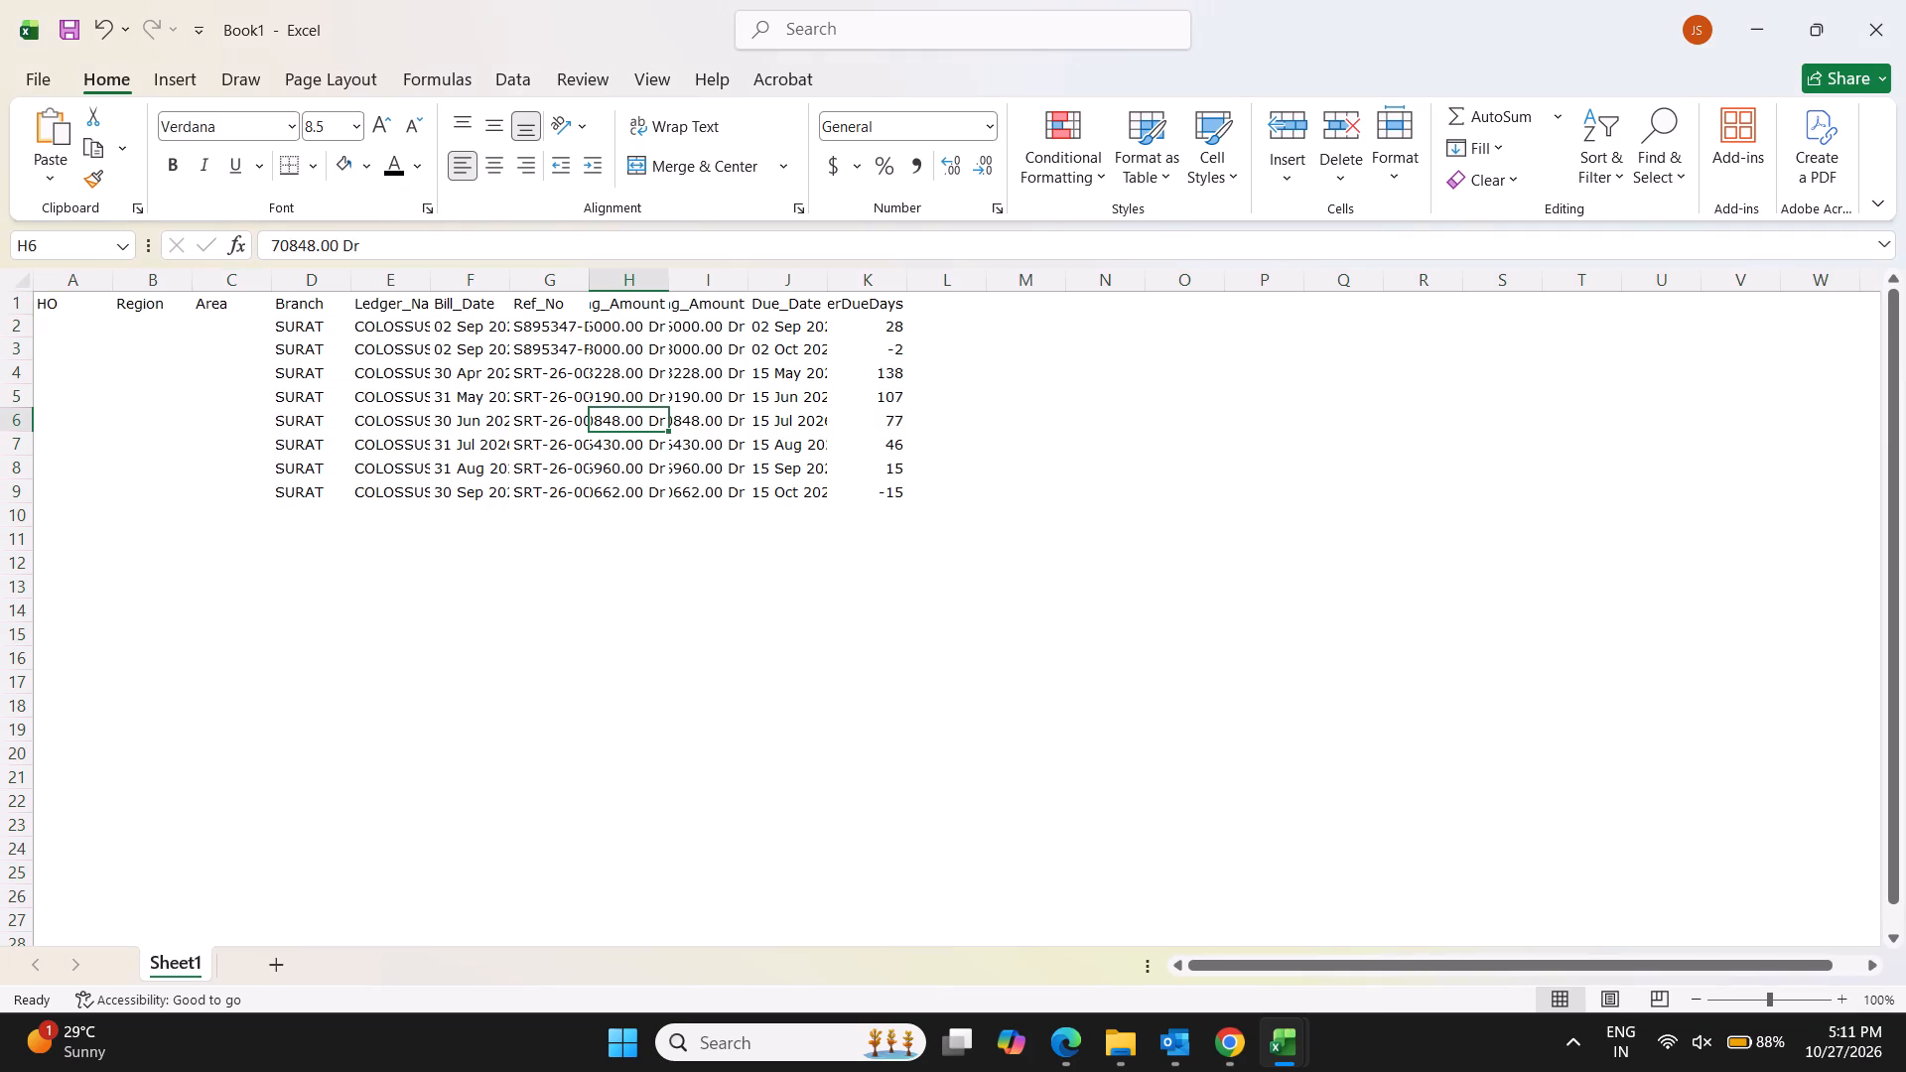
Autofit the width of all columns in the sheet to their contents.
{"action": "left_click", "coordinate": [13, 279]}
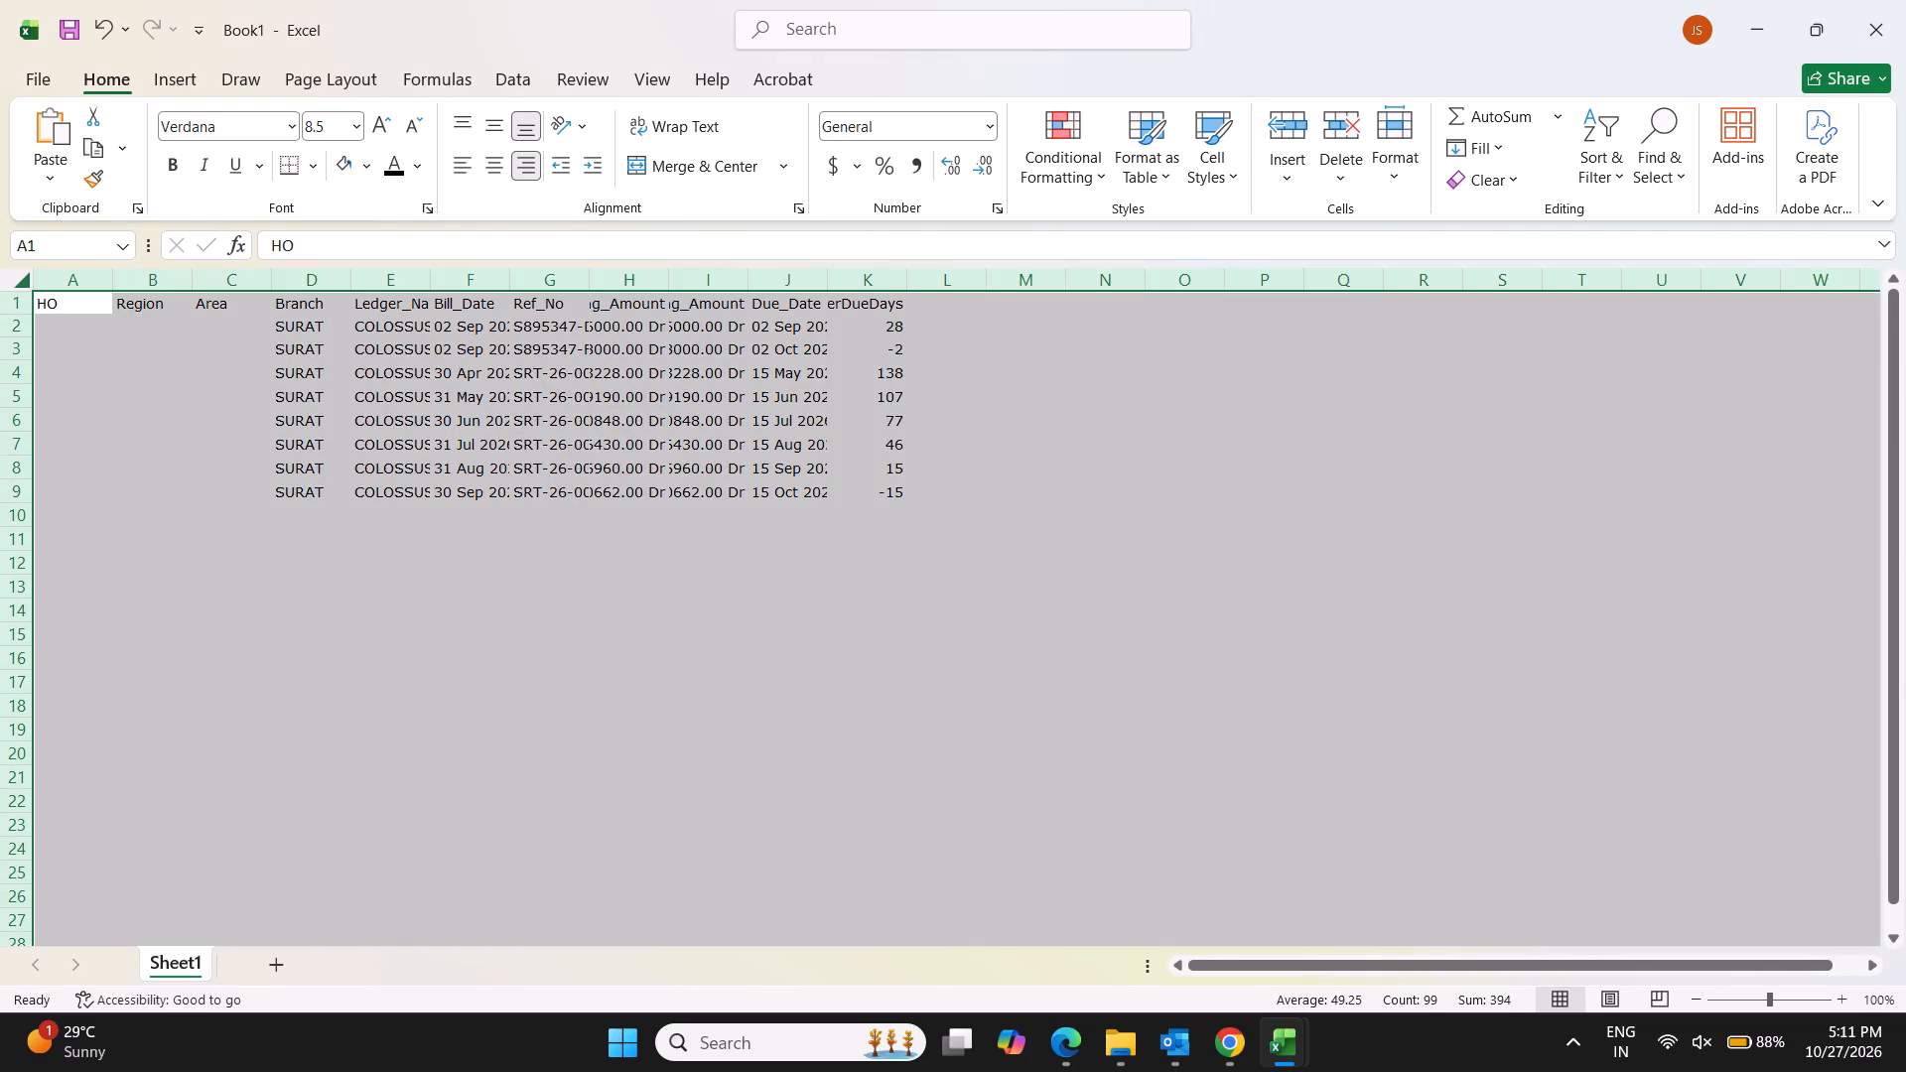
{"action": "double_click", "coordinate": [110, 280]}
{"action": "left_click", "coordinate": [1173, 660]}
{"action": "left_click", "coordinate": [694, 473]}
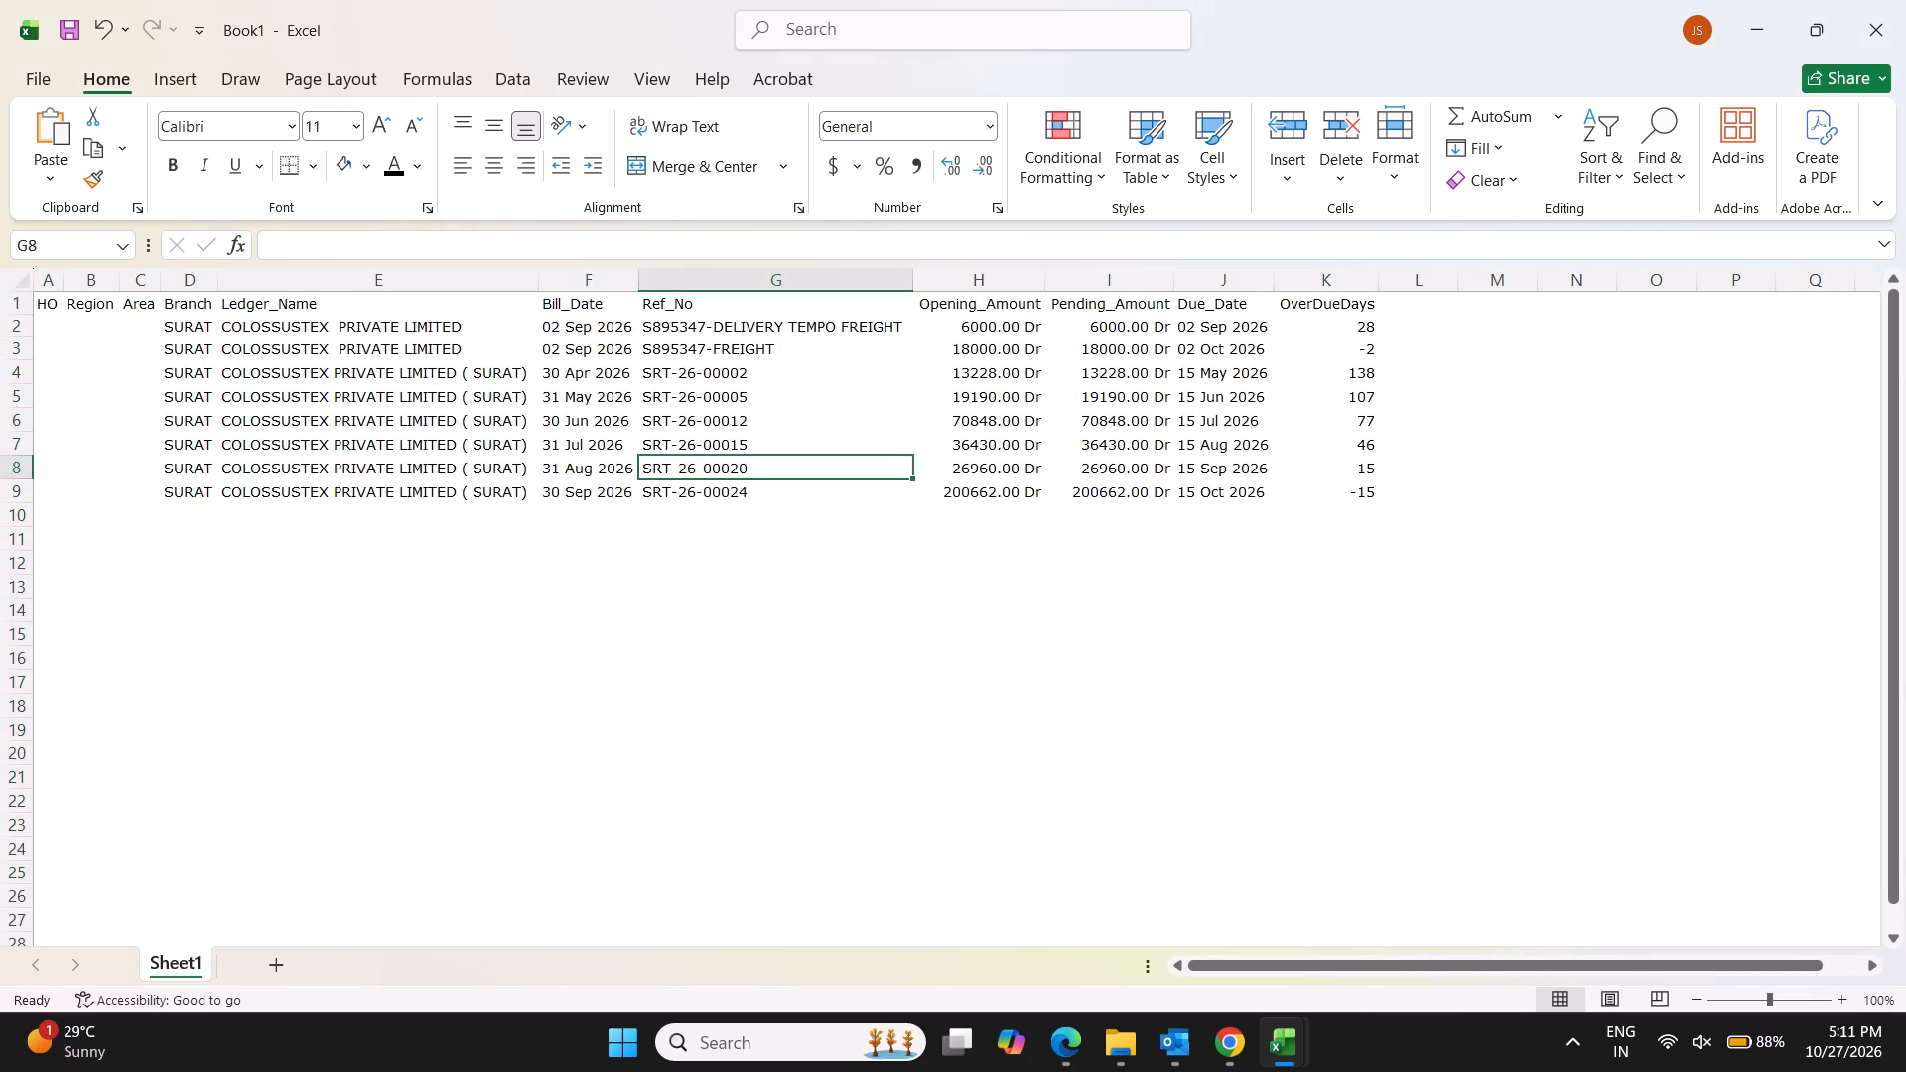
{"action": "left_click", "coordinate": [1503, 555]}
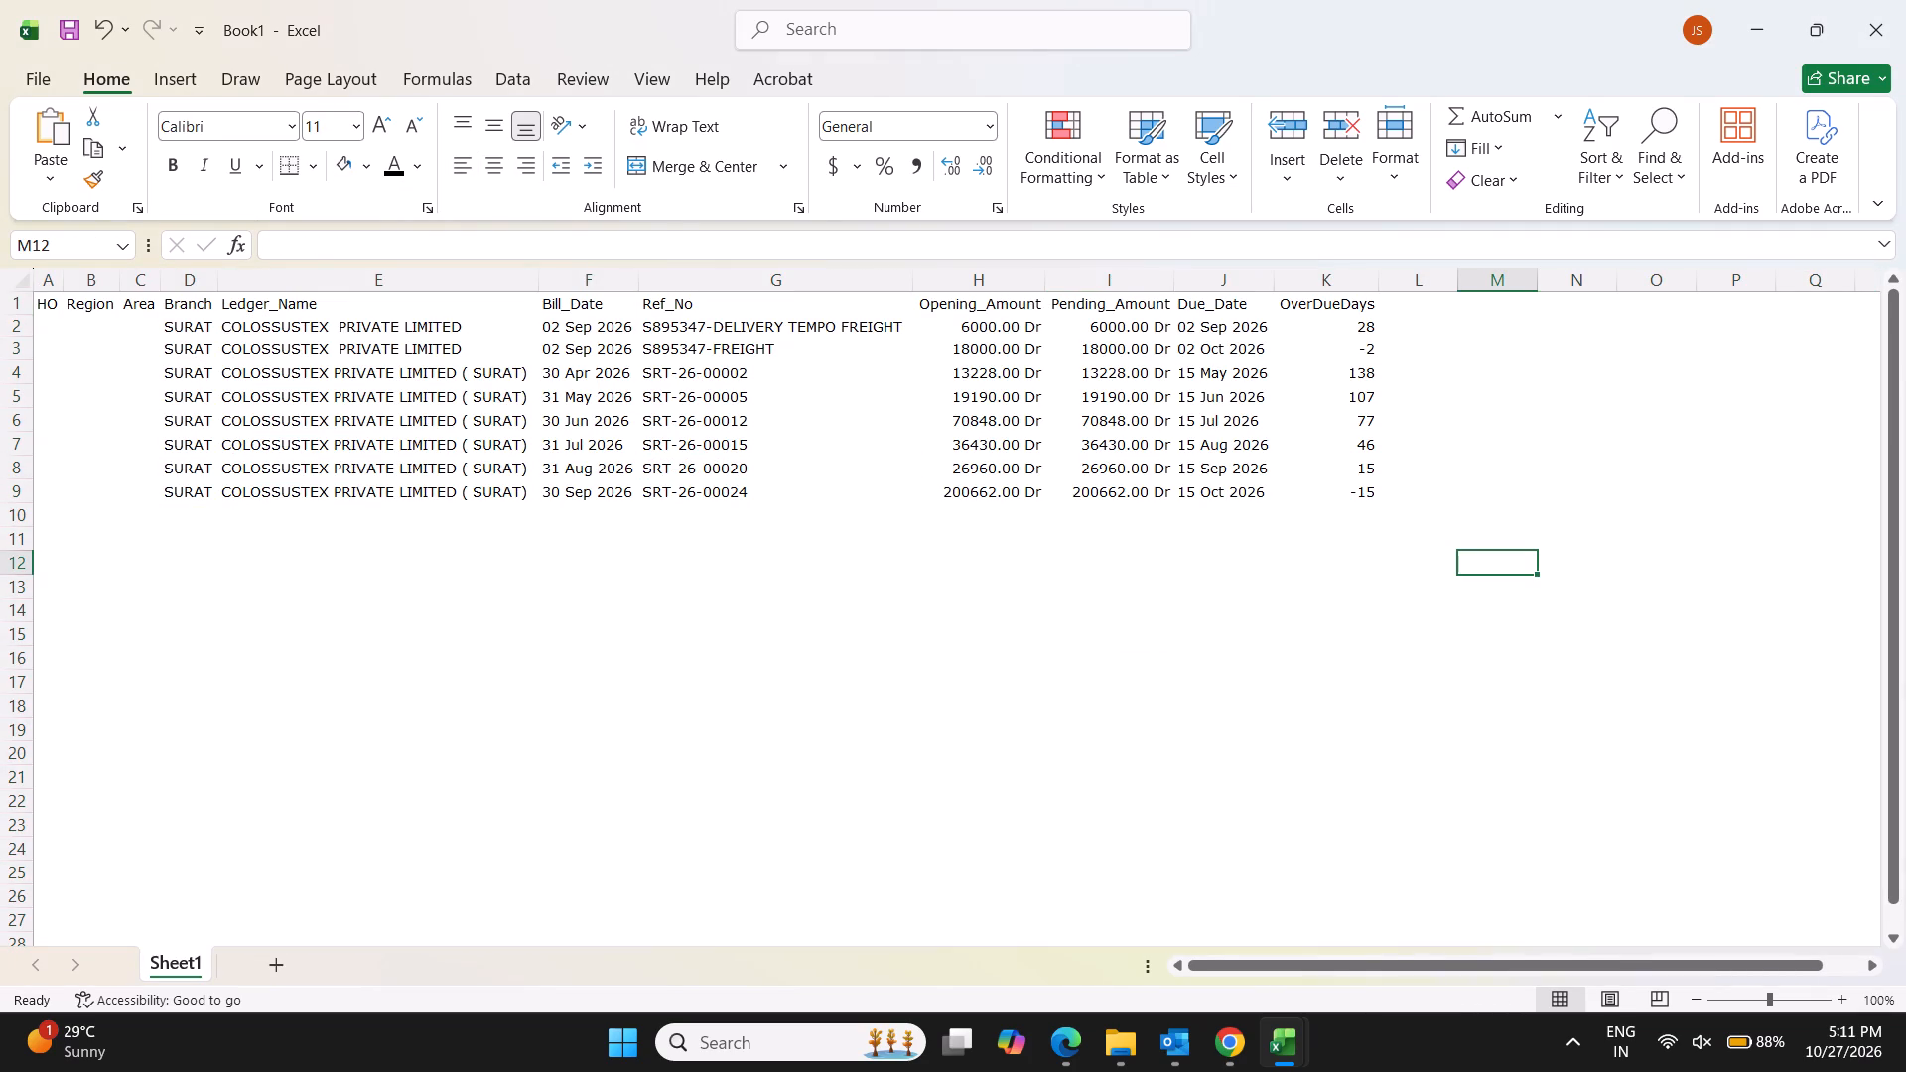
Replace every "dr" in the Pending_Amount column with nothing.
{"action": "left_click", "coordinate": [1124, 279]}
{"action": "key", "text": "ctrl+f"}
{"action": "type", "text": "dr"}
{"action": "left_click", "coordinate": [419, 822]}
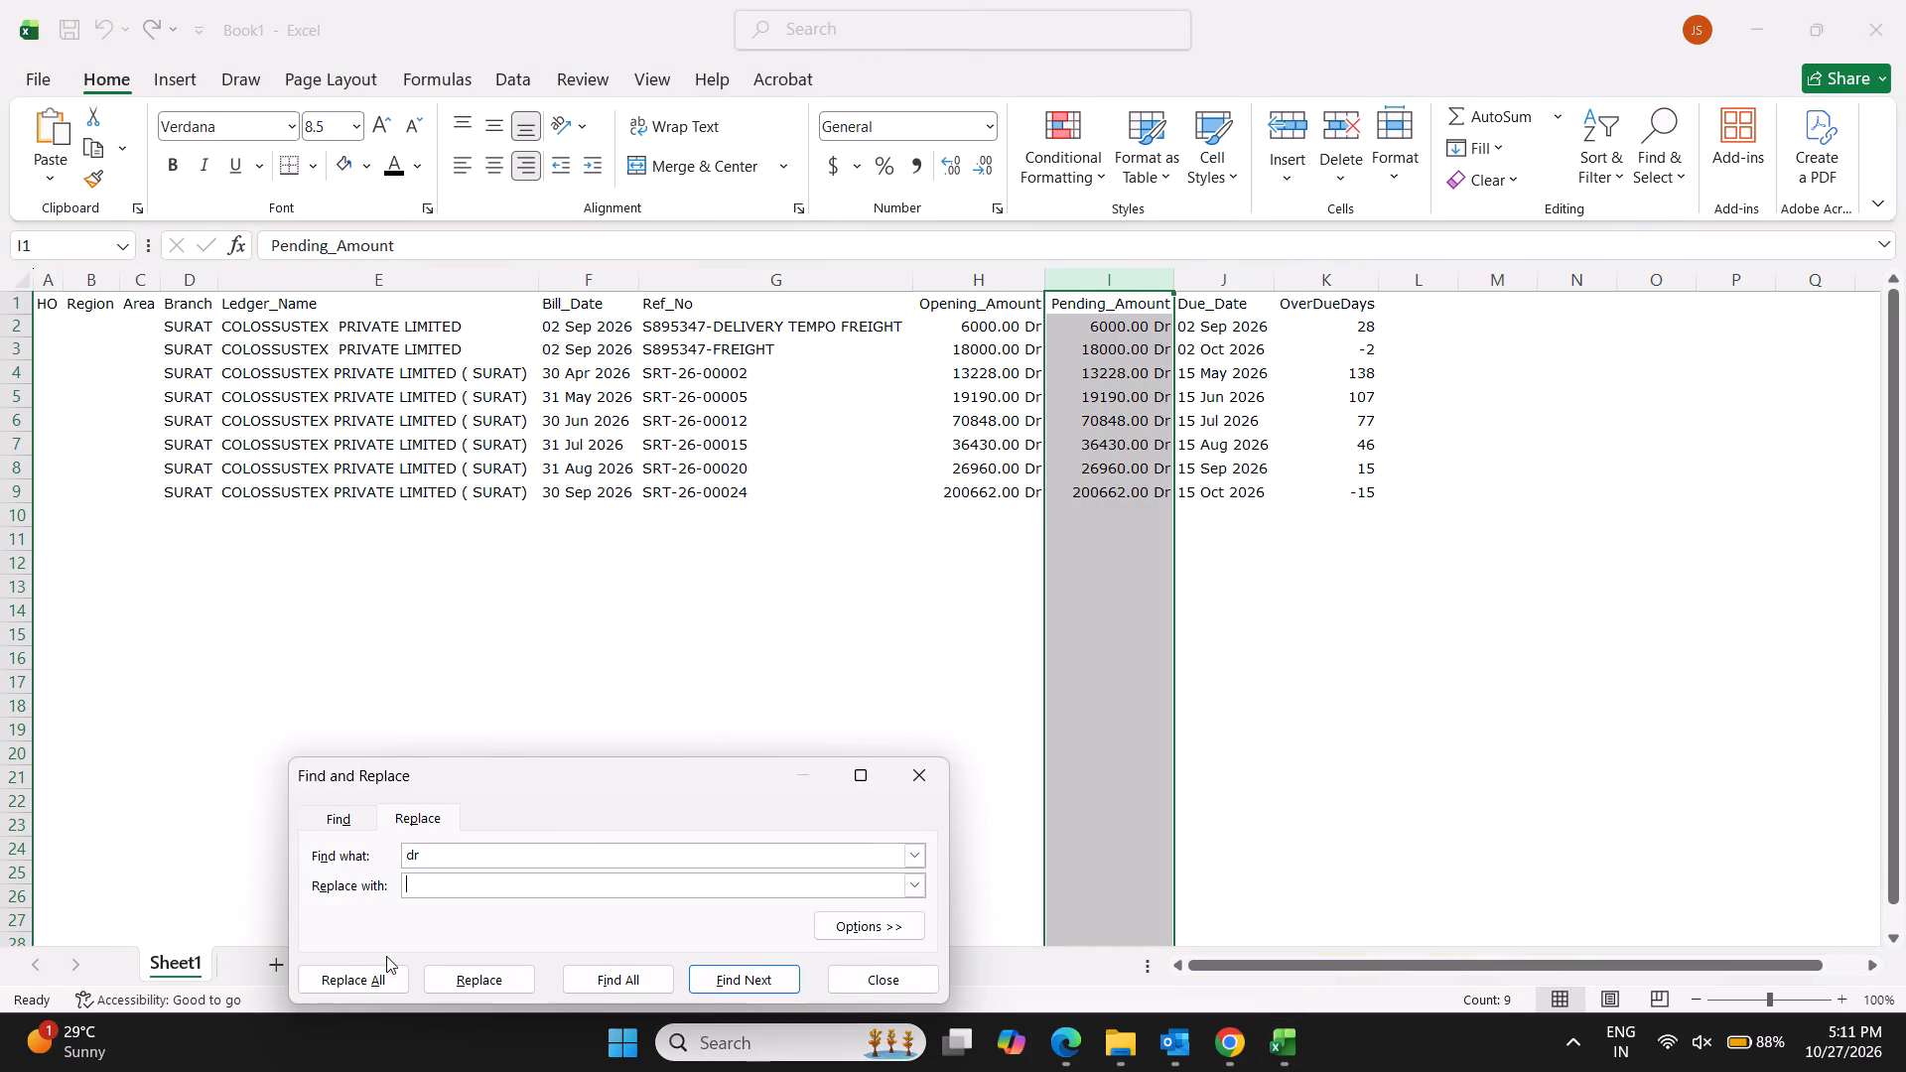
{"action": "left_click", "coordinate": [341, 977]}
{"action": "key", "text": "Escape"}
{"action": "key", "text": "Escape"}
{"action": "key", "text": "Escape"}
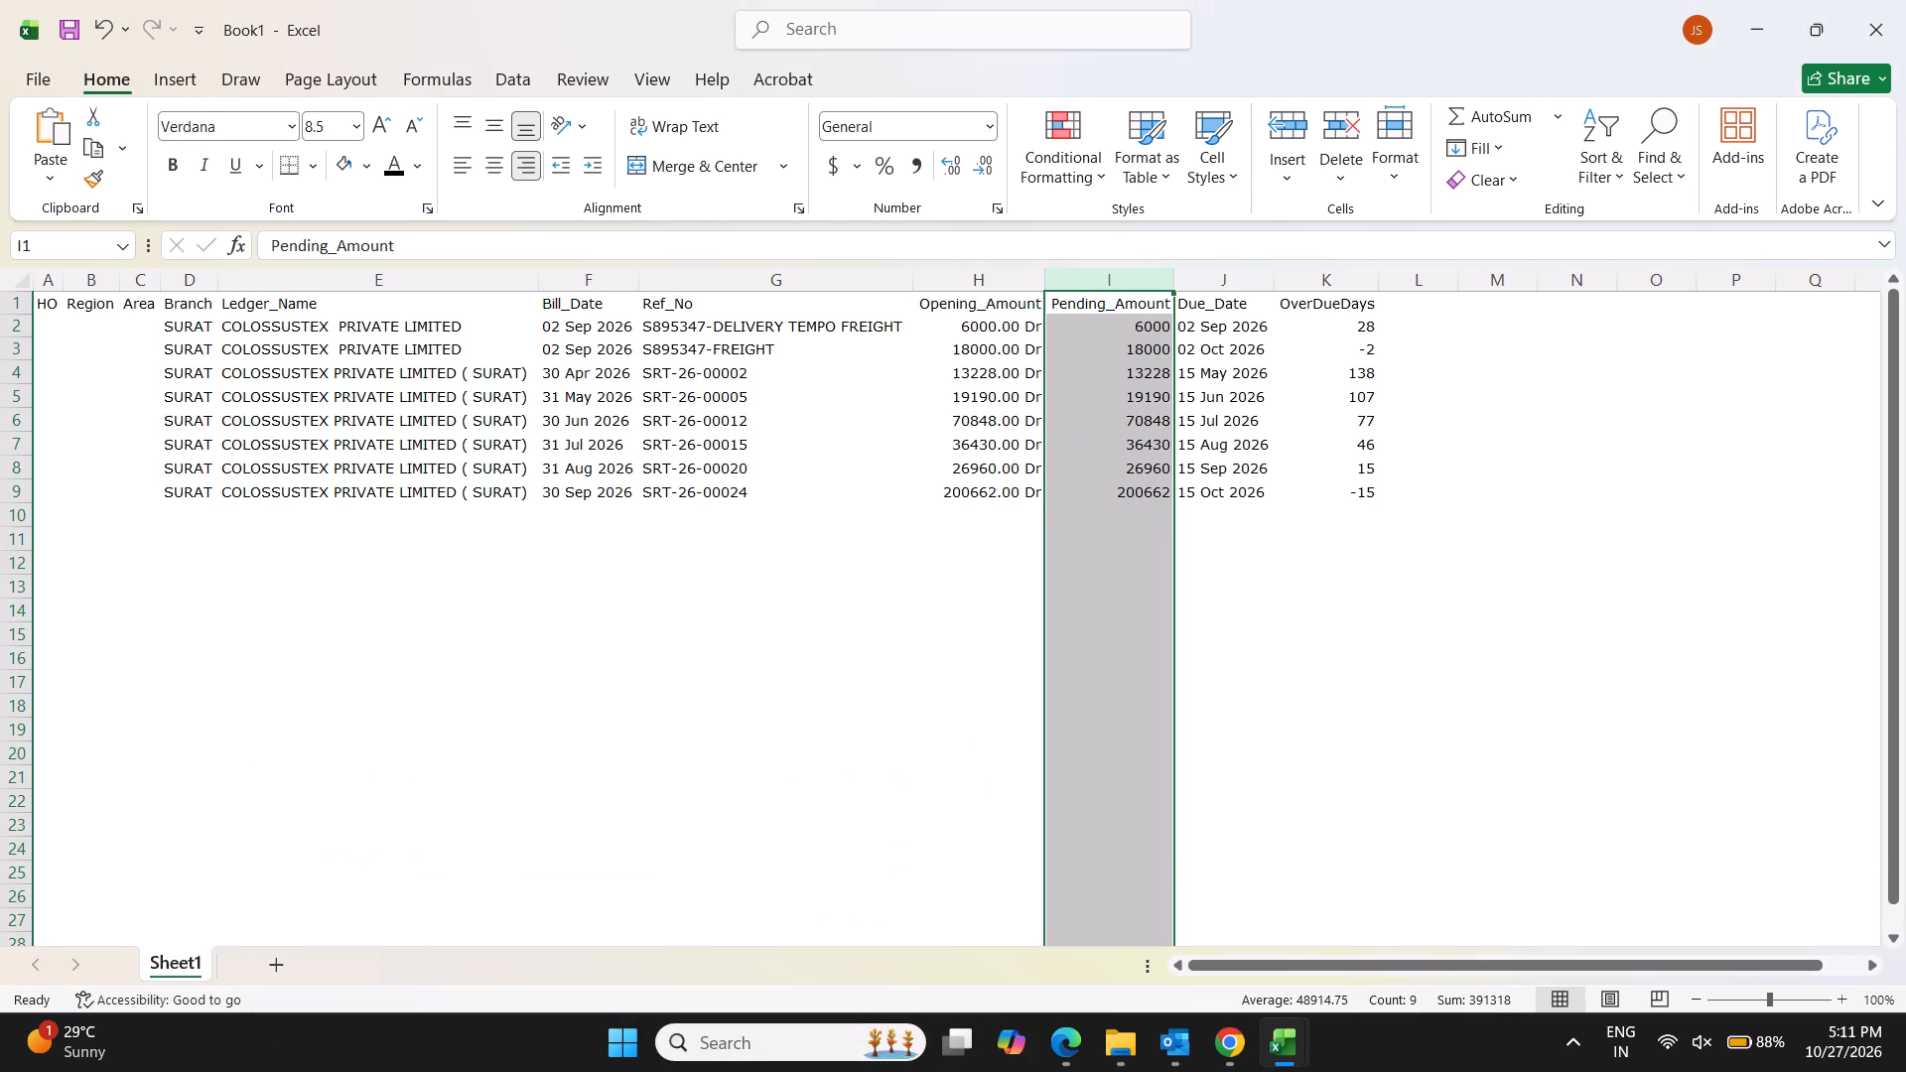
{"action": "left_click", "coordinate": [1302, 706]}
Delete the Due_Date and OverDueDays columns.
{"action": "left_click_drag", "start_coordinate": [1230, 272], "coordinate": [1327, 270]}
{"action": "right_click", "coordinate": [1301, 357]}
{"action": "left_click", "coordinate": [1381, 643]}
{"action": "left_click", "coordinate": [1278, 676]}
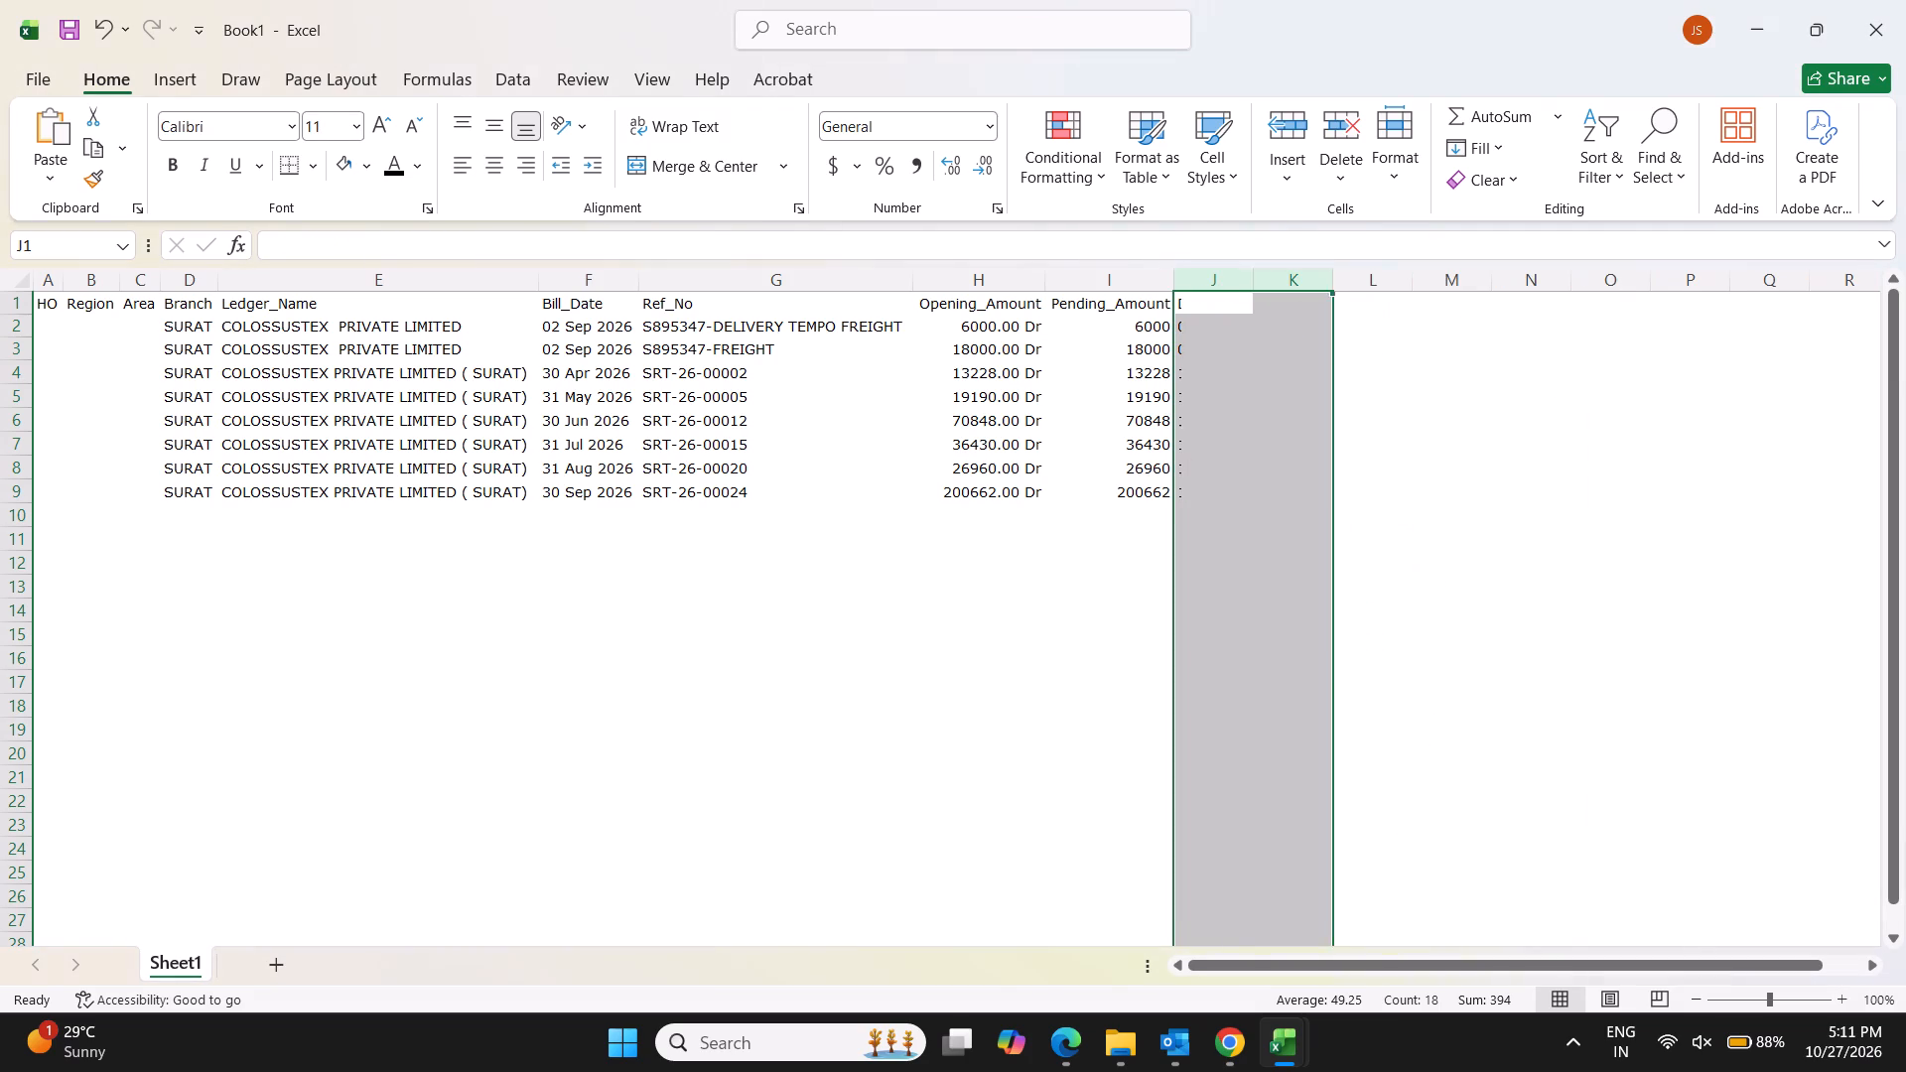
{"action": "left_click", "coordinate": [1147, 490]}
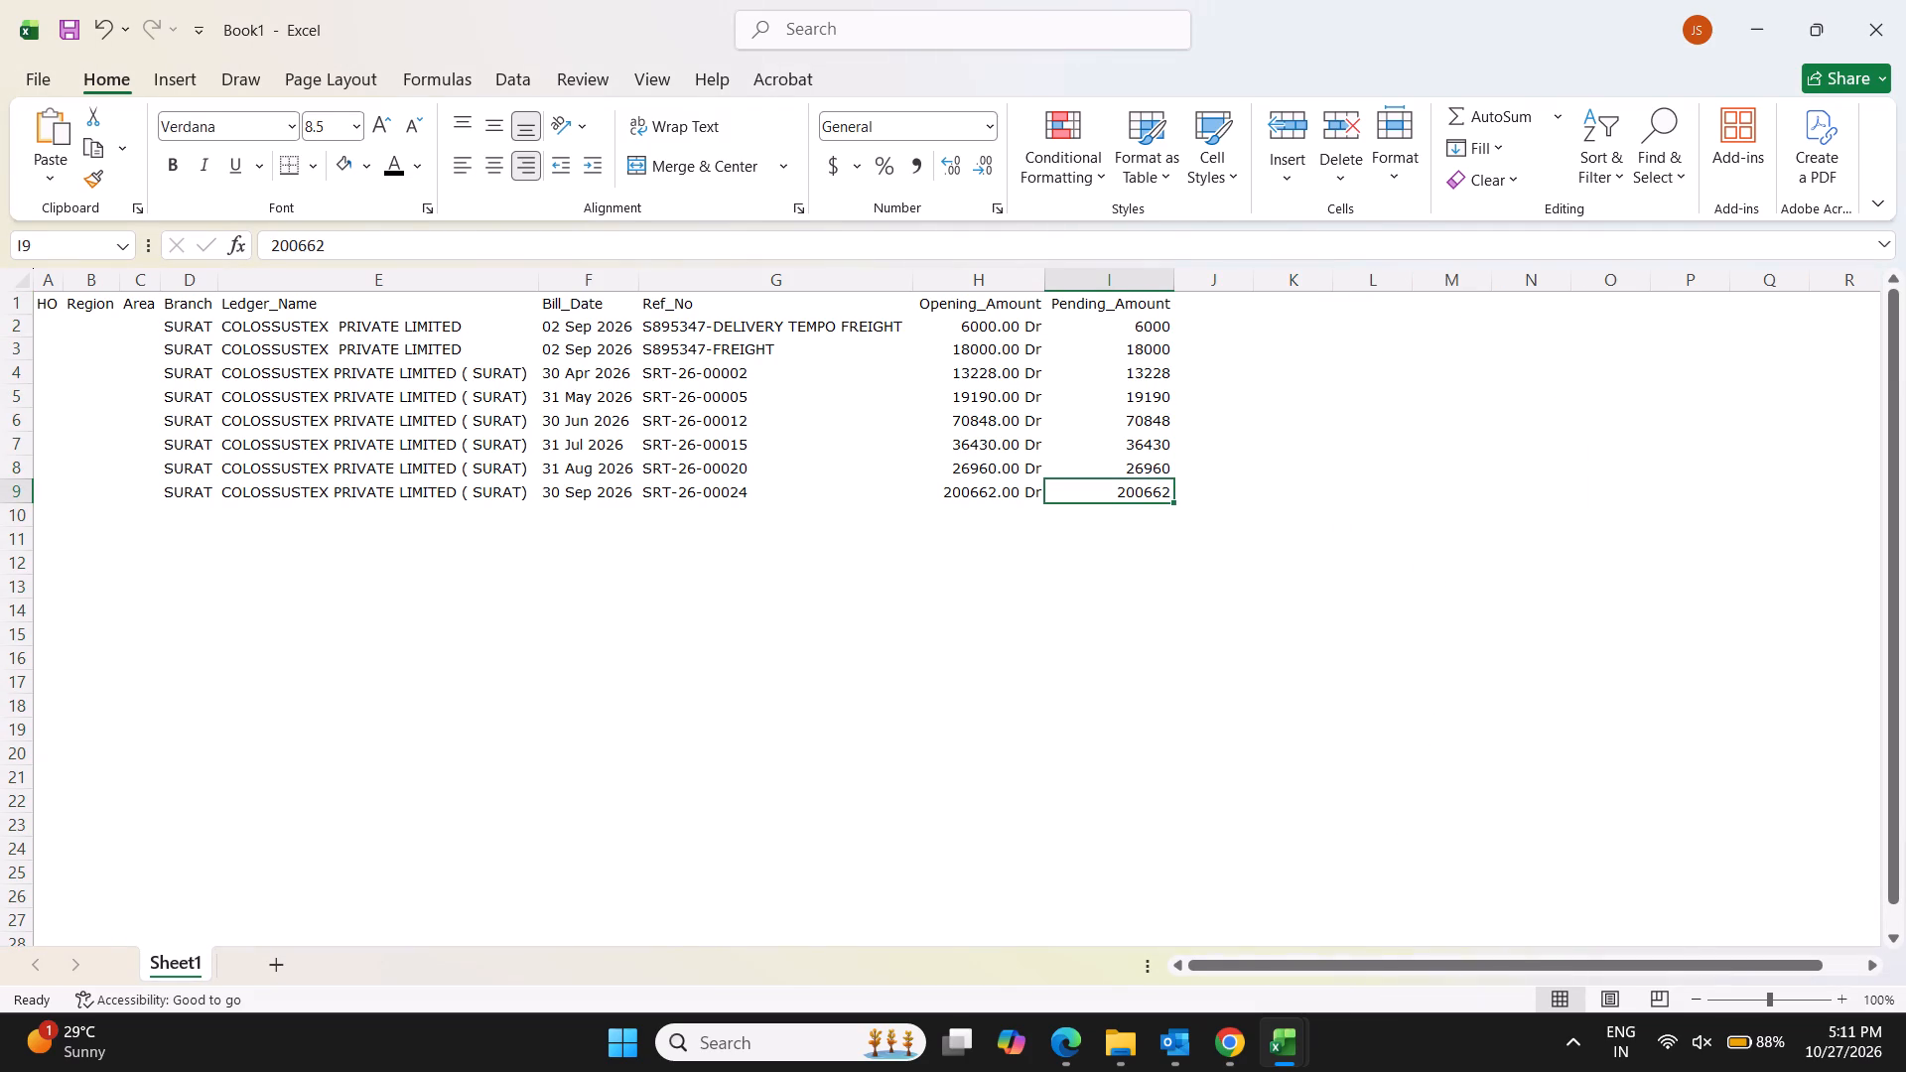
Delete the Opening_Amount column.
{"action": "left_click", "coordinate": [981, 280]}
{"action": "right_click", "coordinate": [985, 276]}
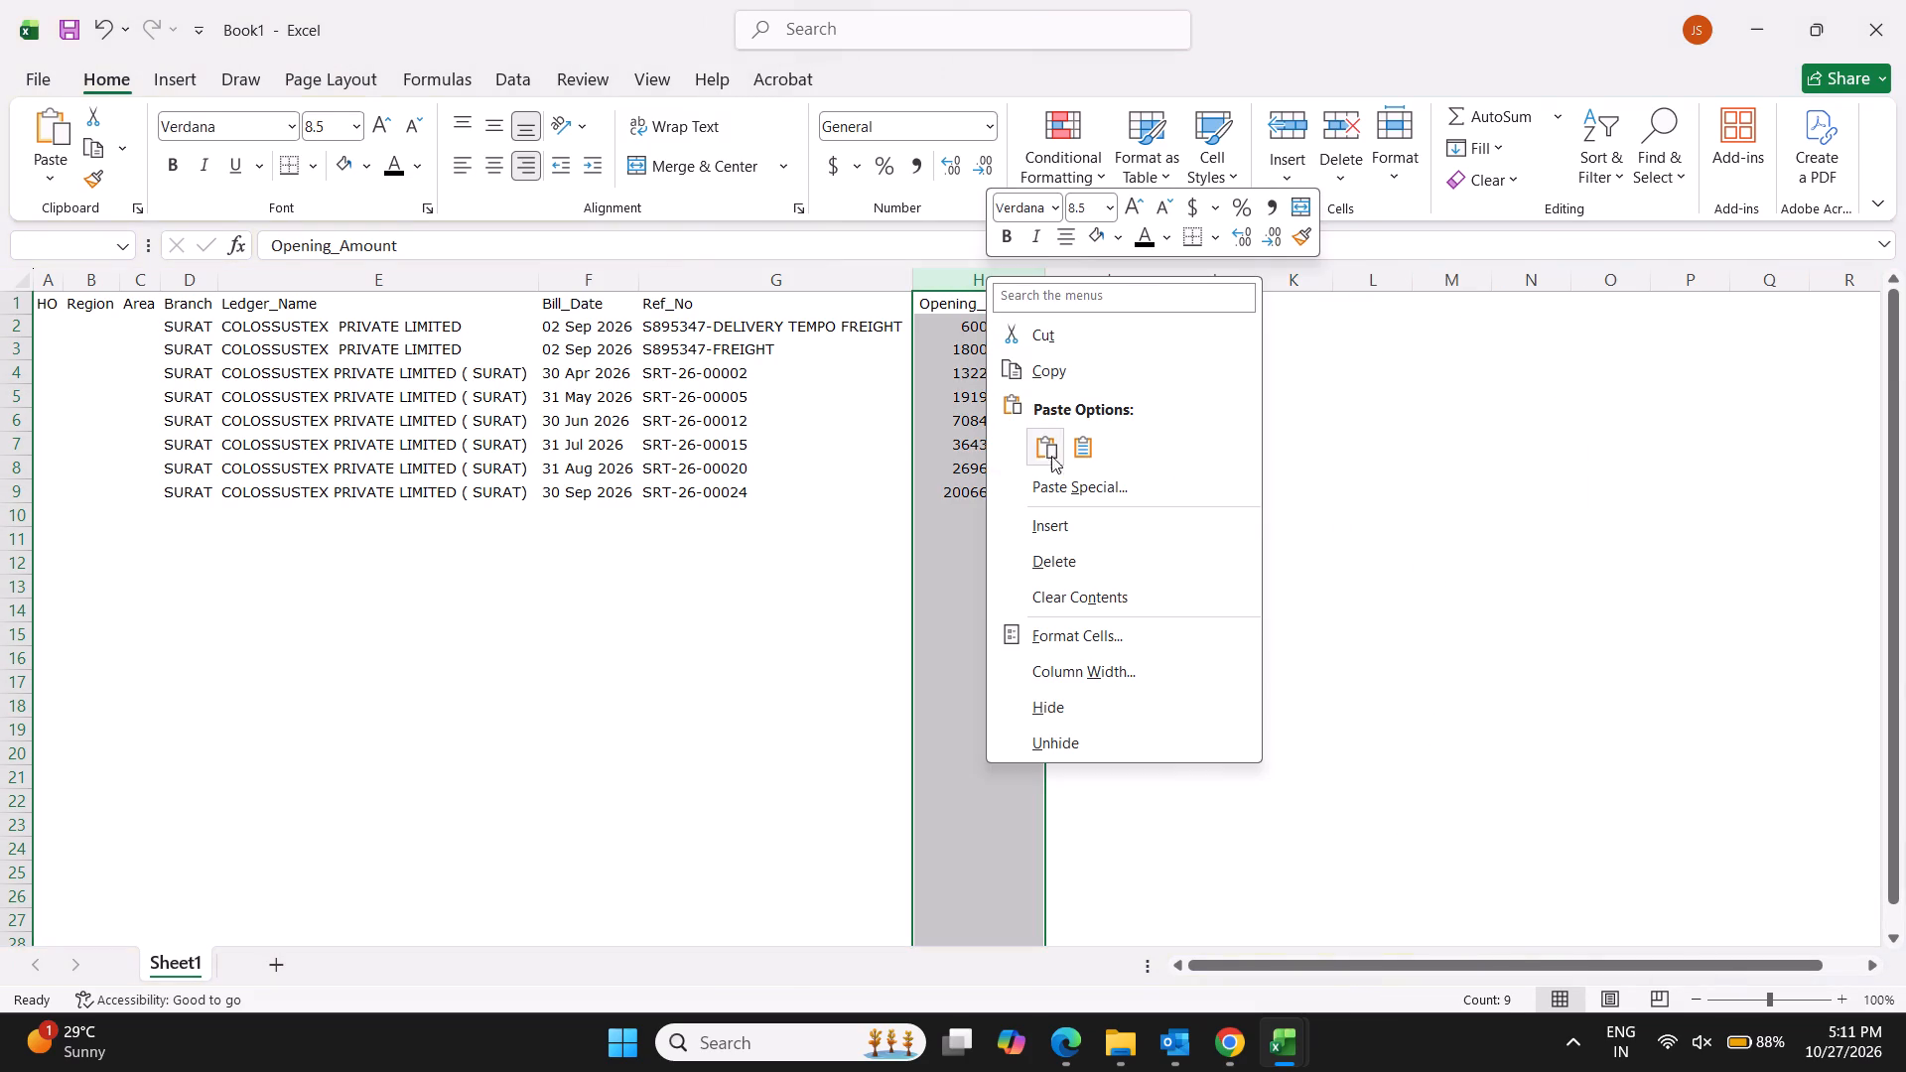
{"action": "left_click", "coordinate": [1065, 555]}
{"action": "left_click", "coordinate": [1086, 596]}
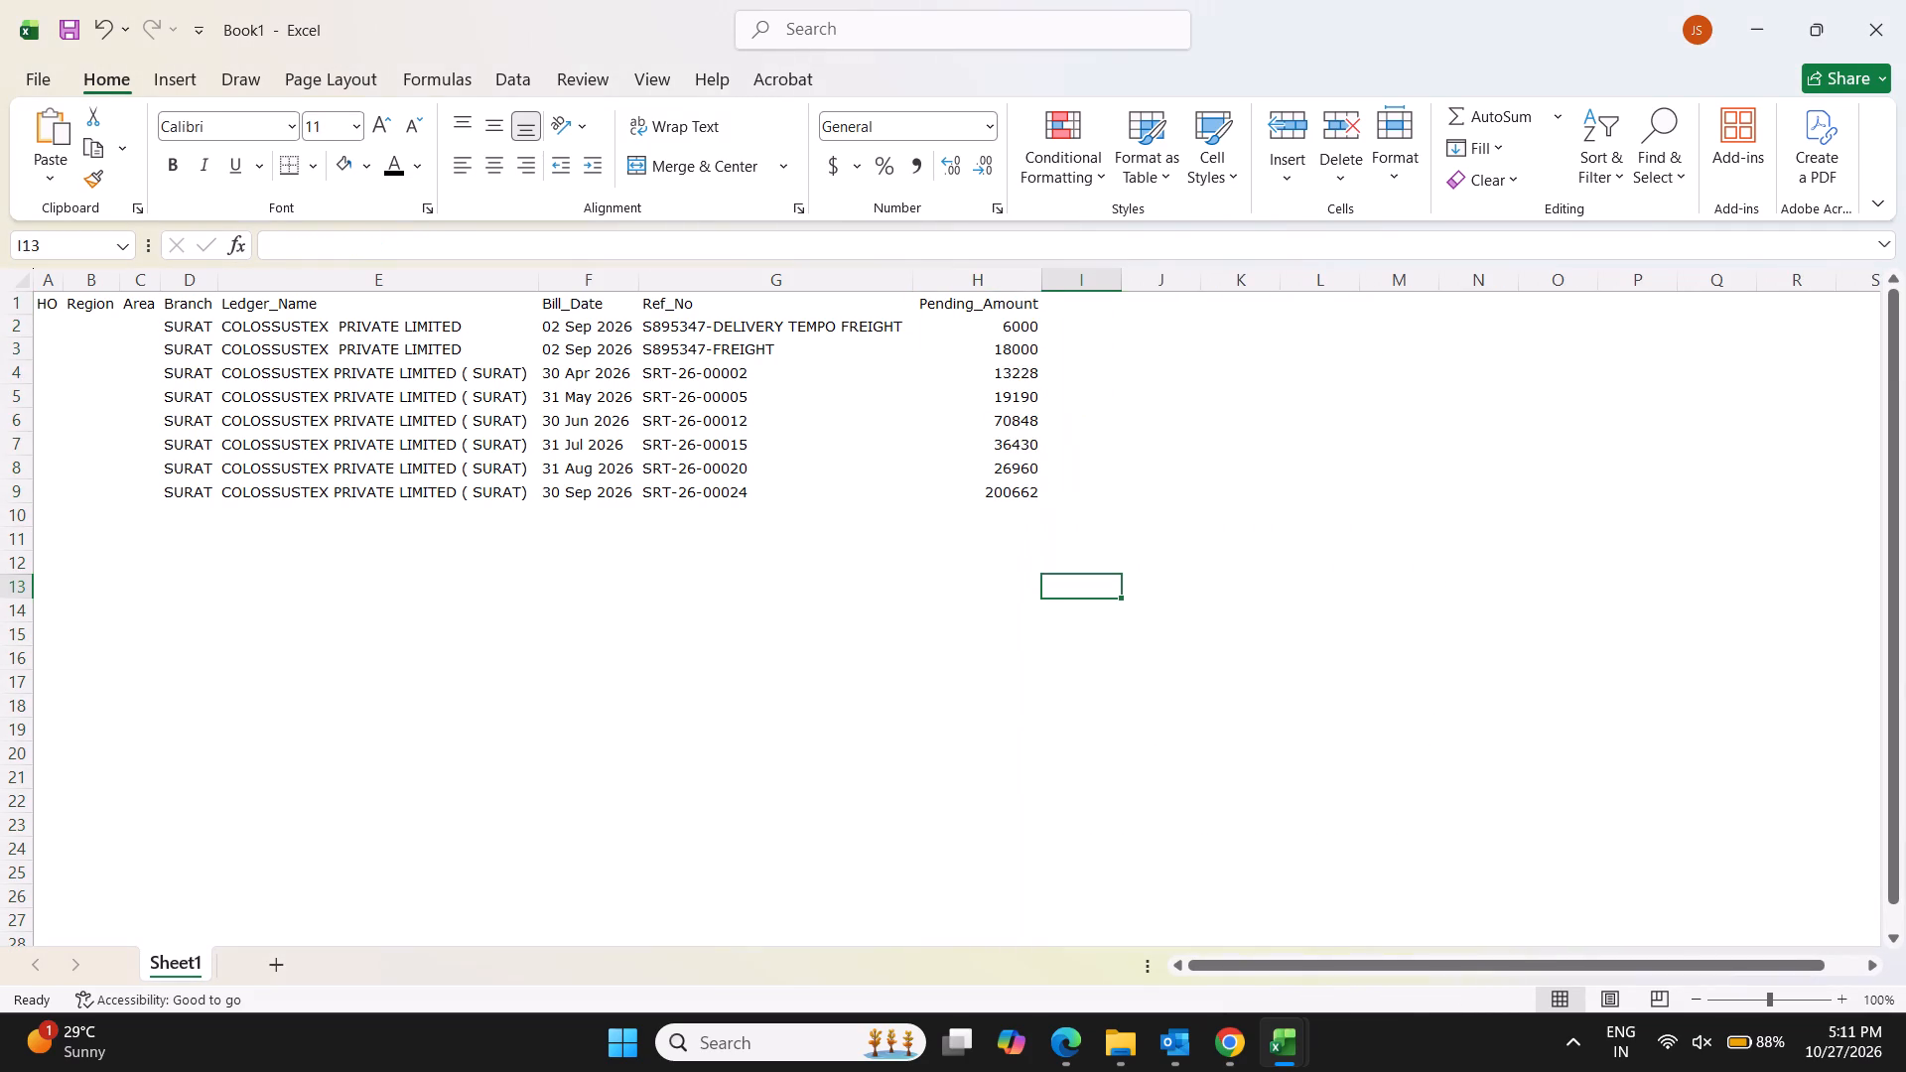
Apply all borders to the bill table from the header row through row 9.
{"action": "left_click_drag", "start_coordinate": [1017, 490], "coordinate": [11, 288]}
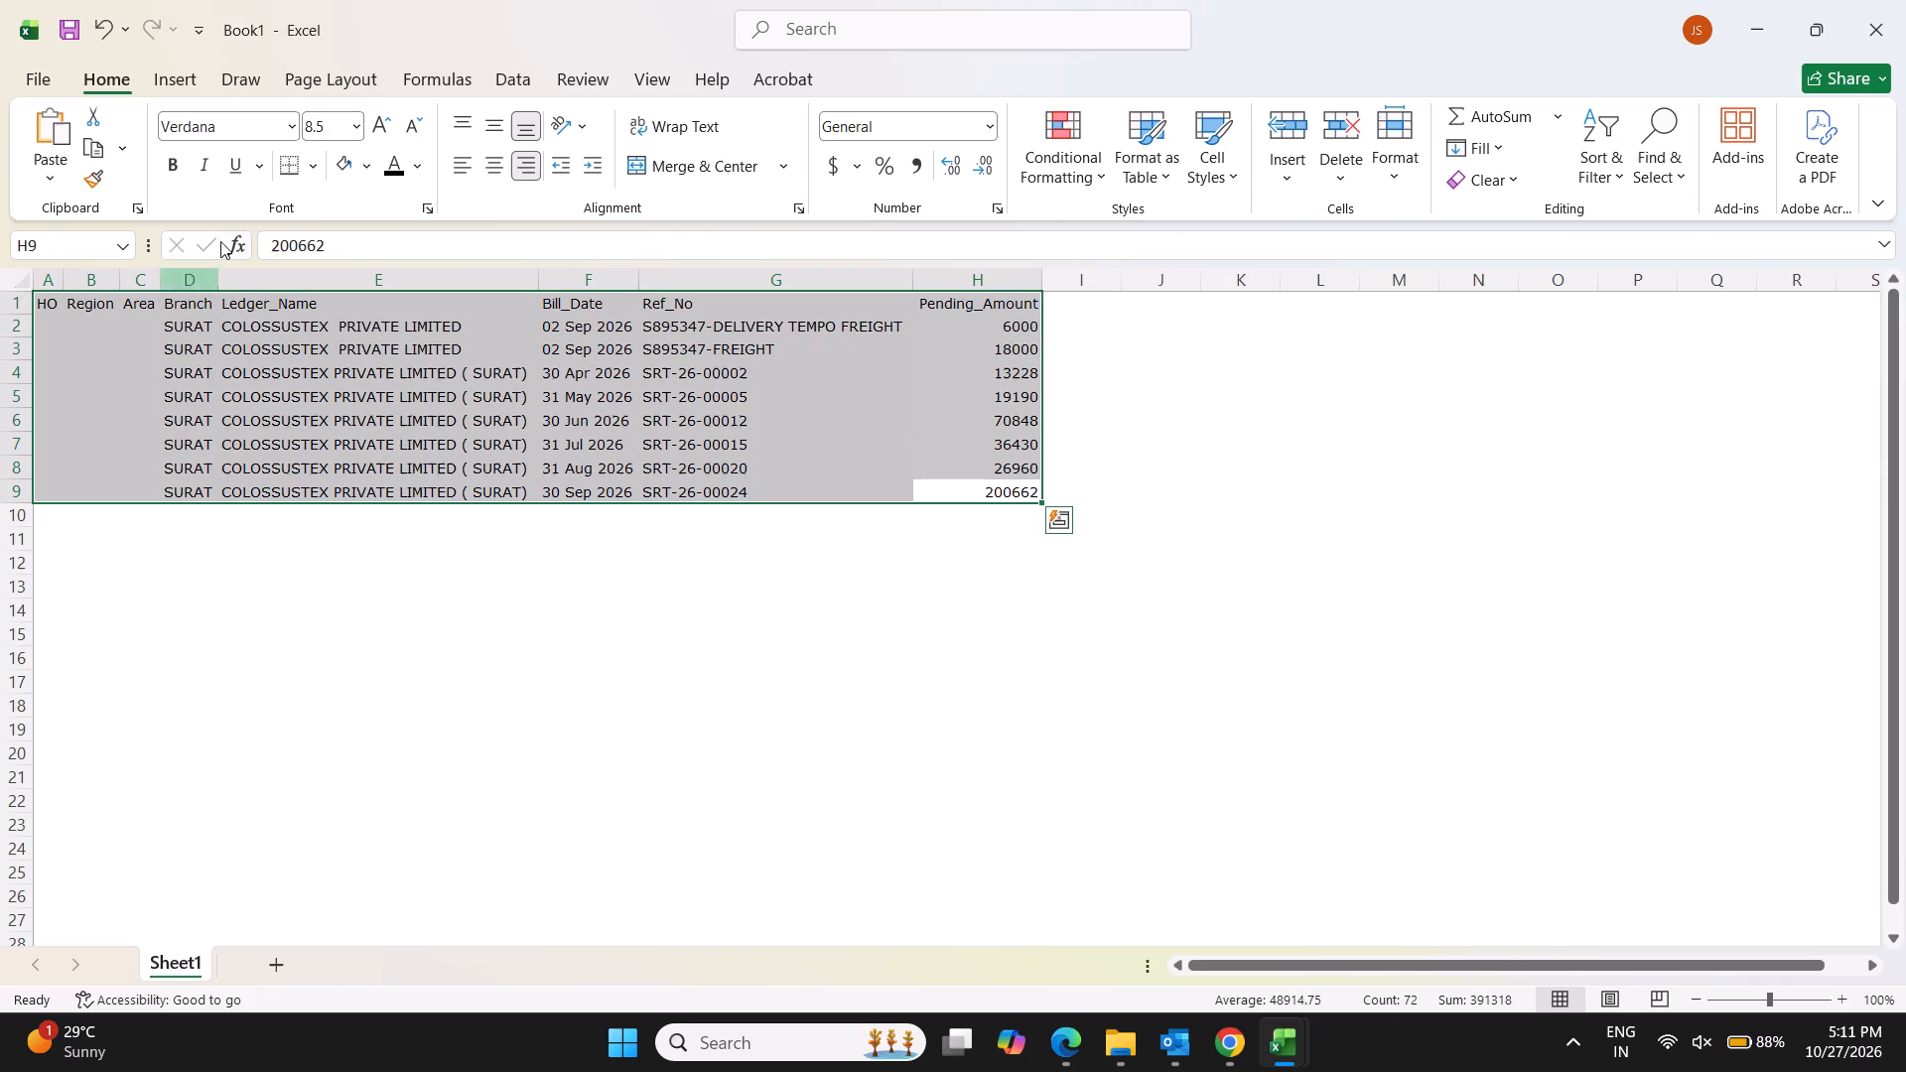
{"action": "left_click", "coordinate": [311, 163]}
{"action": "left_click", "coordinate": [324, 430]}
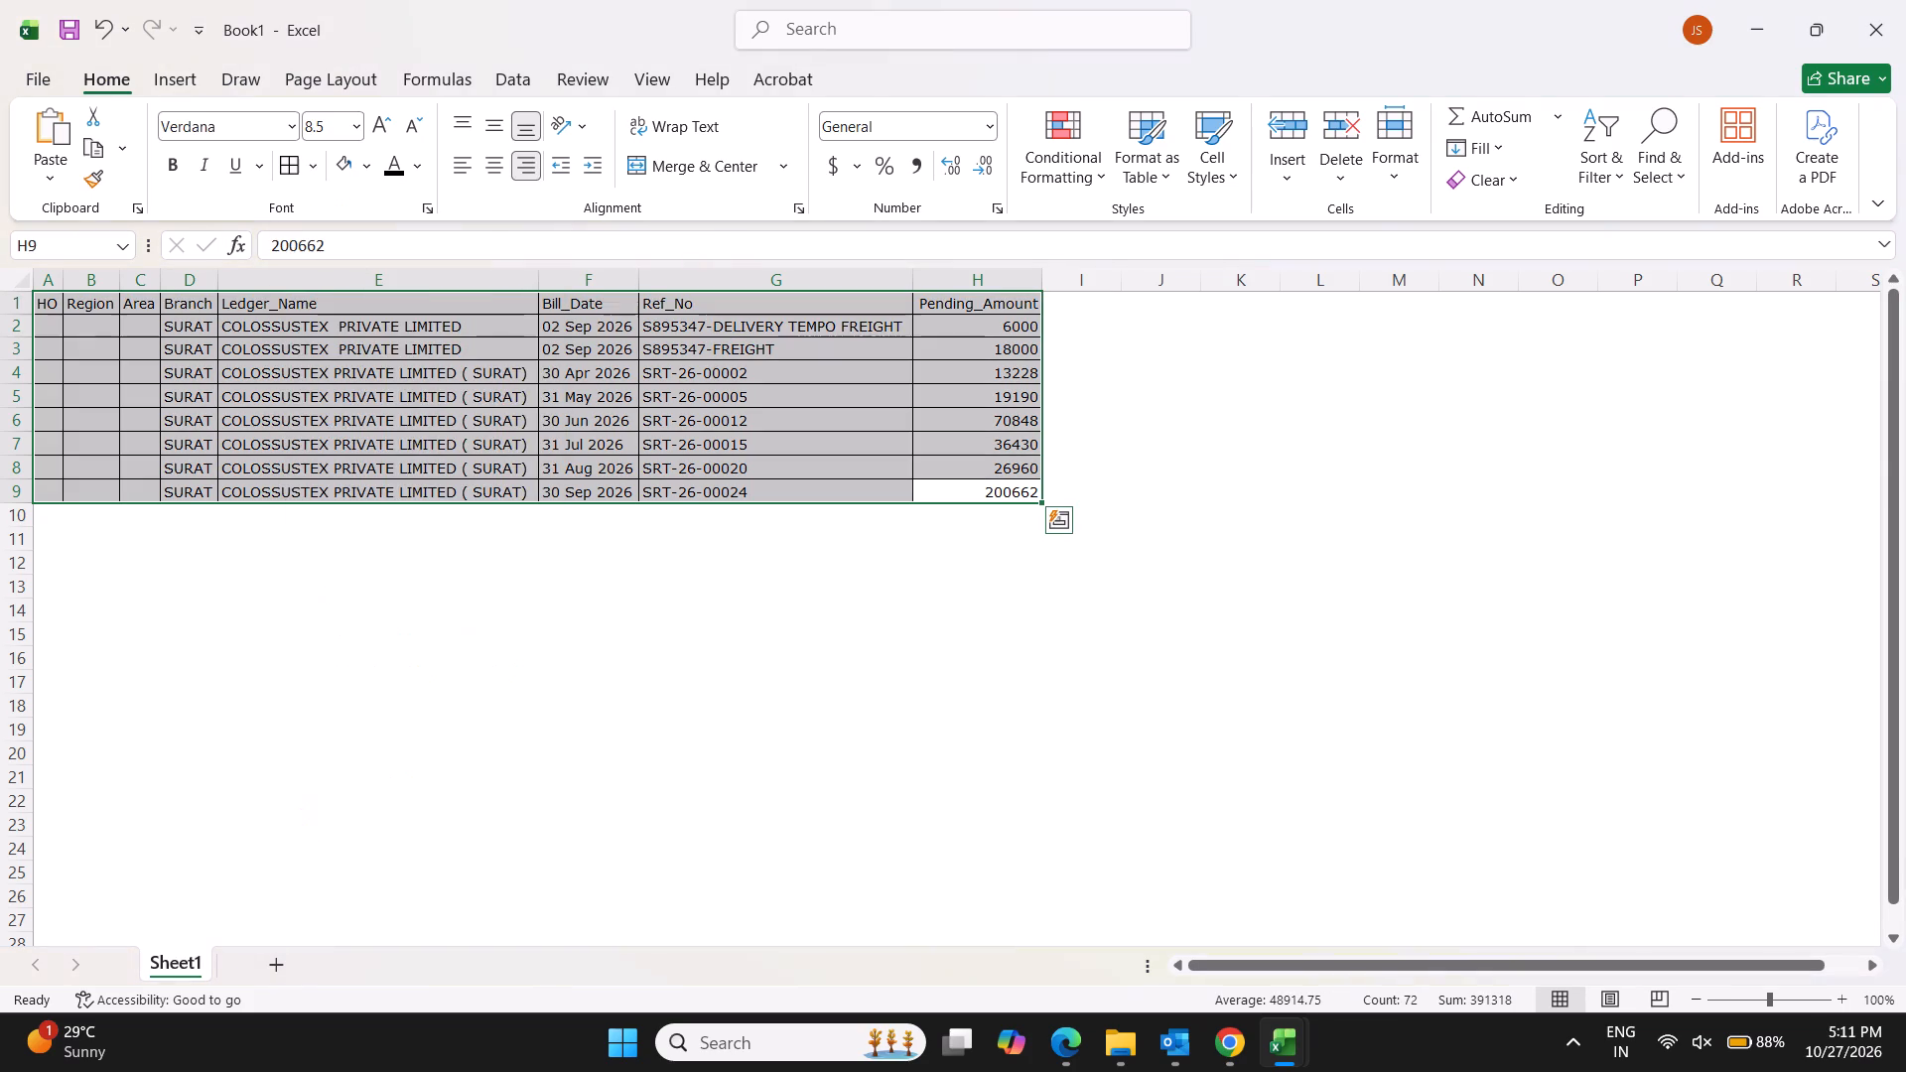
Make the header row bold.
{"action": "left_click", "coordinate": [256, 305]}
{"action": "key", "text": "shift+space"}
{"action": "key", "text": "ctrl+b"}
{"action": "left_click", "coordinate": [435, 449]}
{"action": "key", "text": "Escape"}
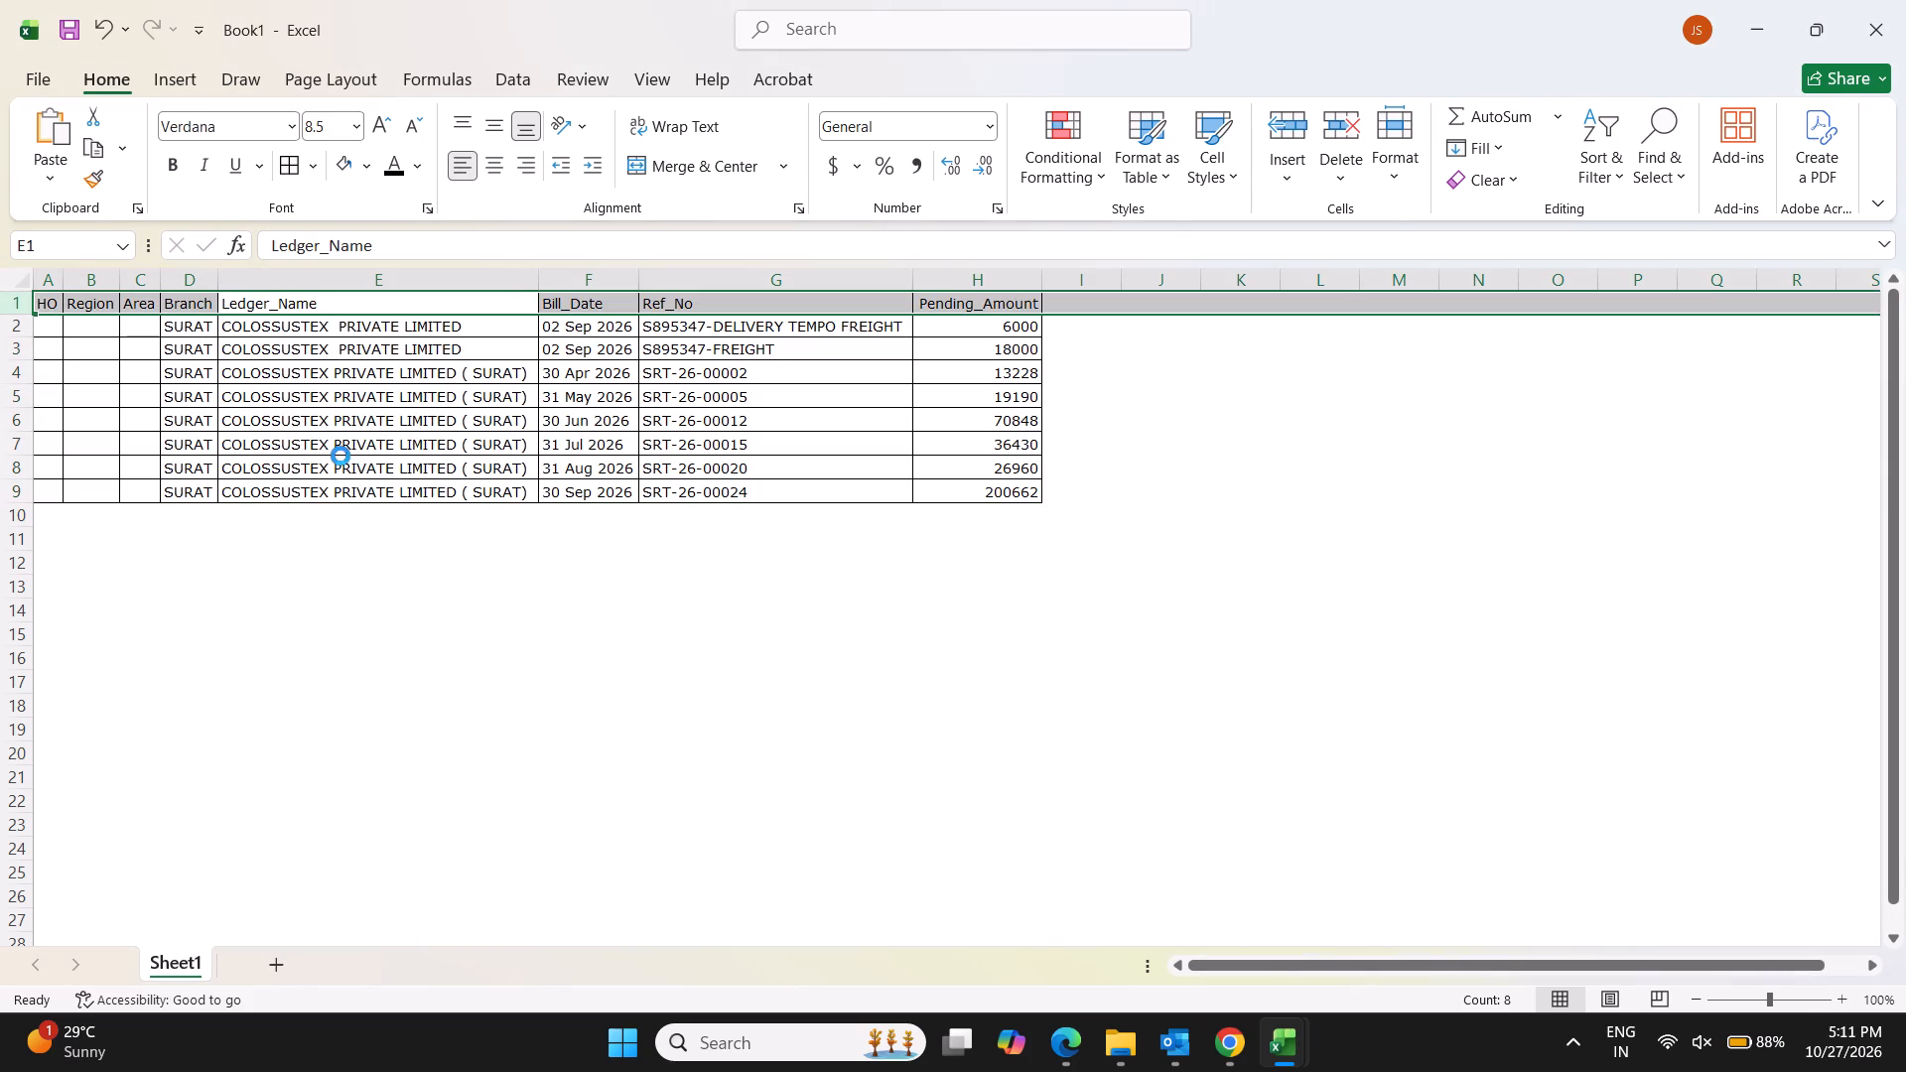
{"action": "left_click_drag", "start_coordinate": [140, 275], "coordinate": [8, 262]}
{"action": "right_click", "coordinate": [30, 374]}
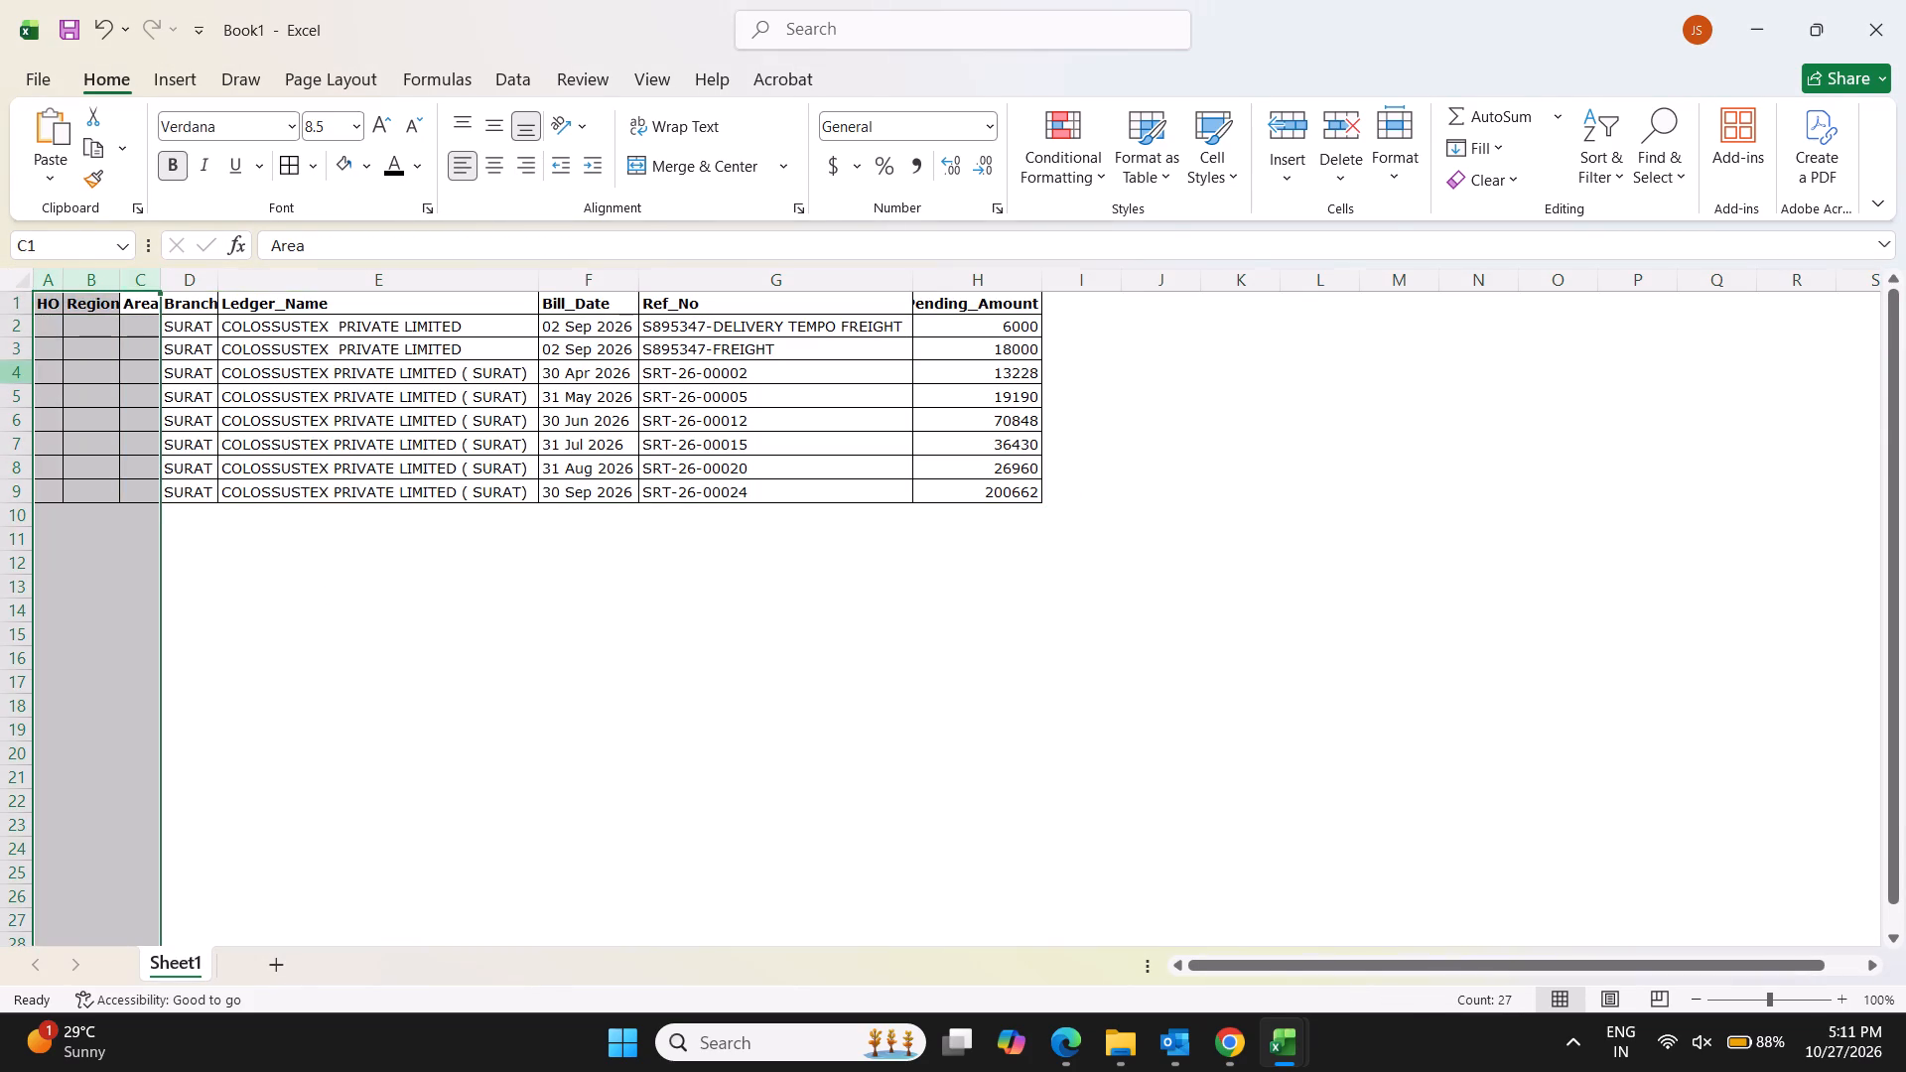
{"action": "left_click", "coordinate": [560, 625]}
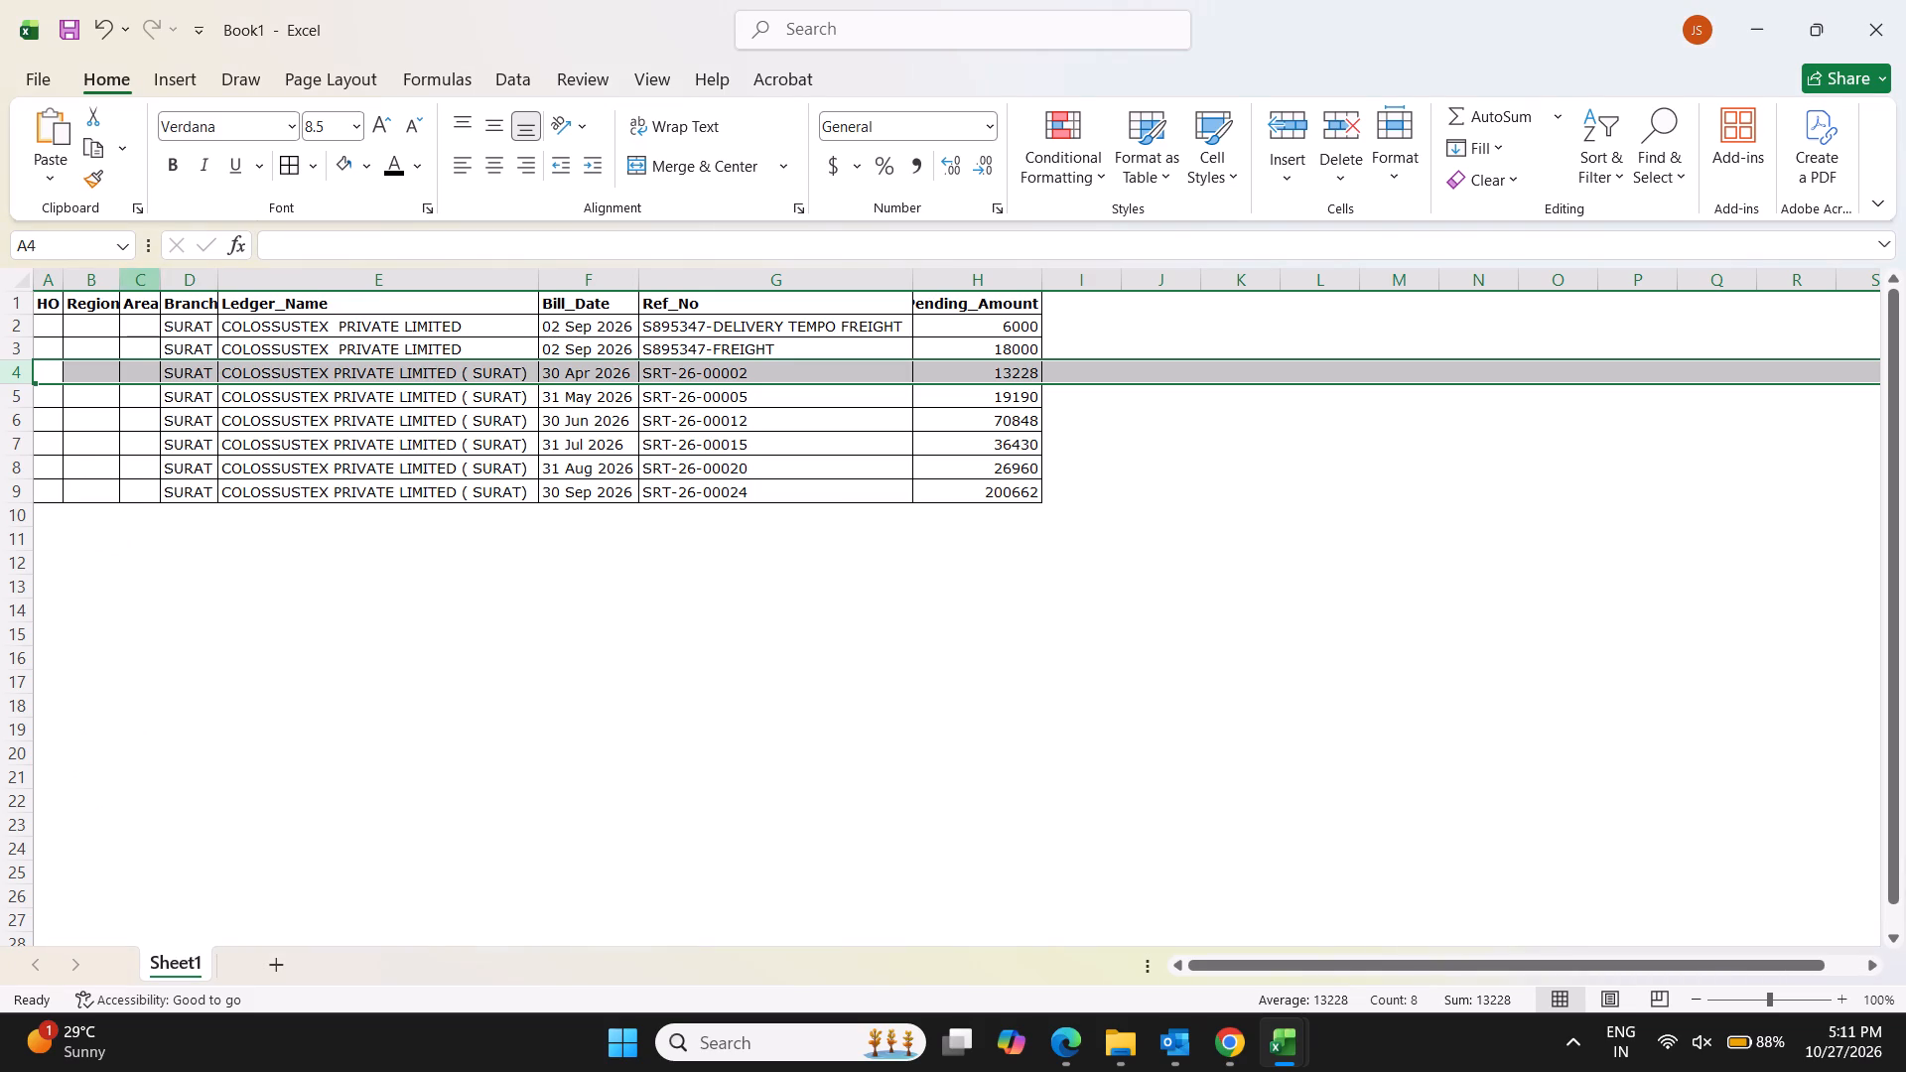
Delete the HO, Region and Area columns.
{"action": "left_click_drag", "start_coordinate": [142, 277], "coordinate": [50, 281]}
{"action": "right_click", "coordinate": [85, 374]}
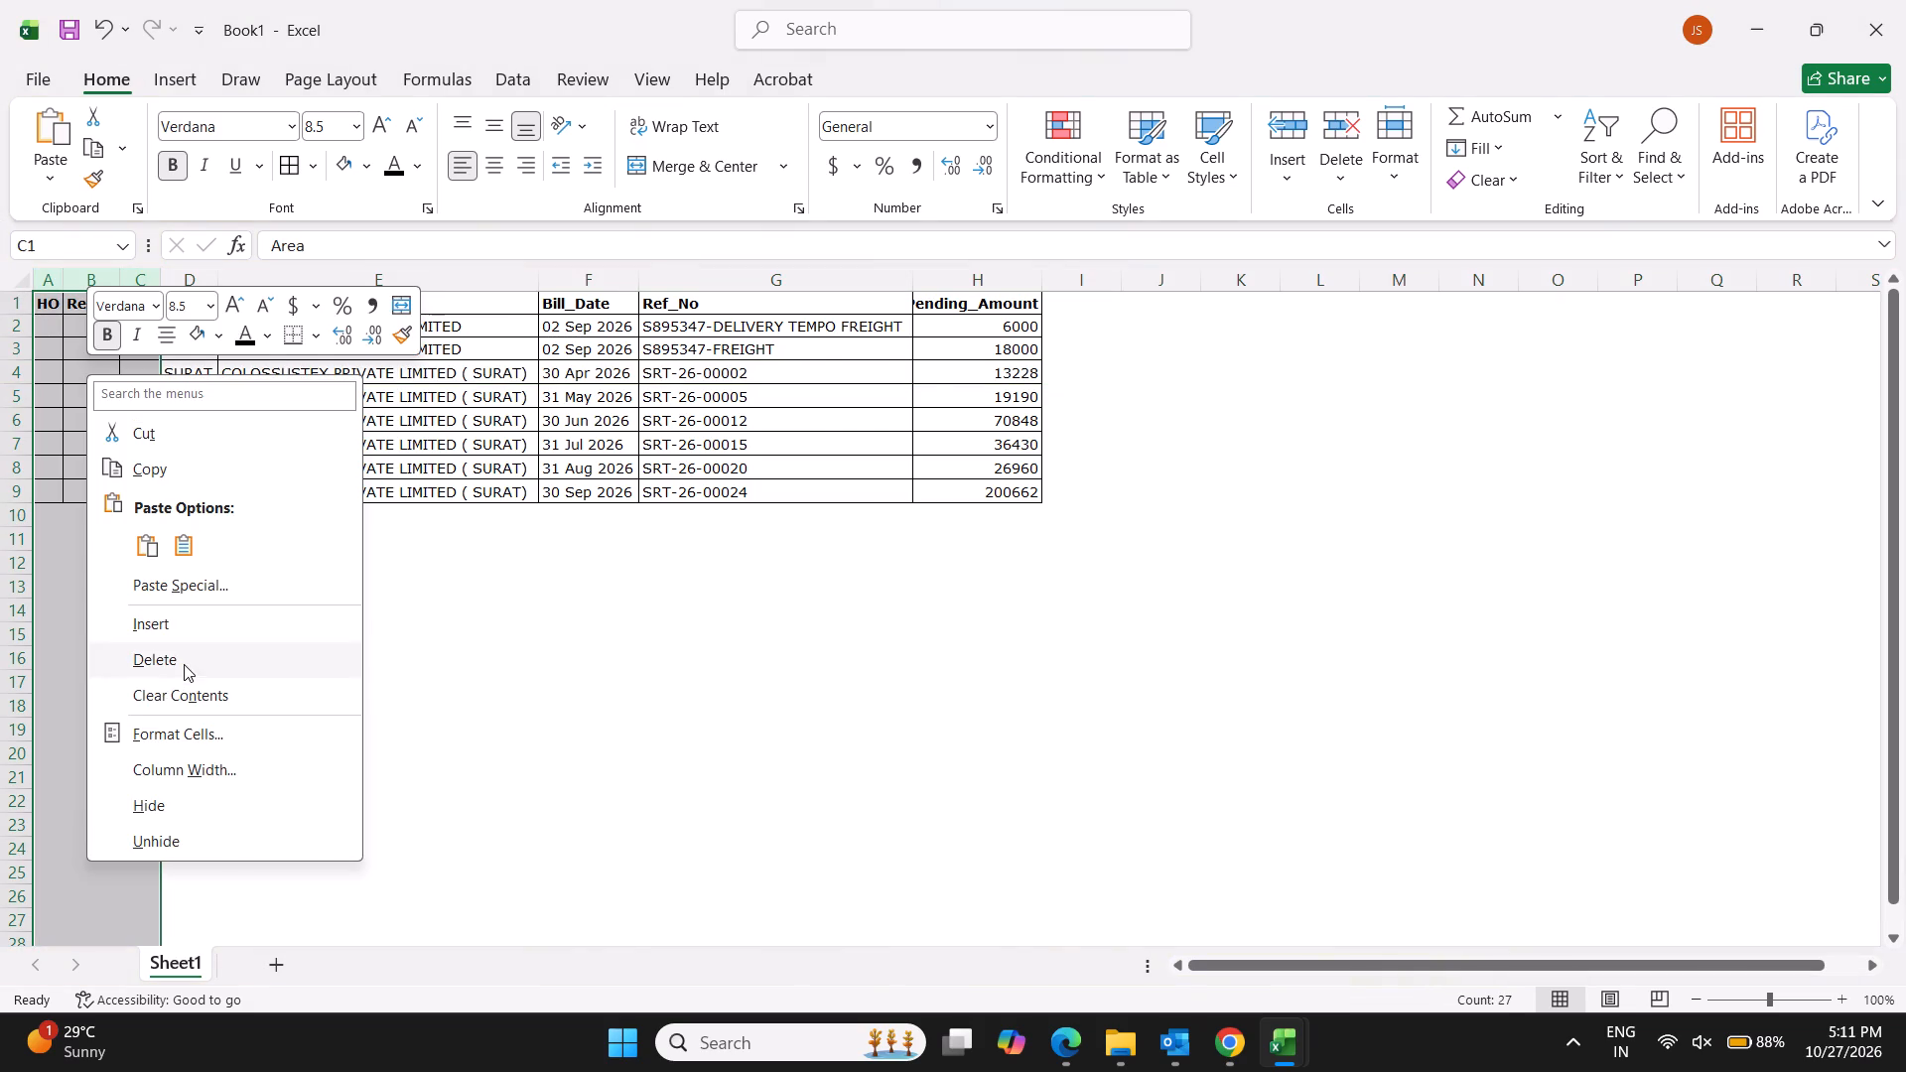
{"action": "left_click", "coordinate": [184, 664]}
{"action": "left_click", "coordinate": [616, 660]}
Apply all borders to the range A1:E10 so that they include the blank row beneath the bills.
{"action": "left_click_drag", "start_coordinate": [62, 305], "coordinate": [659, 410]}
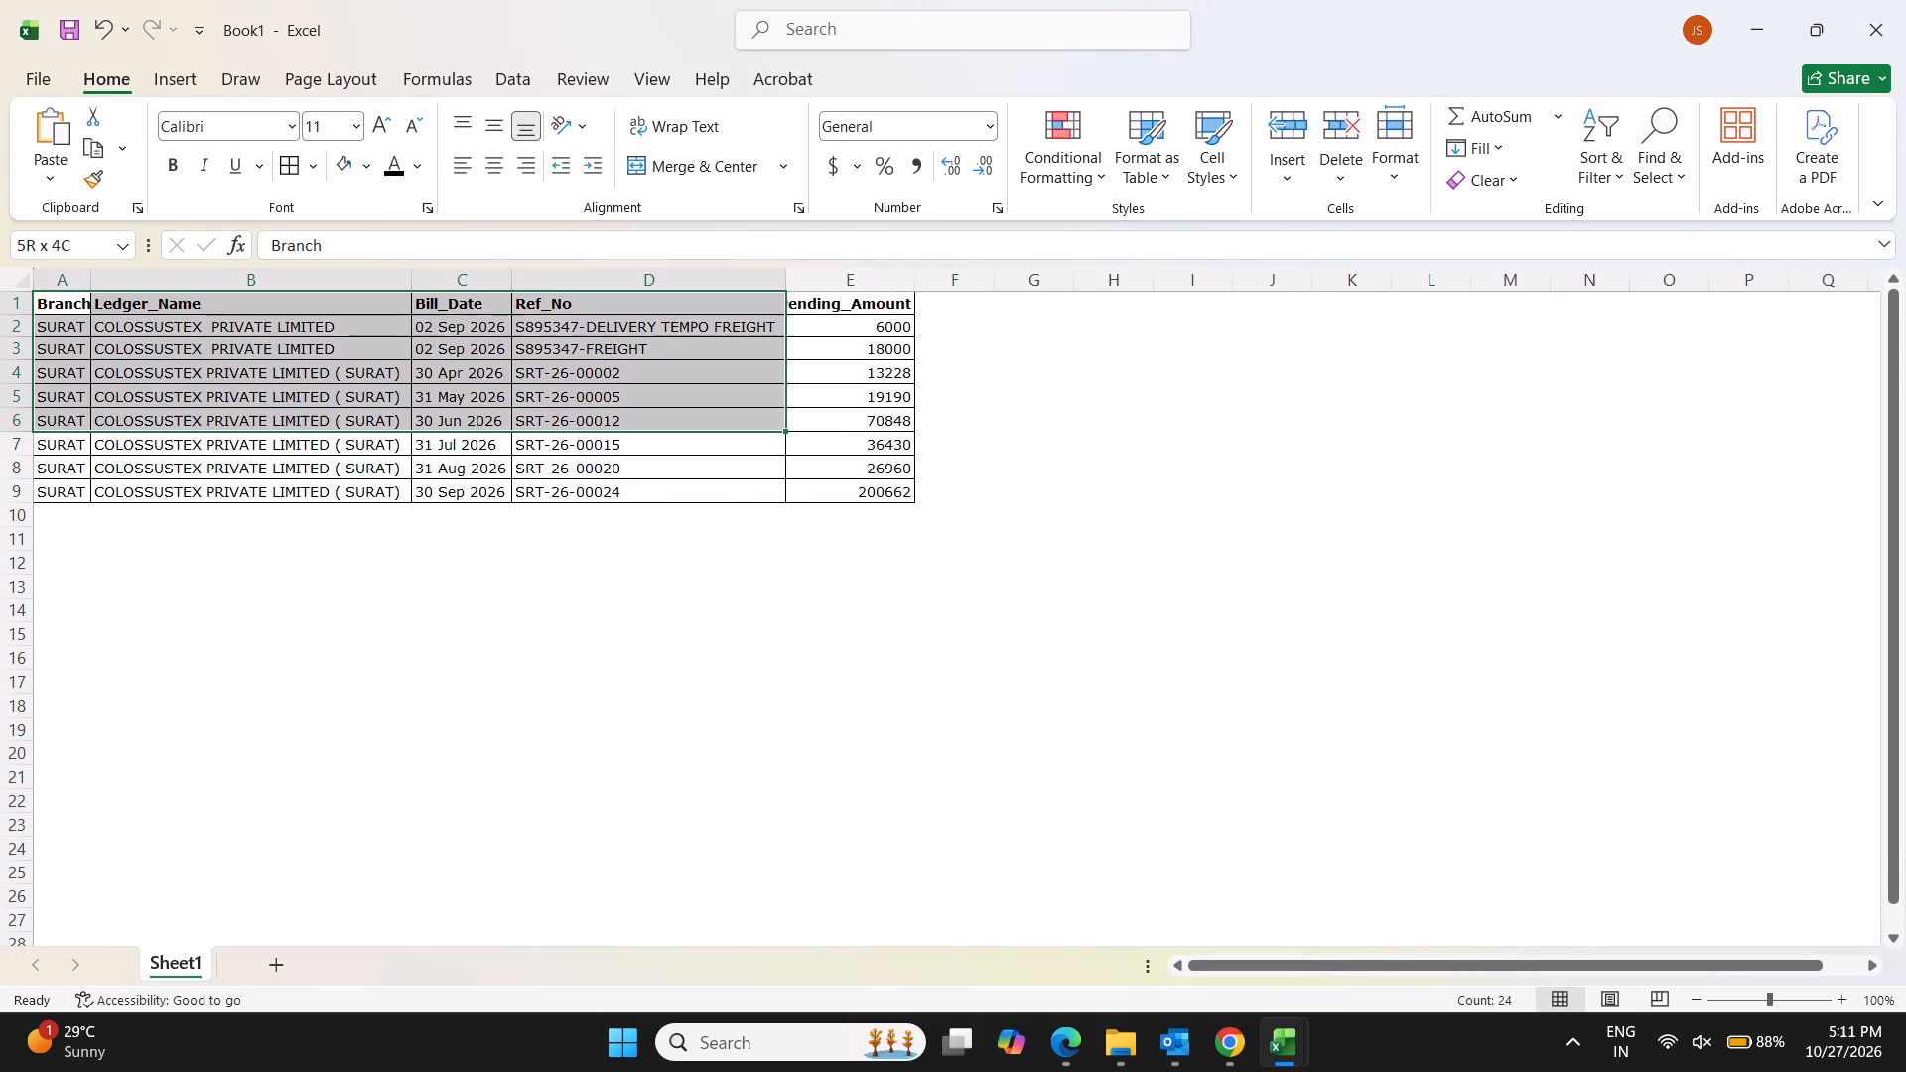
{"action": "left_click_drag", "start_coordinate": [659, 410], "coordinate": [853, 514]}
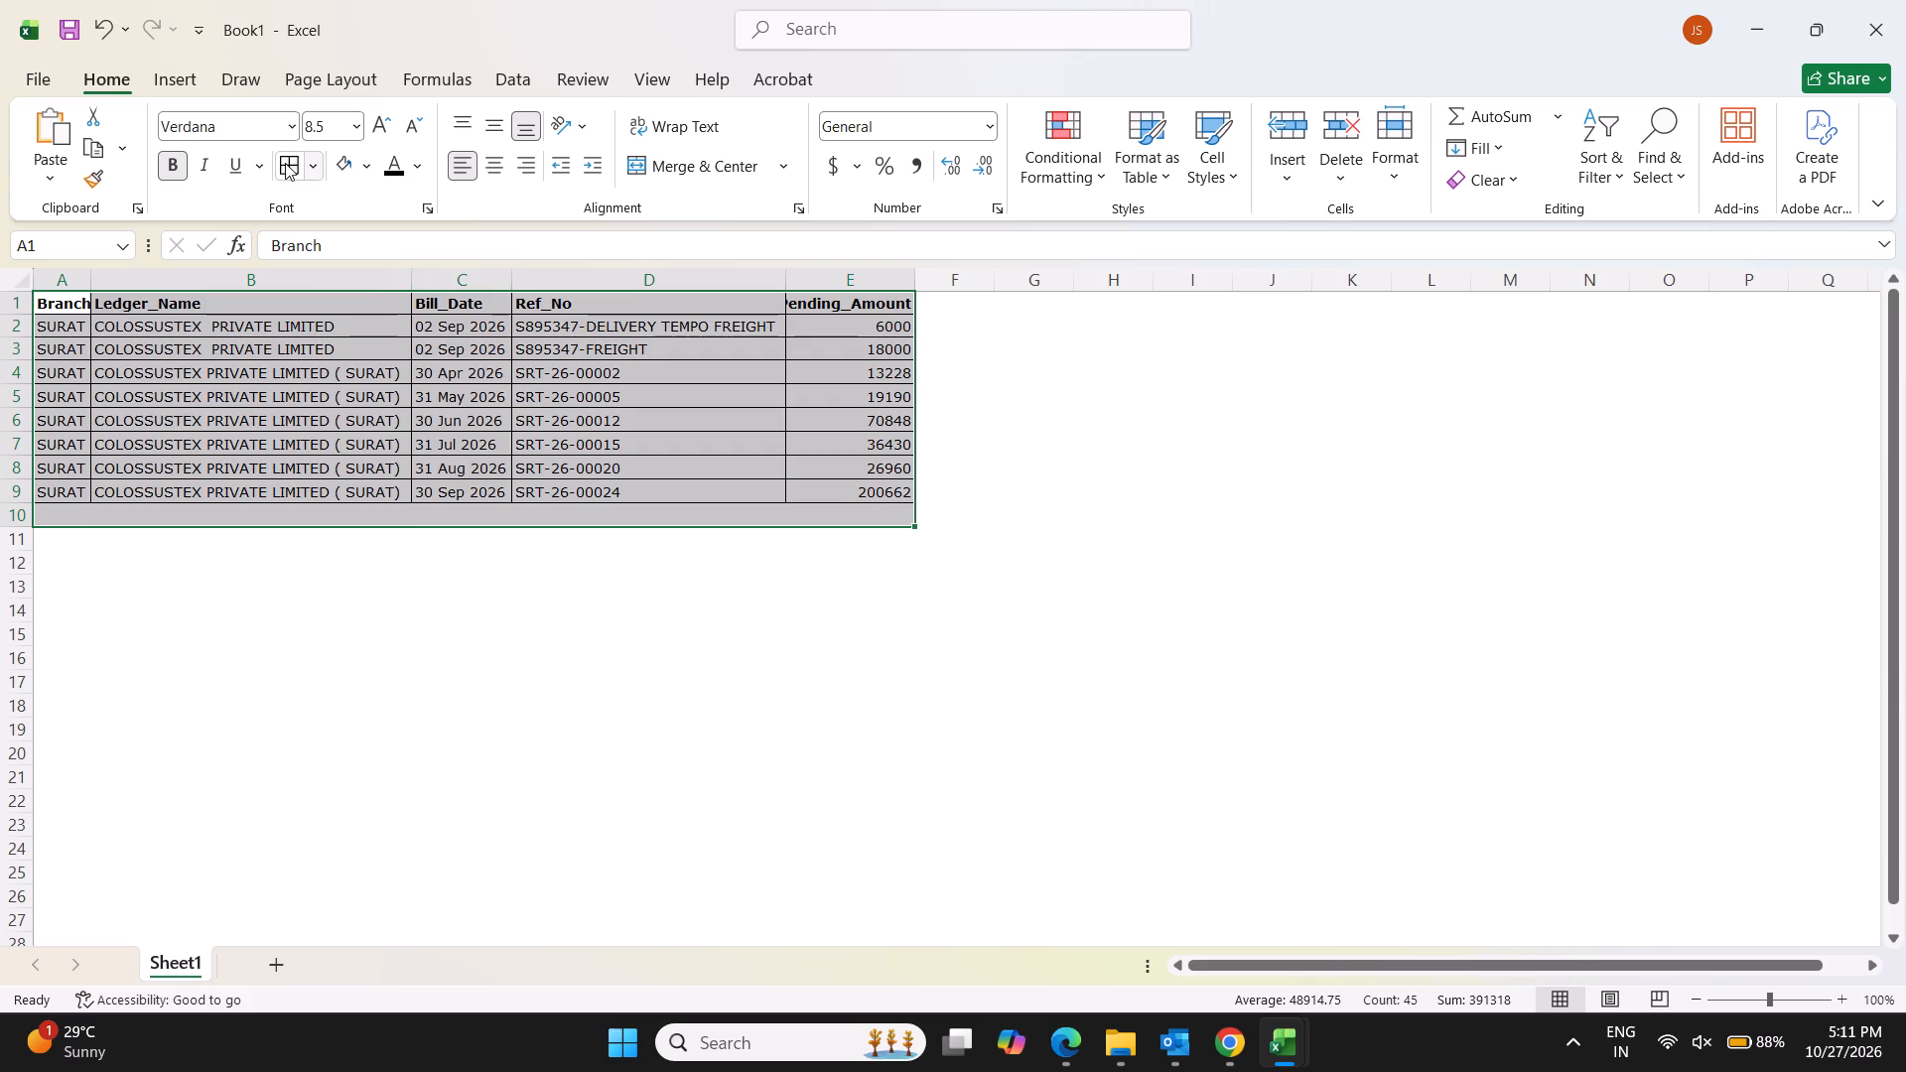
{"action": "left_click", "coordinate": [284, 162]}
Sum E2:E9 of the Pending_Amount column in cell E10 and label it "Total" in D10.
{"action": "left_click", "coordinate": [875, 512]}
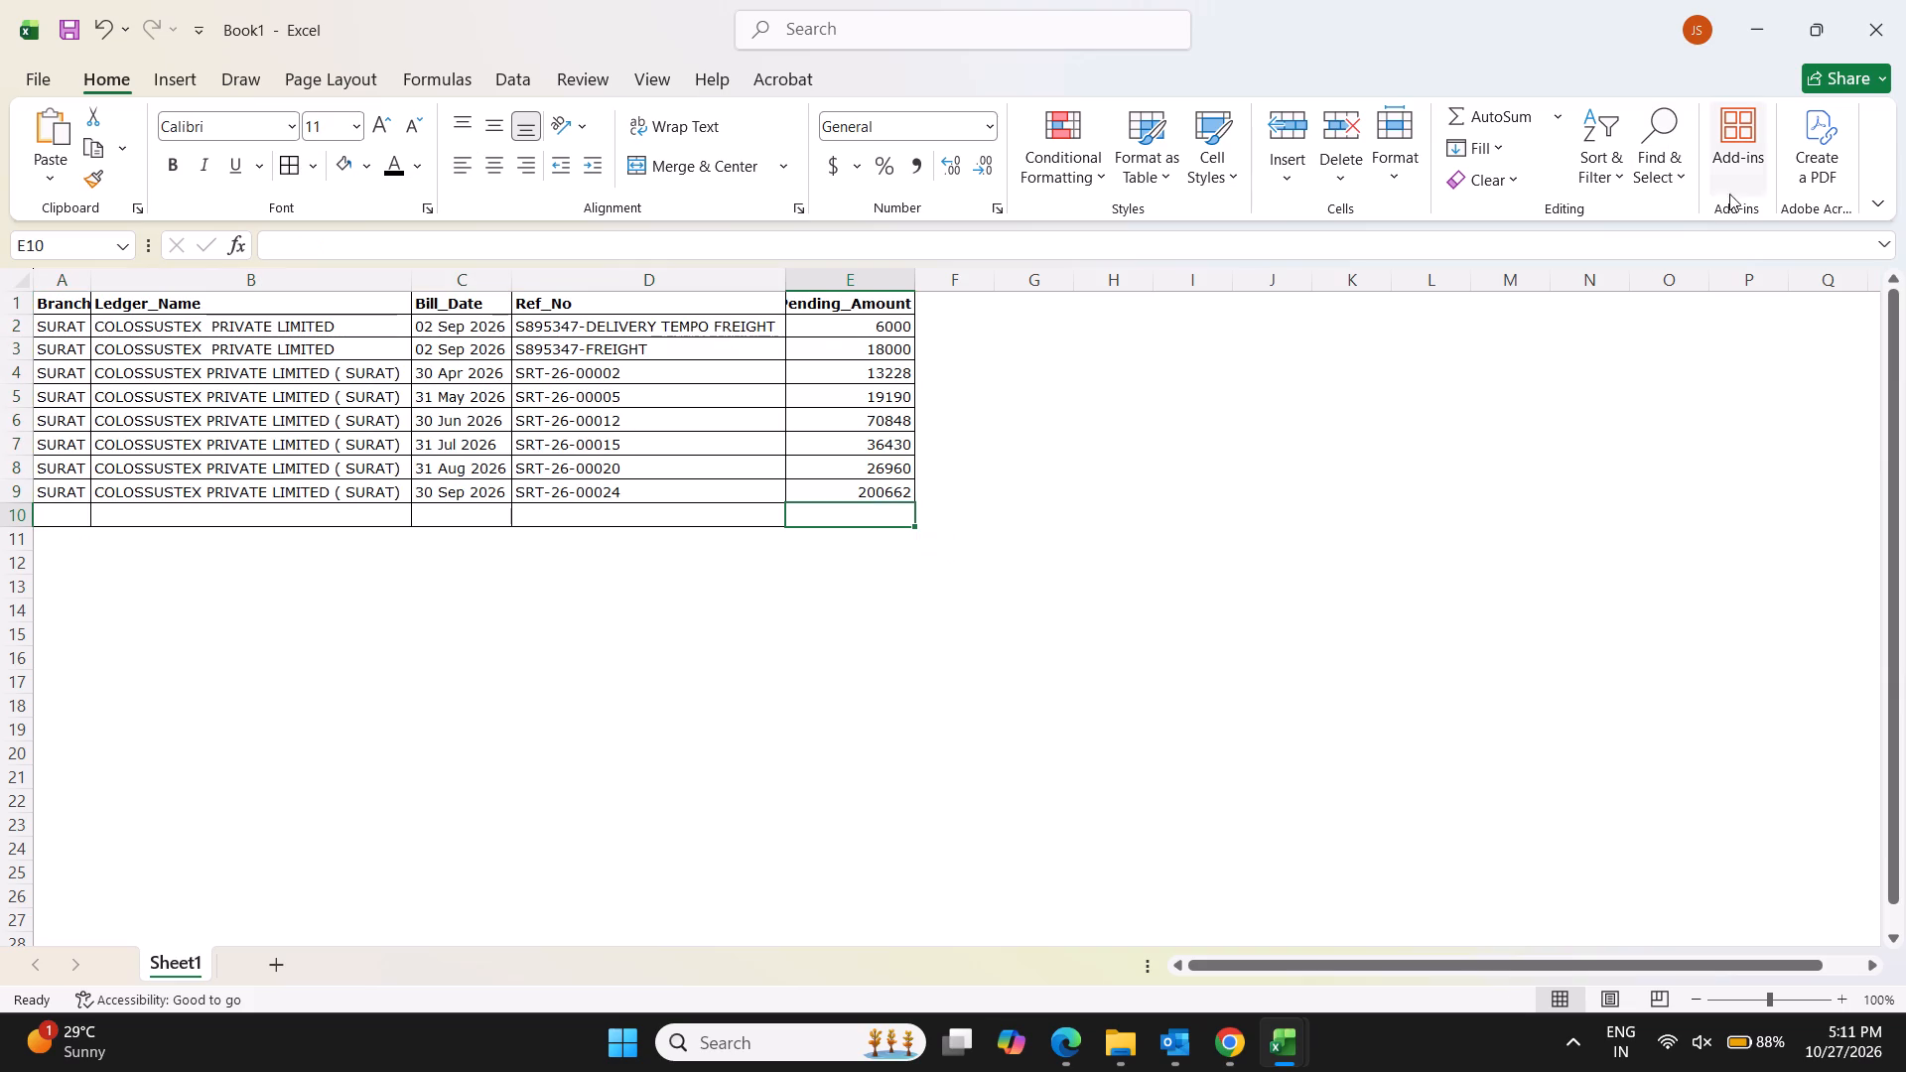
{"action": "left_click", "coordinate": [1514, 125]}
{"action": "key", "text": "Return"}
{"action": "key", "text": "Up"}
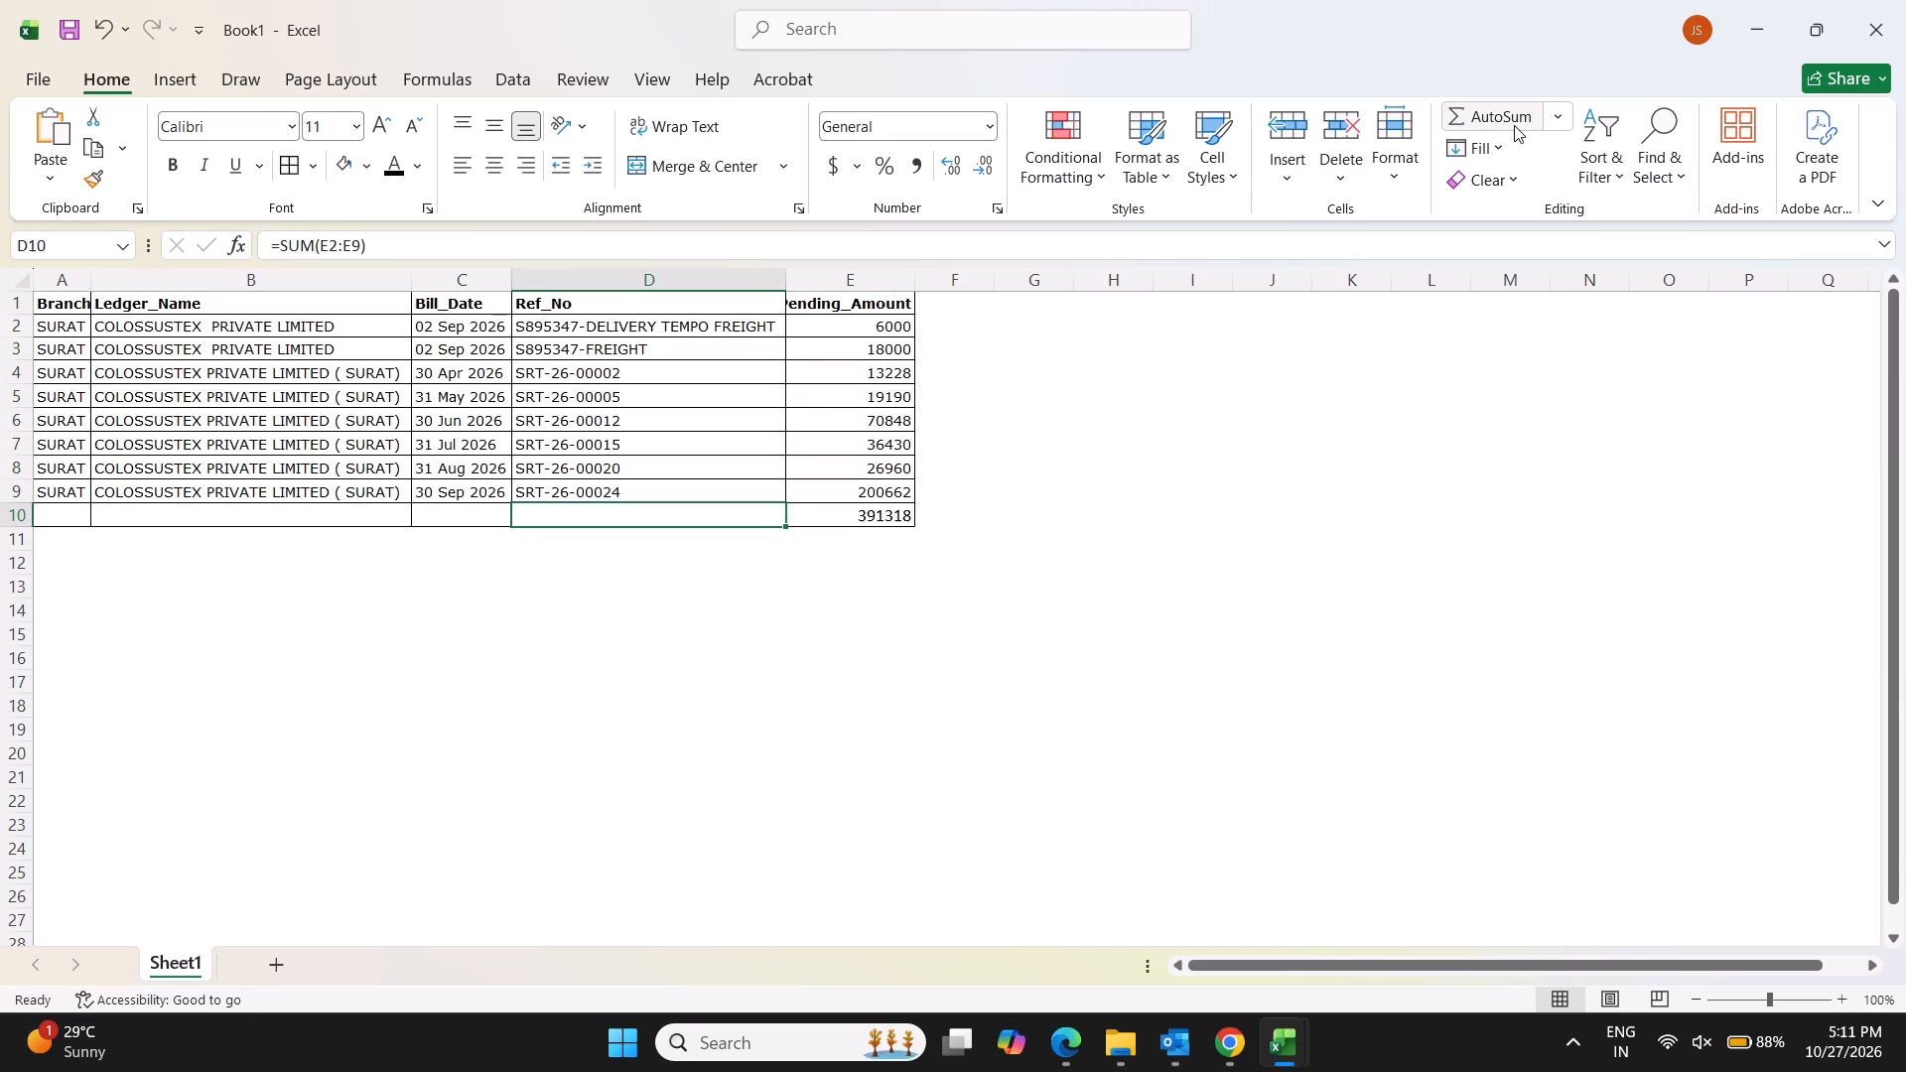
{"action": "key", "text": "Return"}
Make the Total row bold, keeping its sum formula intact.
{"action": "key", "text": "Up"}
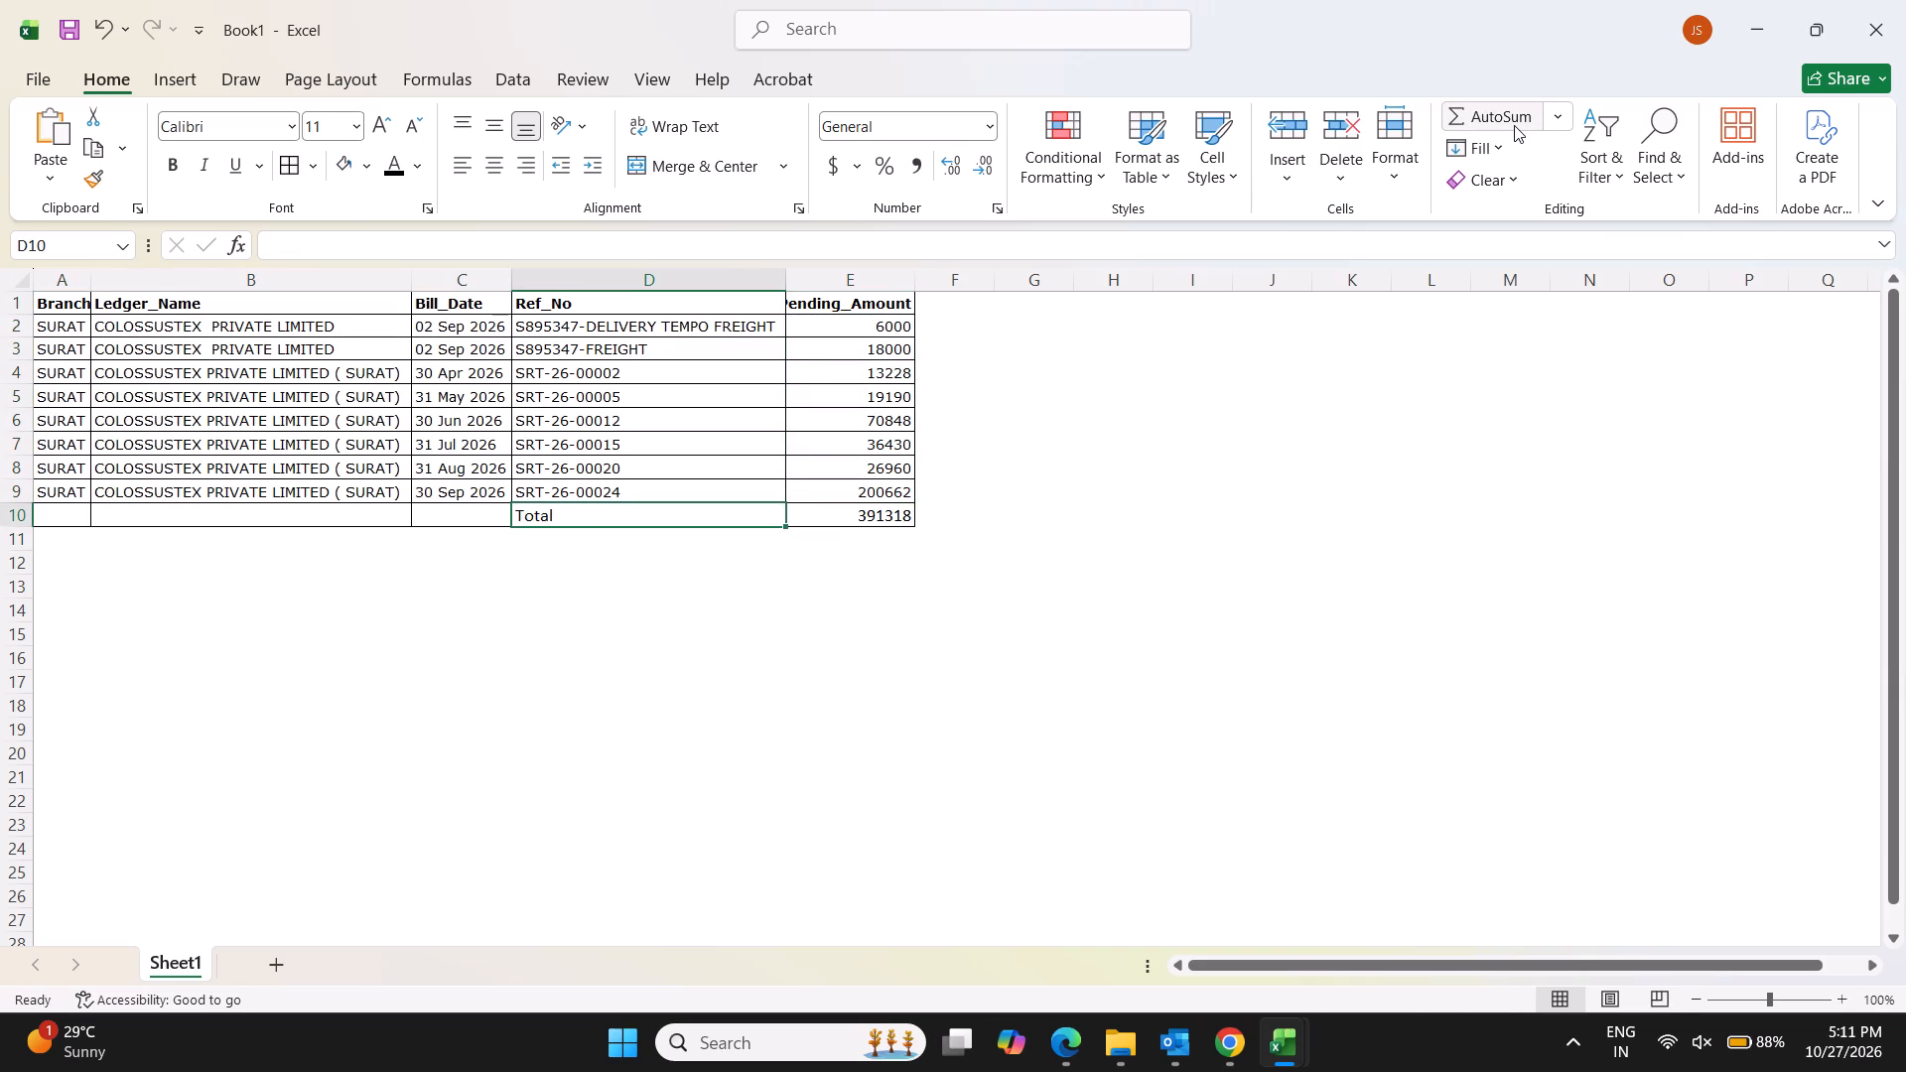
{"action": "key", "text": "shift+space"}
{"action": "key", "text": "ctrl+b"}
{"action": "left_click", "coordinate": [1514, 125]}
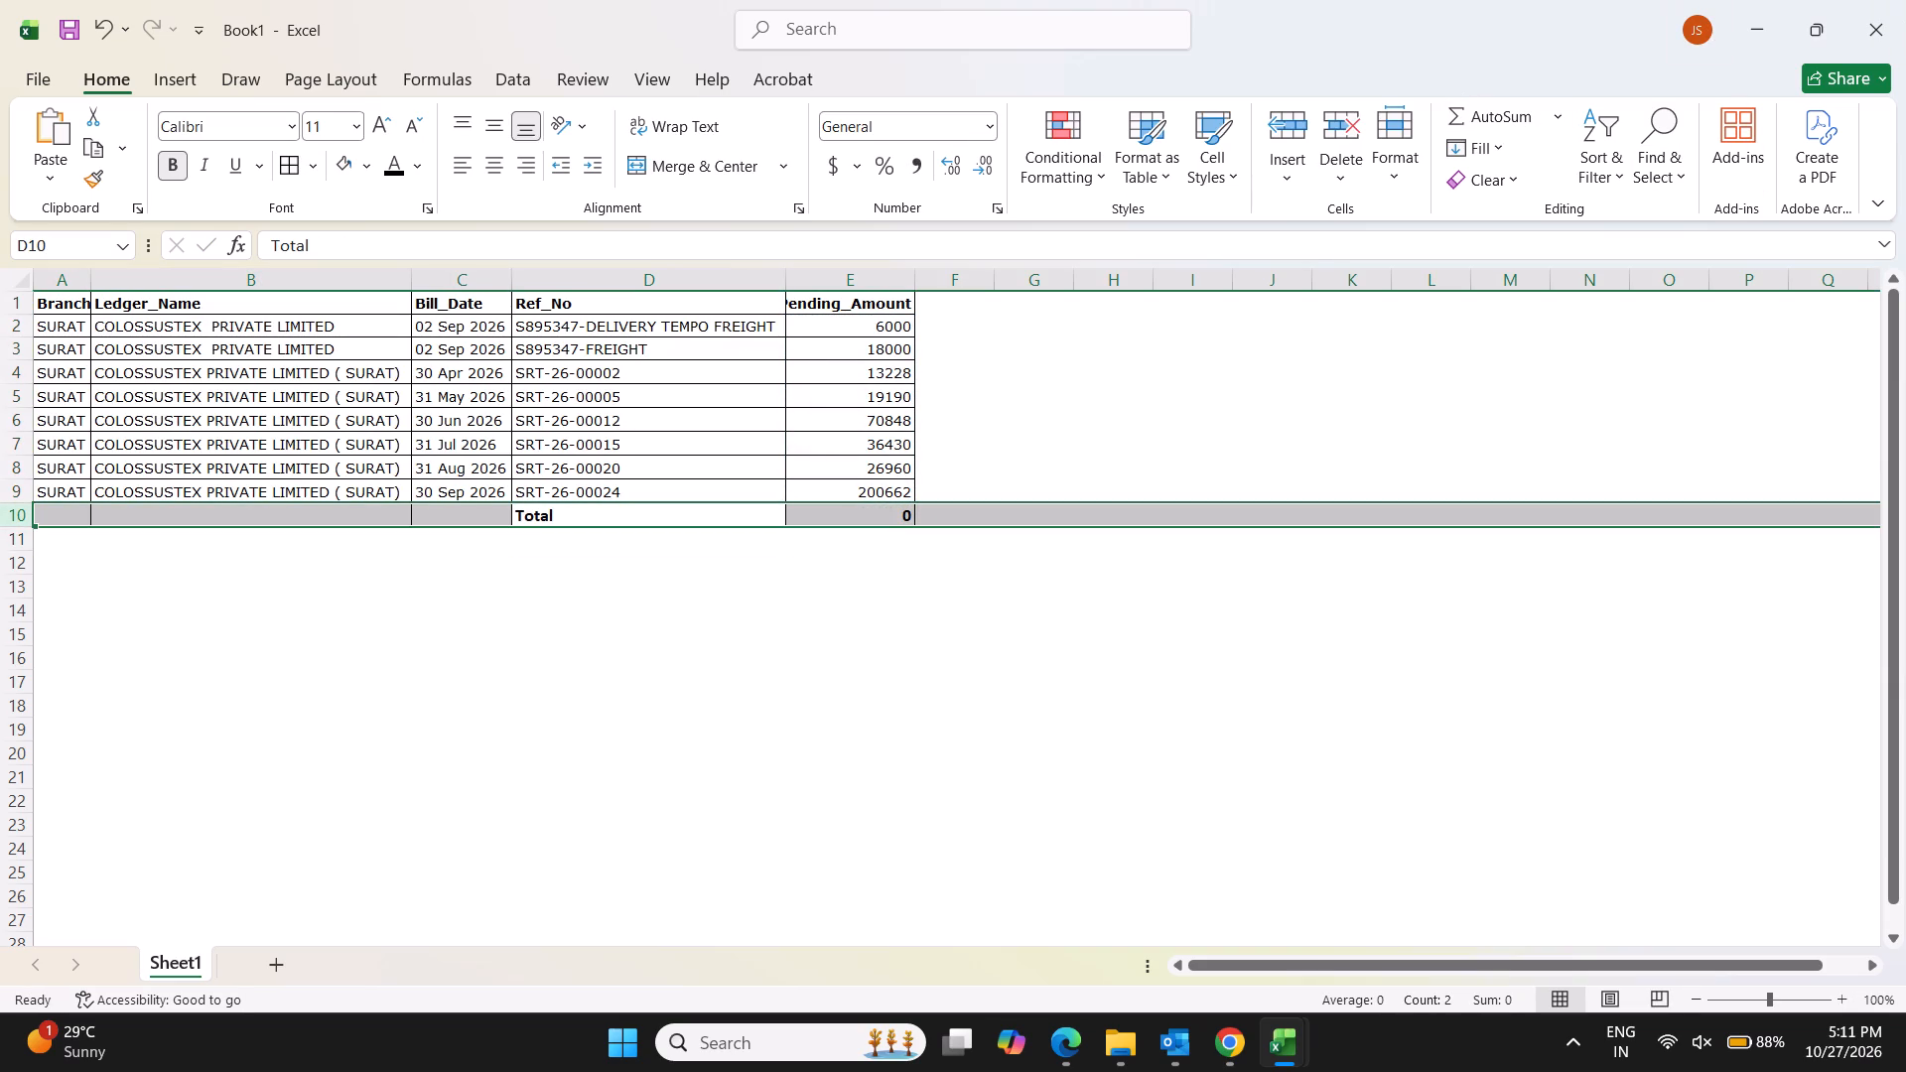
{"action": "key", "text": "ctrl+z"}
{"action": "left_click", "coordinate": [974, 584]}
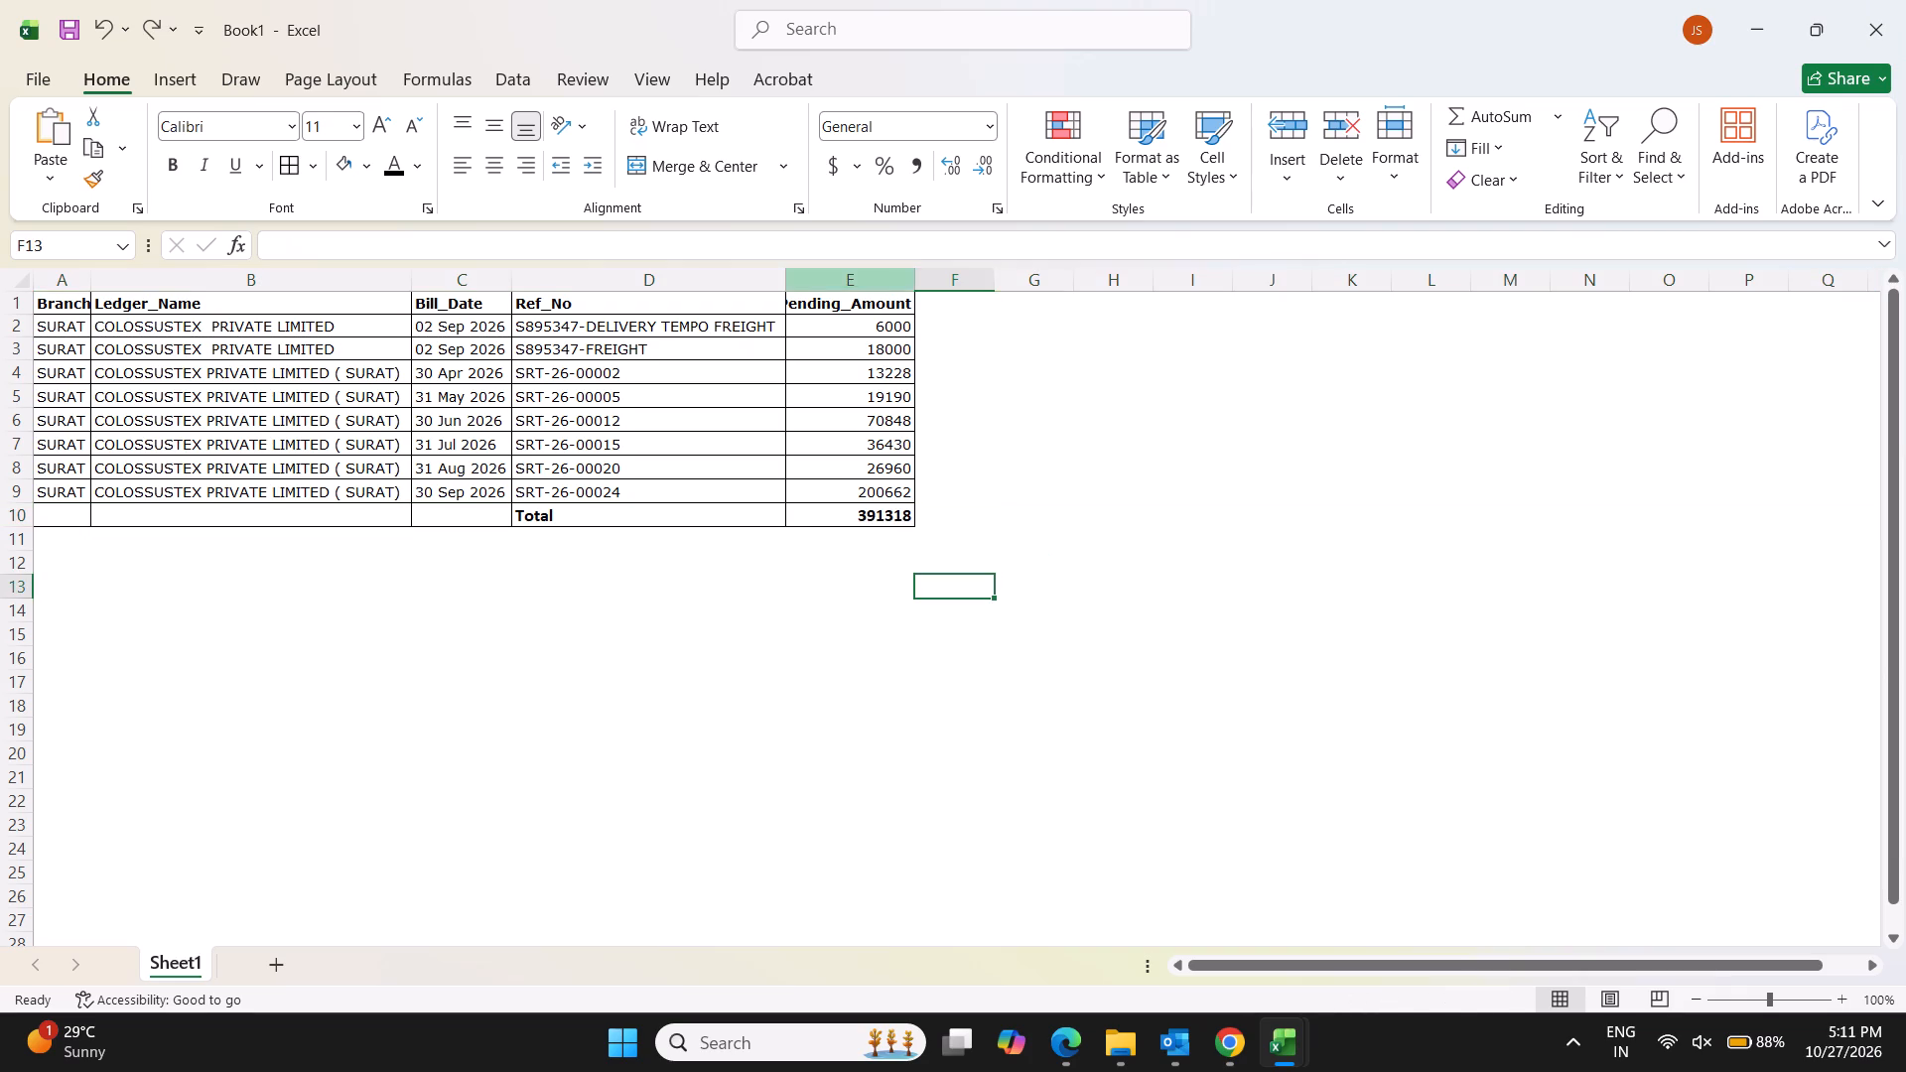
Apply the comma number style to the Pending_Amount column.
{"action": "left_click", "coordinate": [882, 279]}
{"action": "left_click", "coordinate": [917, 158]}
{"action": "left_click", "coordinate": [948, 410]}
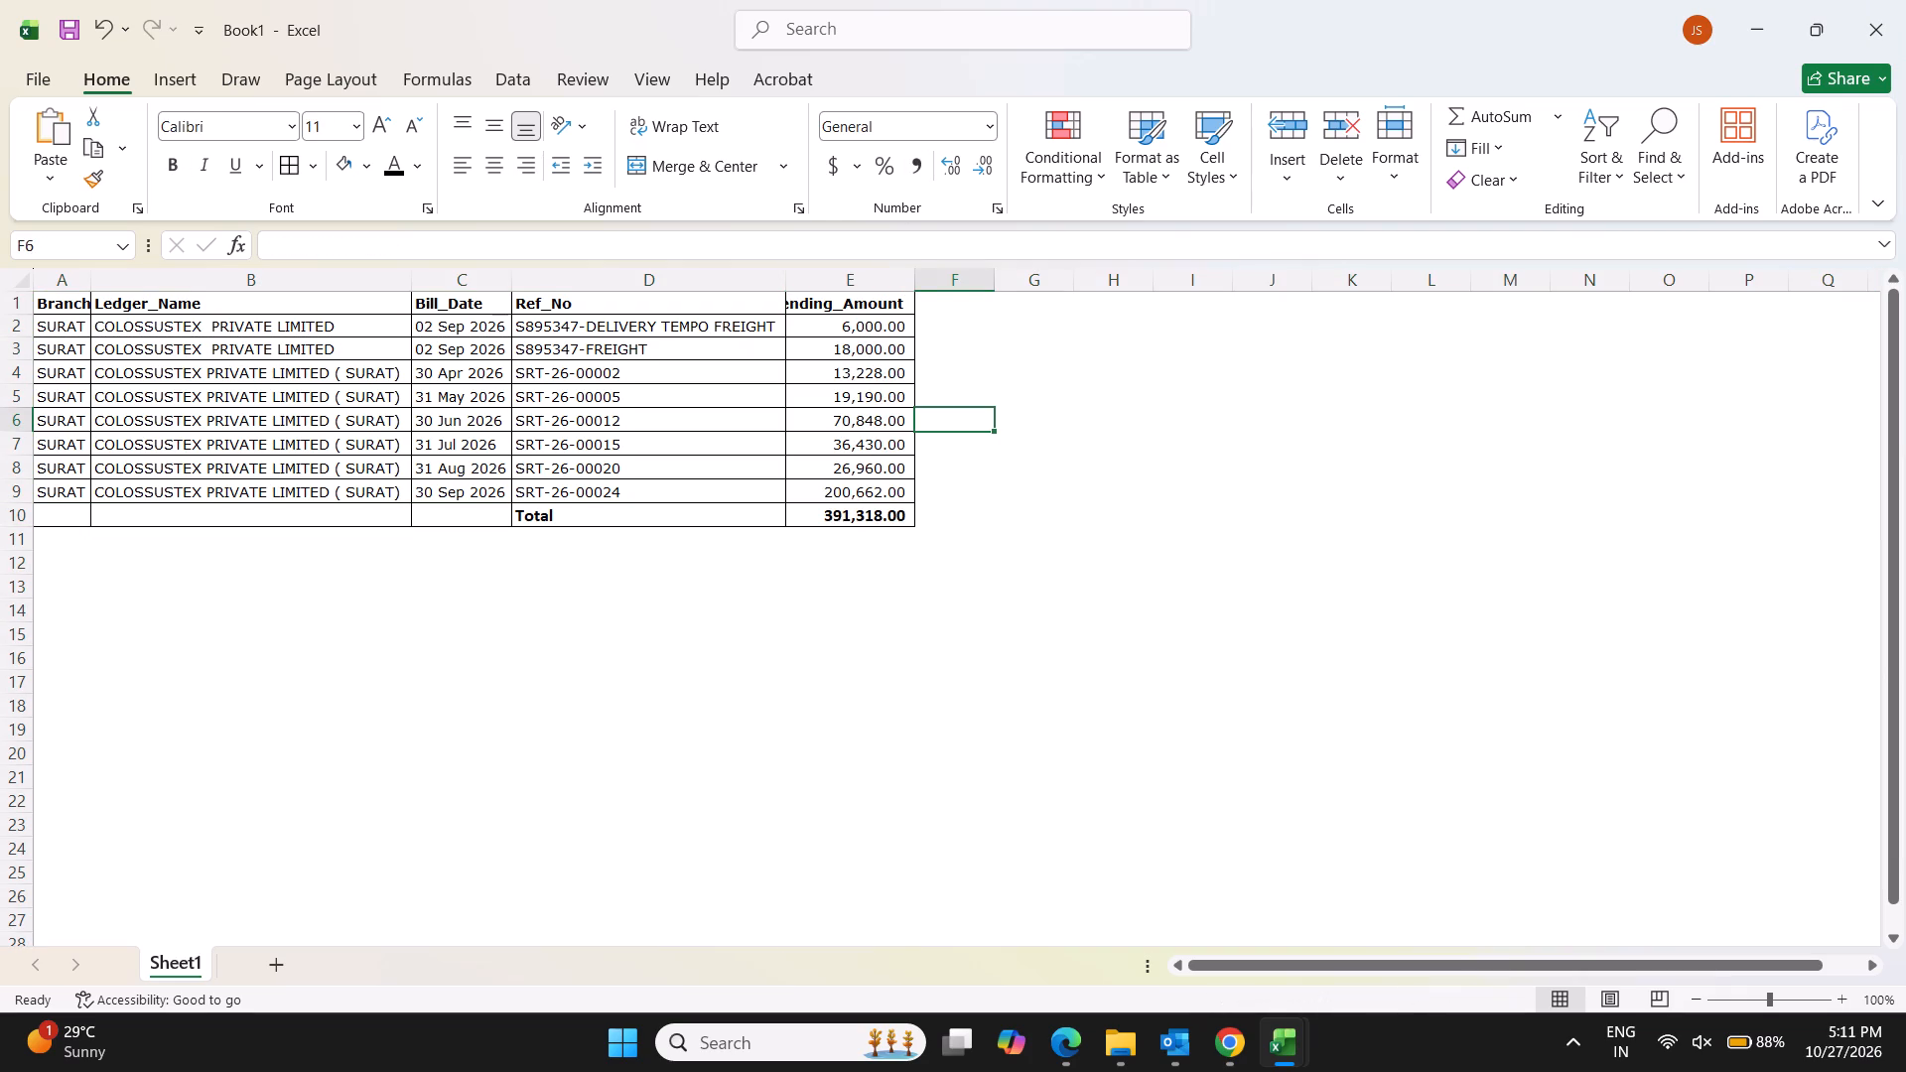
Rename the Pending_Amount header in cell E1 as "Amount".
{"action": "left_click", "coordinate": [865, 301]}
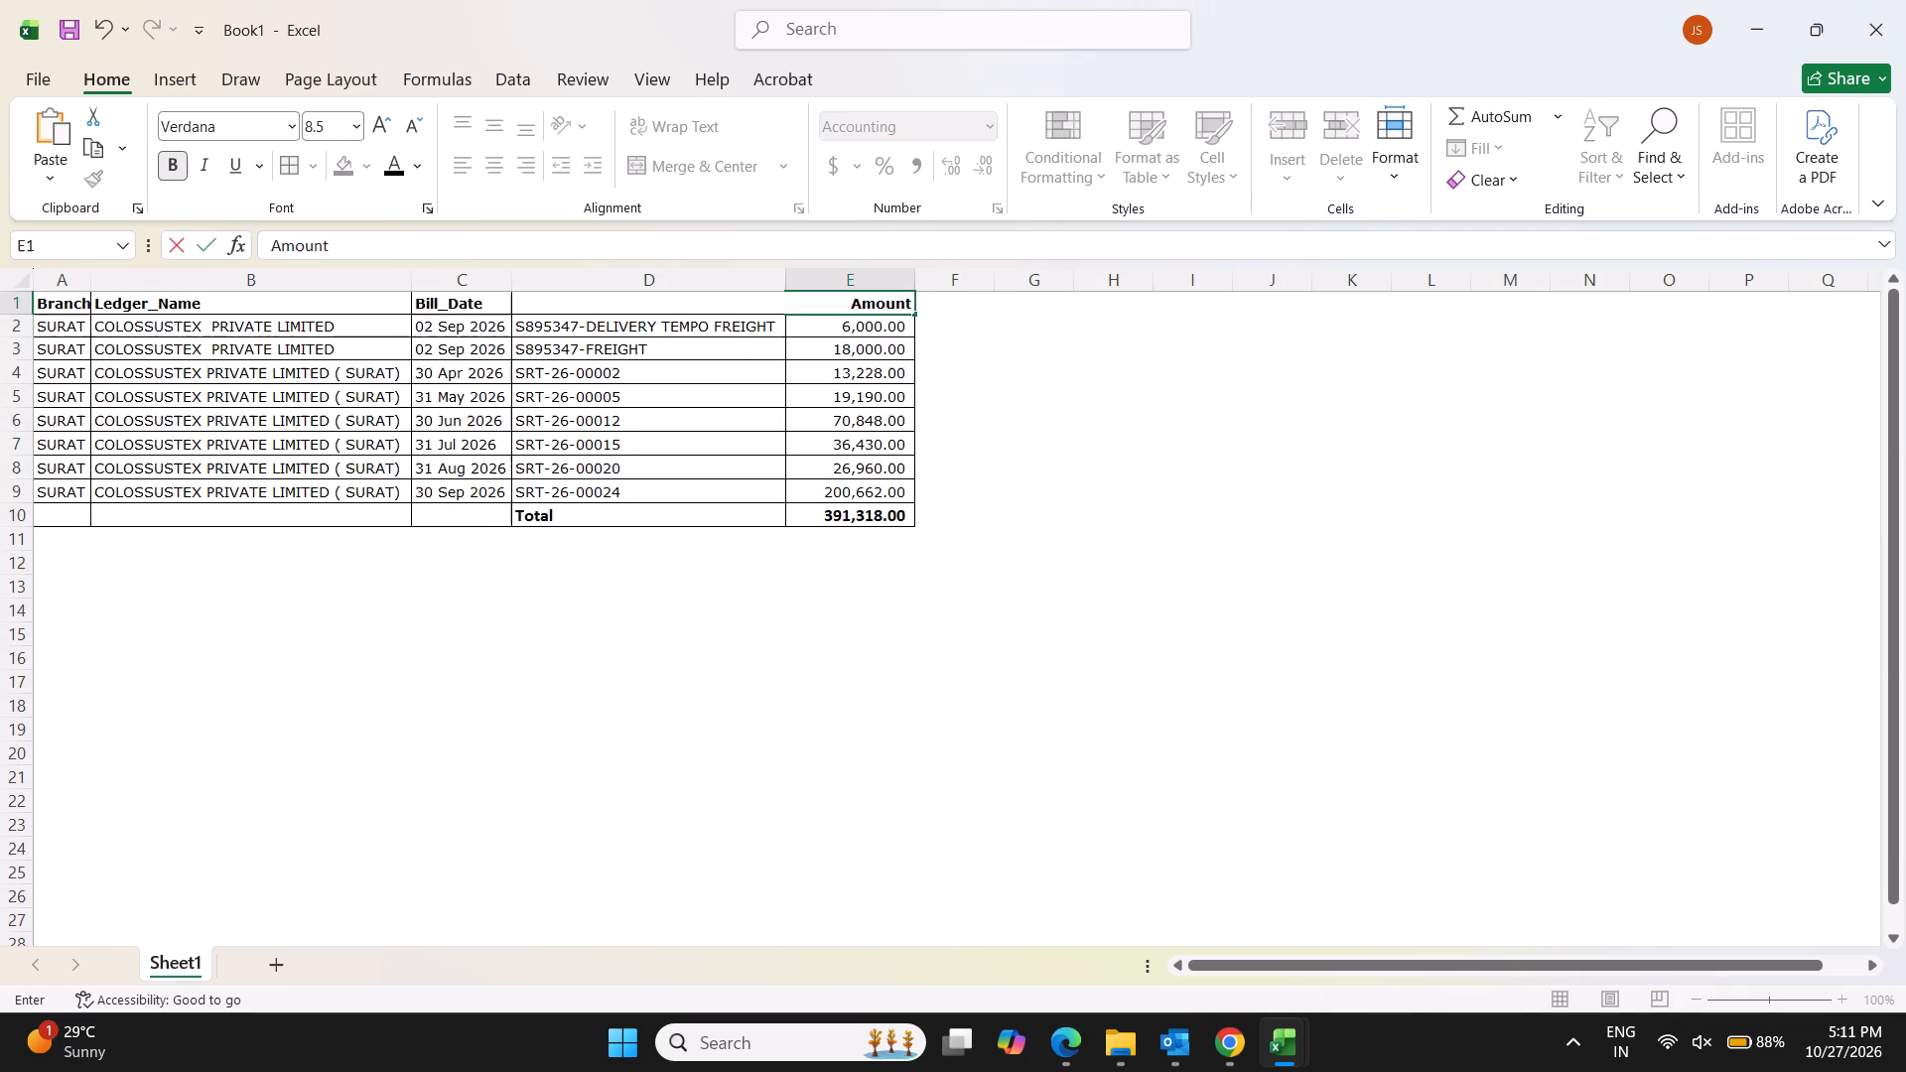
{"action": "key", "text": "Return"}
{"action": "left_click", "coordinate": [929, 785]}
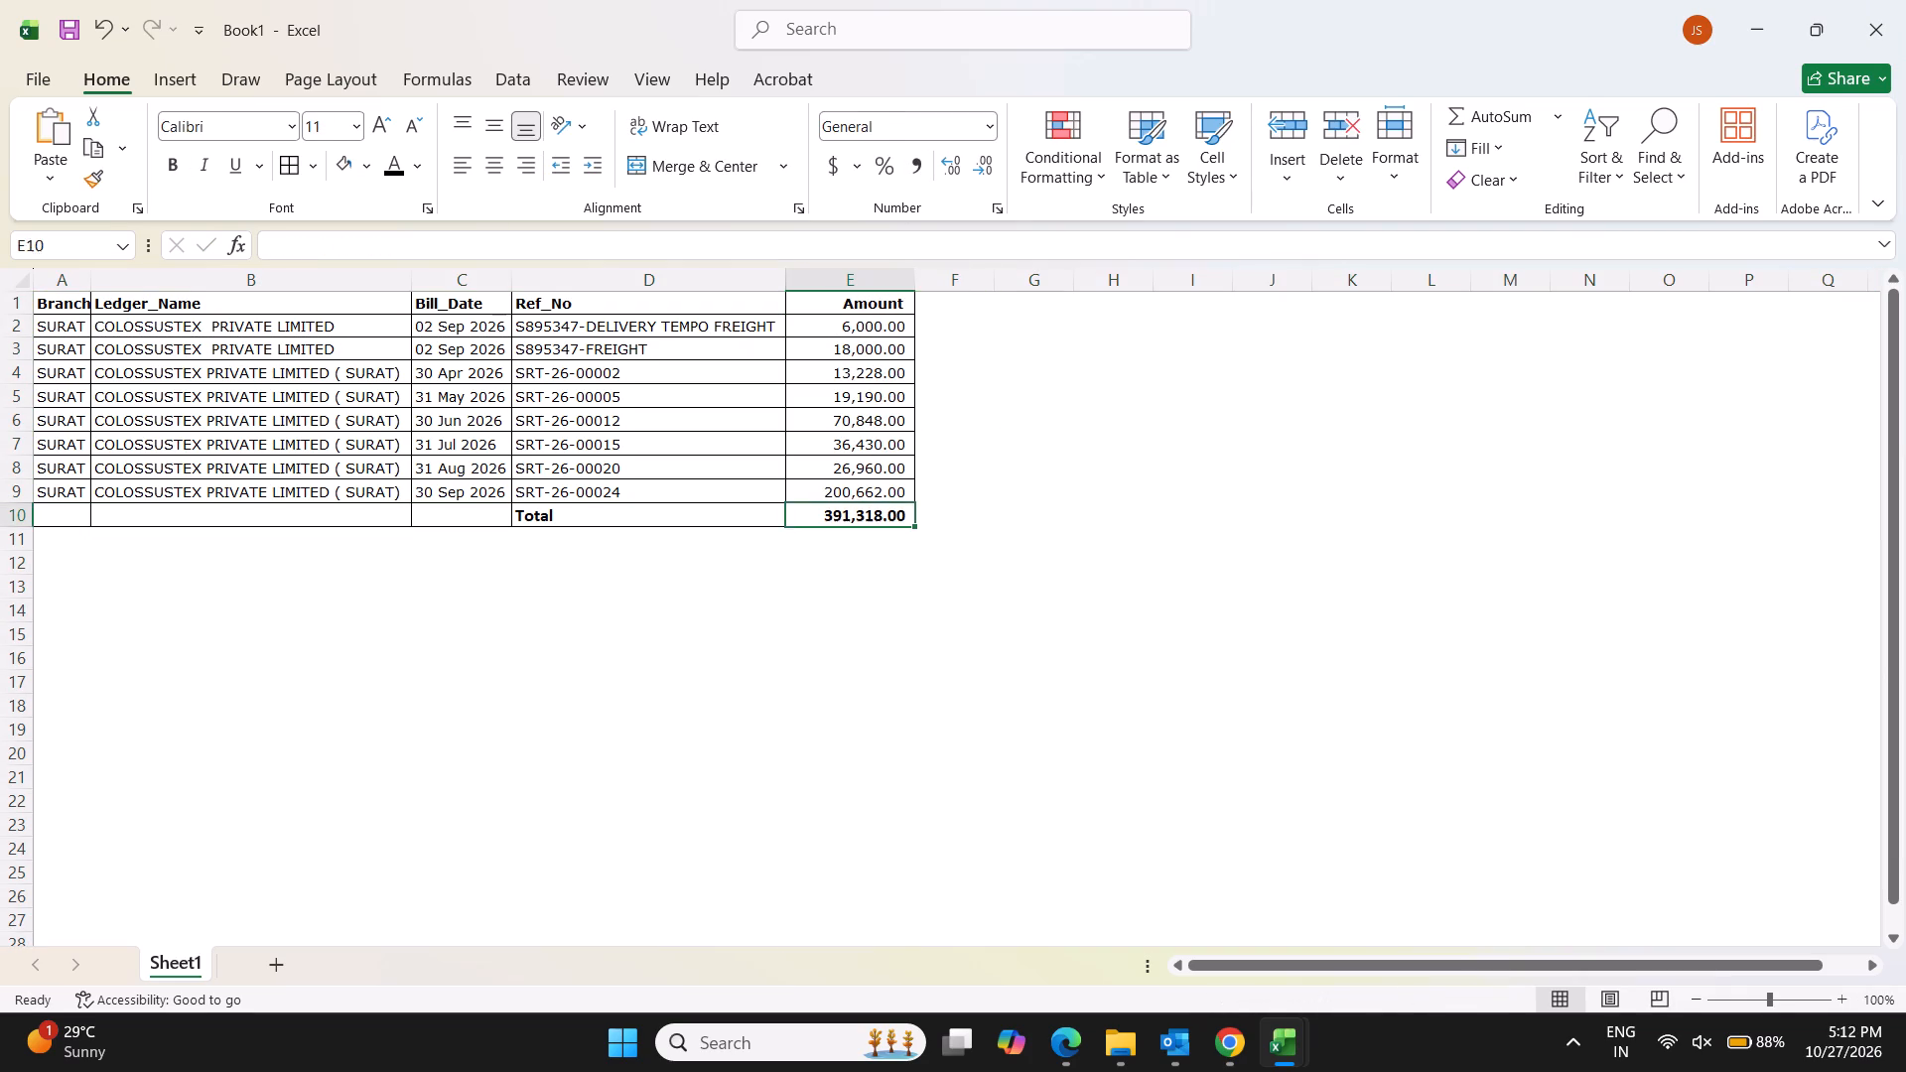
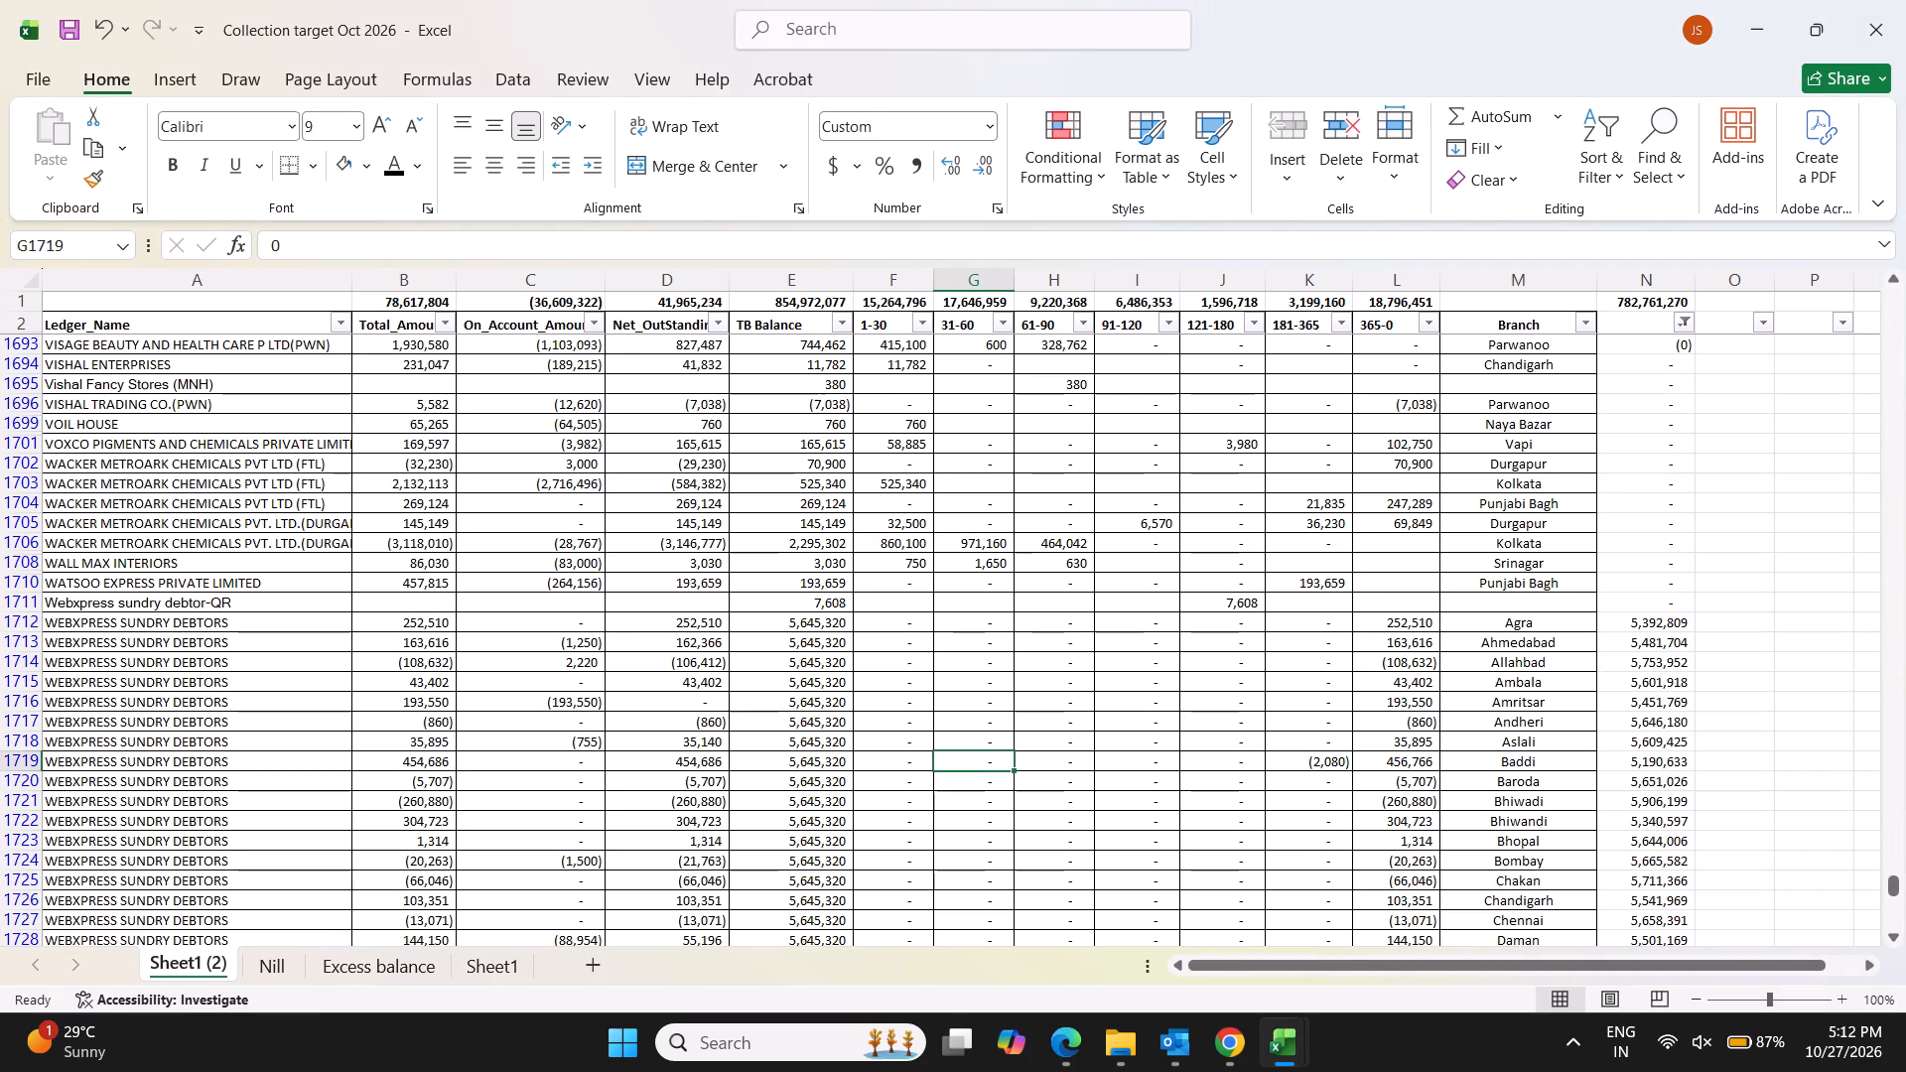
Check the combined Net_OutStanding of all WEBXPRESS SUNDRY DEBTORS rows in the Collection target sheet.
{"action": "left_click_drag", "start_coordinate": [701, 623], "coordinate": [700, 890]}
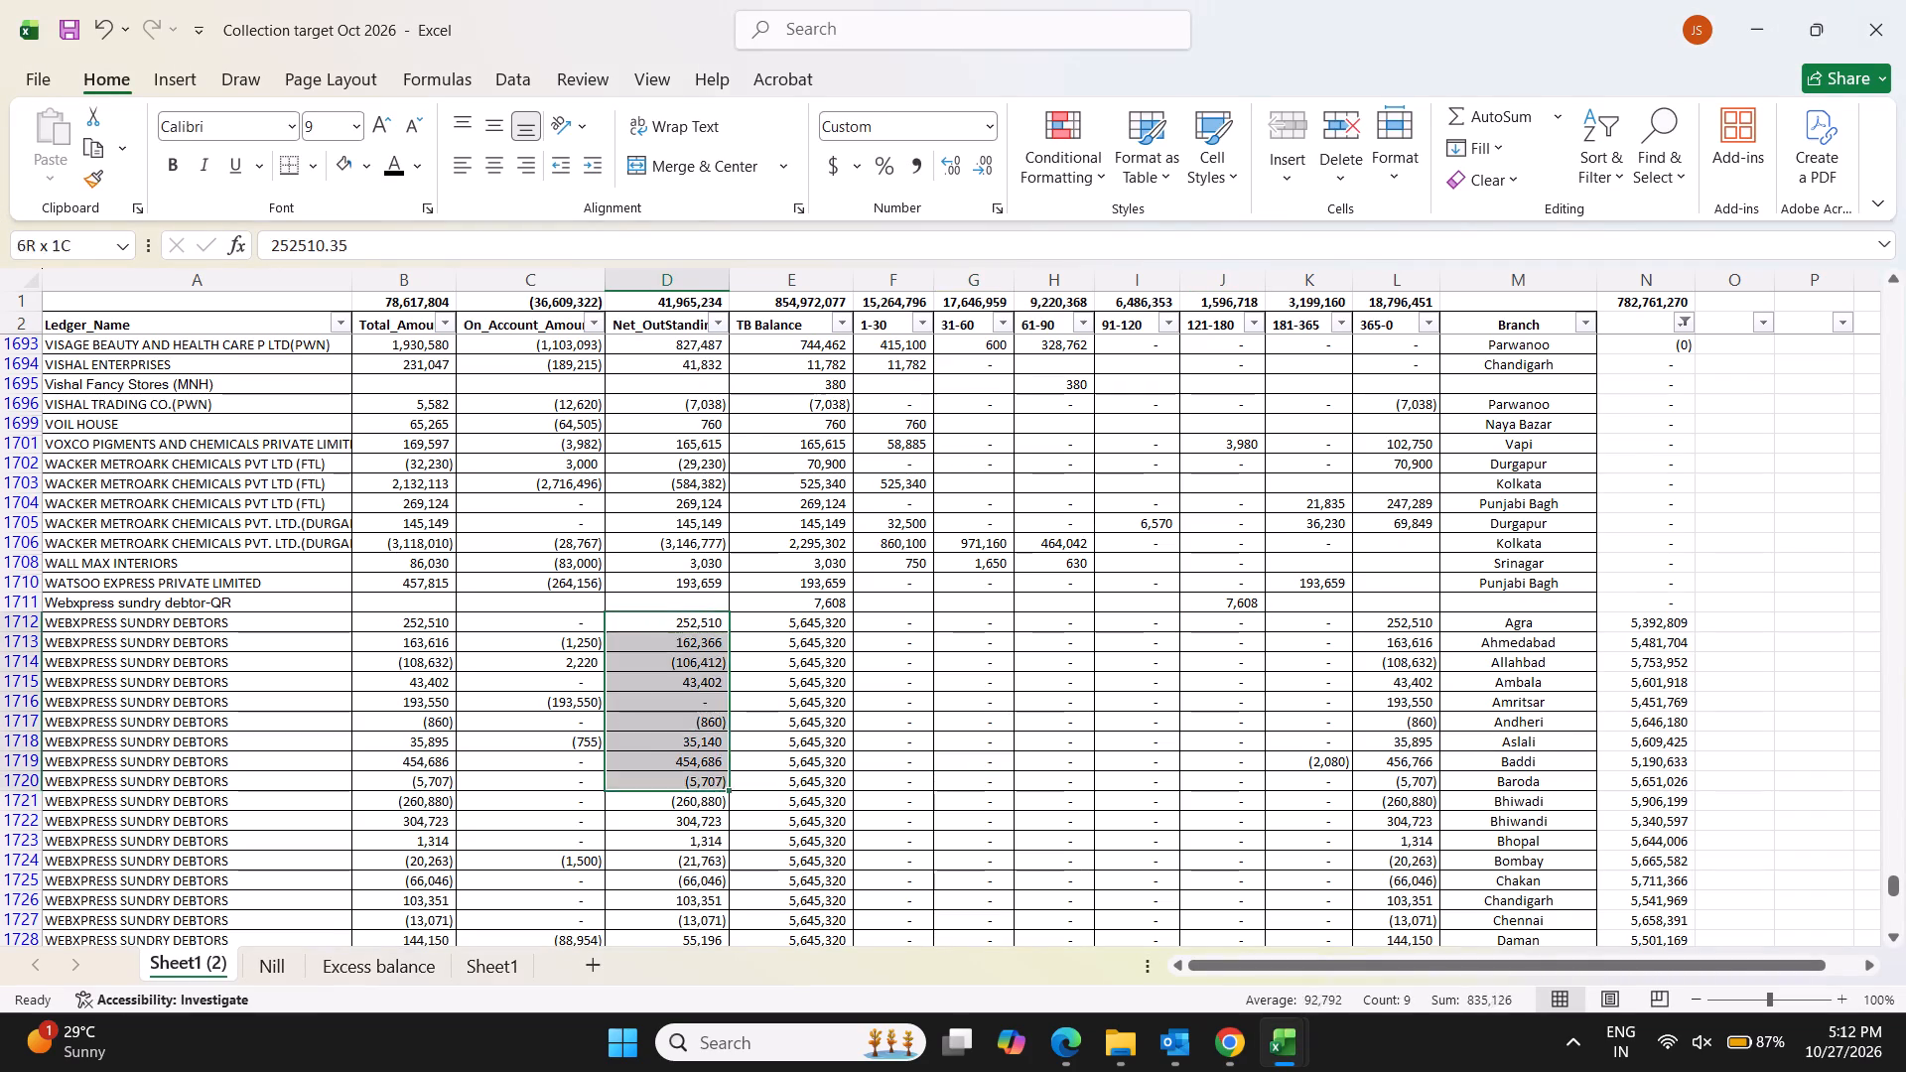
{"action": "left_click_drag", "start_coordinate": [700, 890], "coordinate": [664, 1043]}
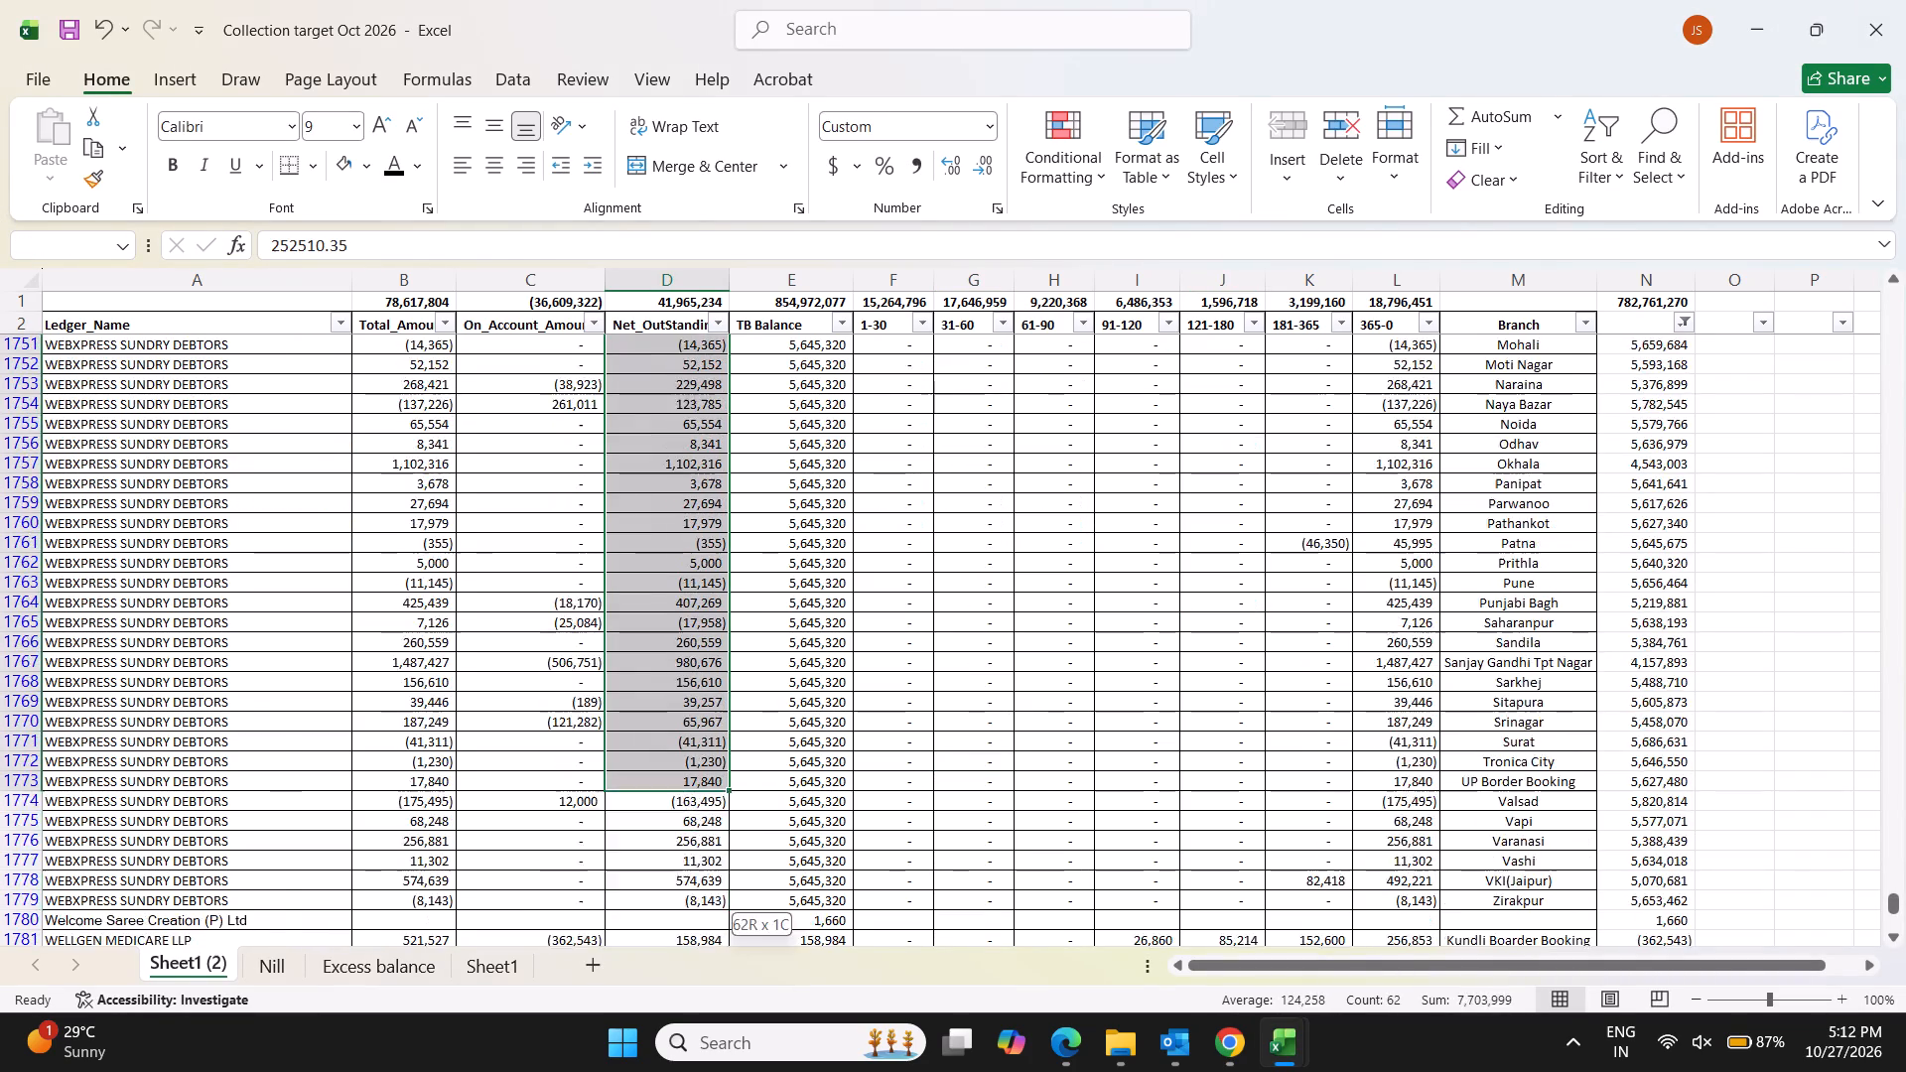
{"action": "left_click_drag", "start_coordinate": [664, 1043], "coordinate": [720, 665]}
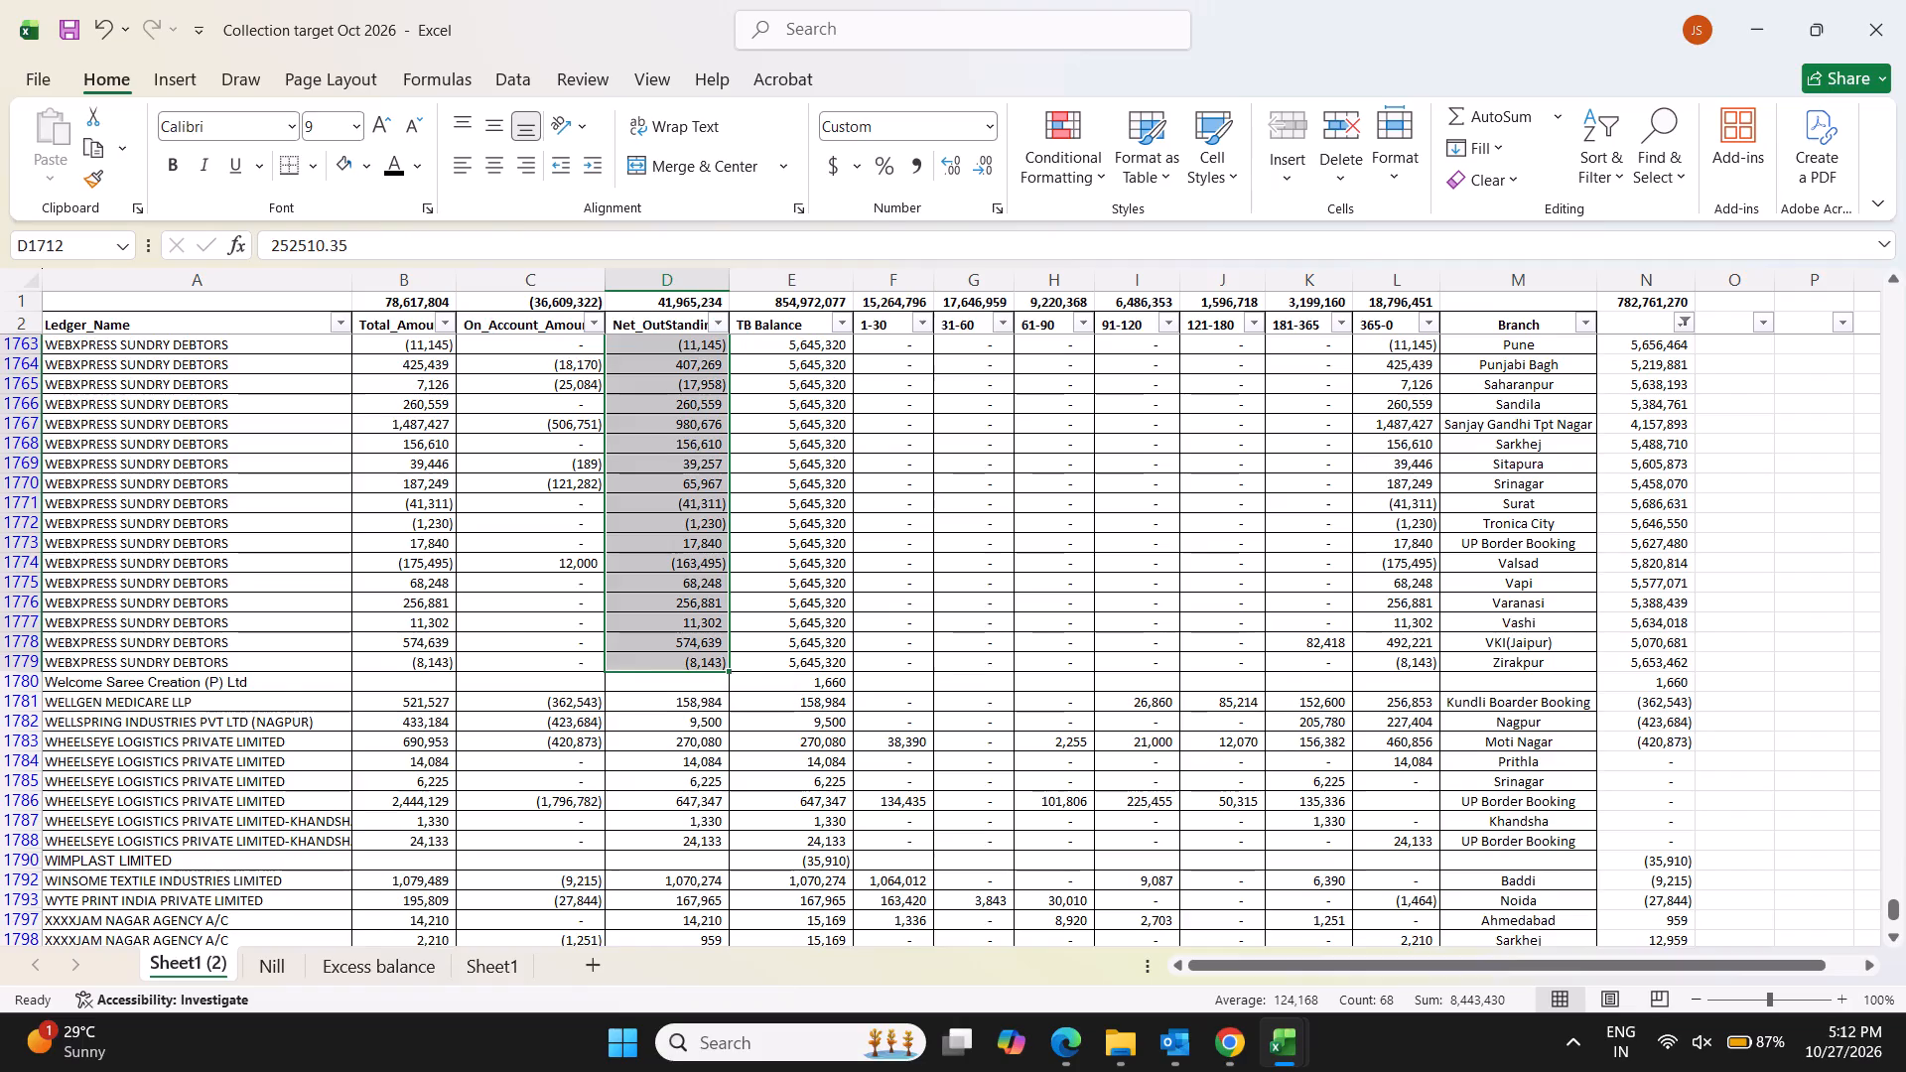
{"action": "scroll", "coordinate": [735, 758], "scroll_direction": "down", "scroll_amount": 3}
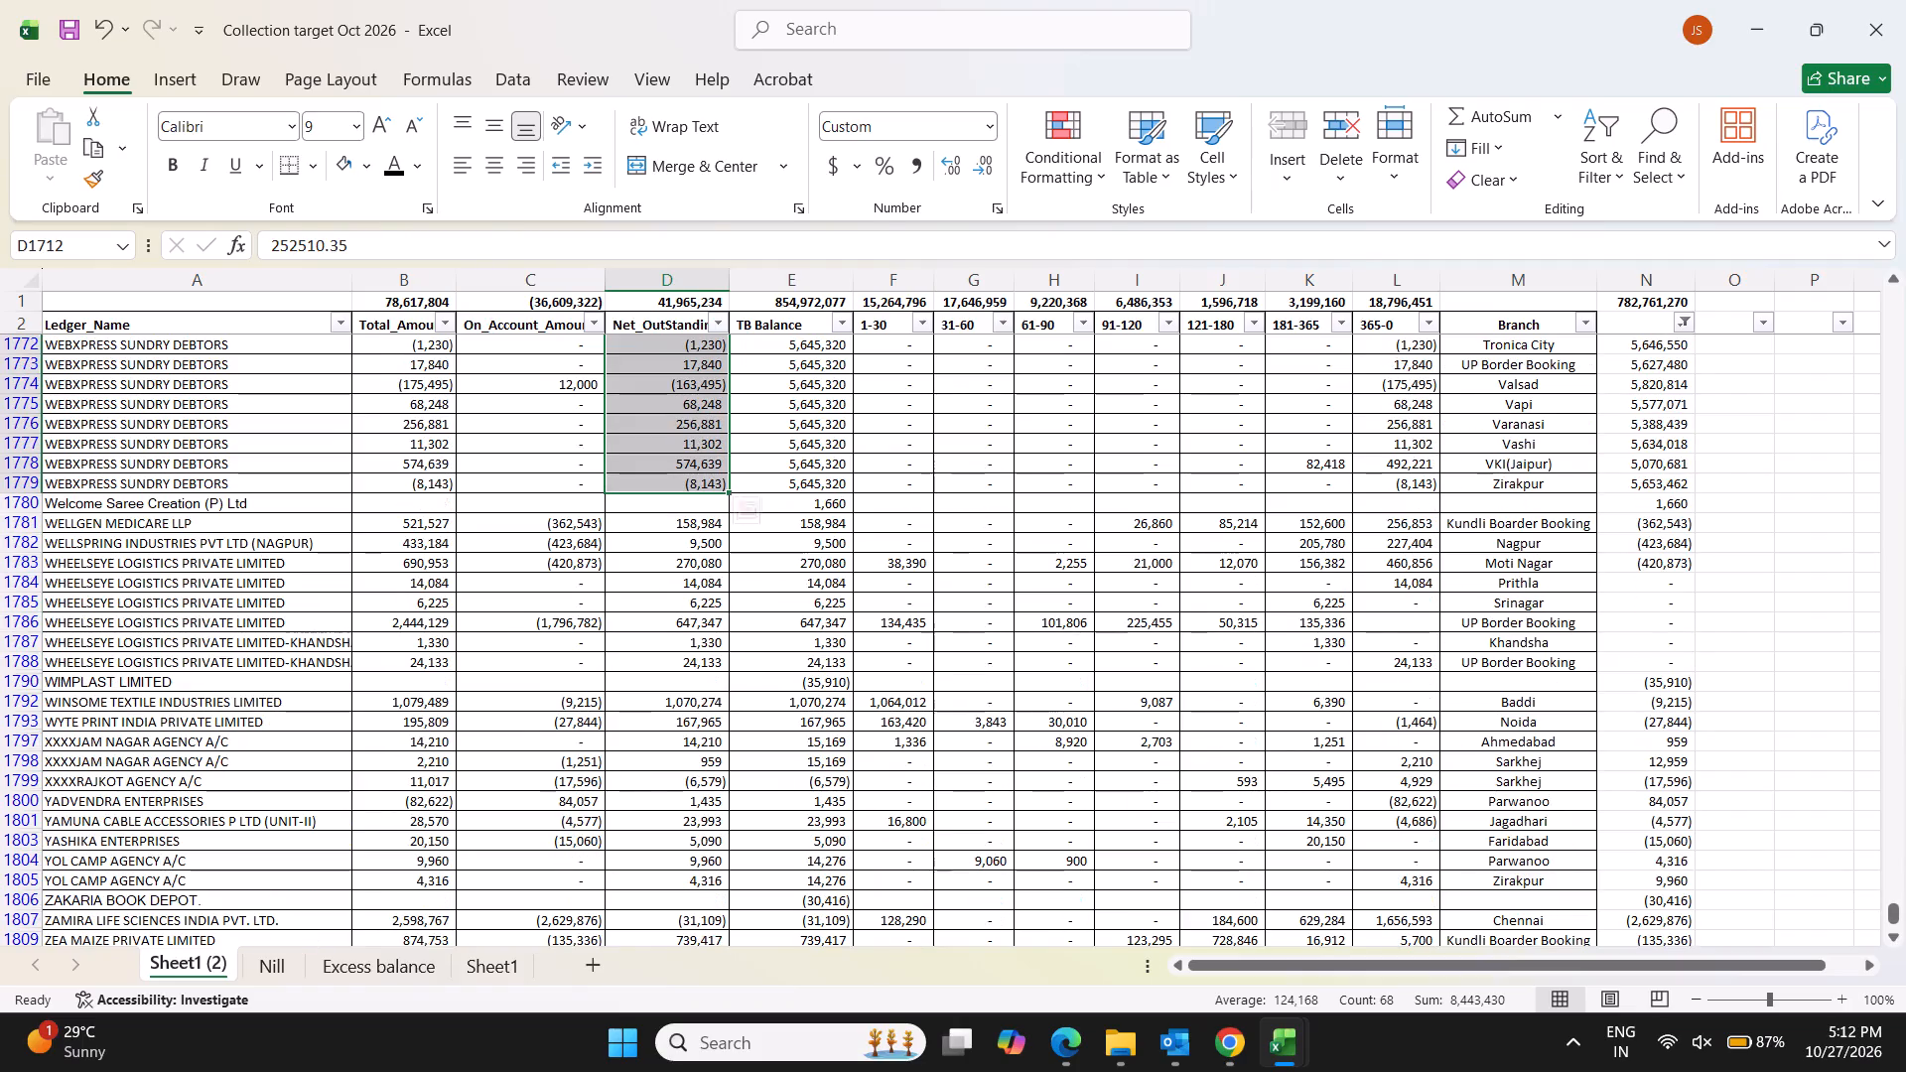
Look up Welcome Saree Creation (P) Ltd, copied from the Collection target sheet, in the Trial Balance workbook.
{"action": "left_click", "coordinate": [100, 502]}
{"action": "key", "text": "ctrl+c"}
{"action": "key", "text": "alt+Tab"}
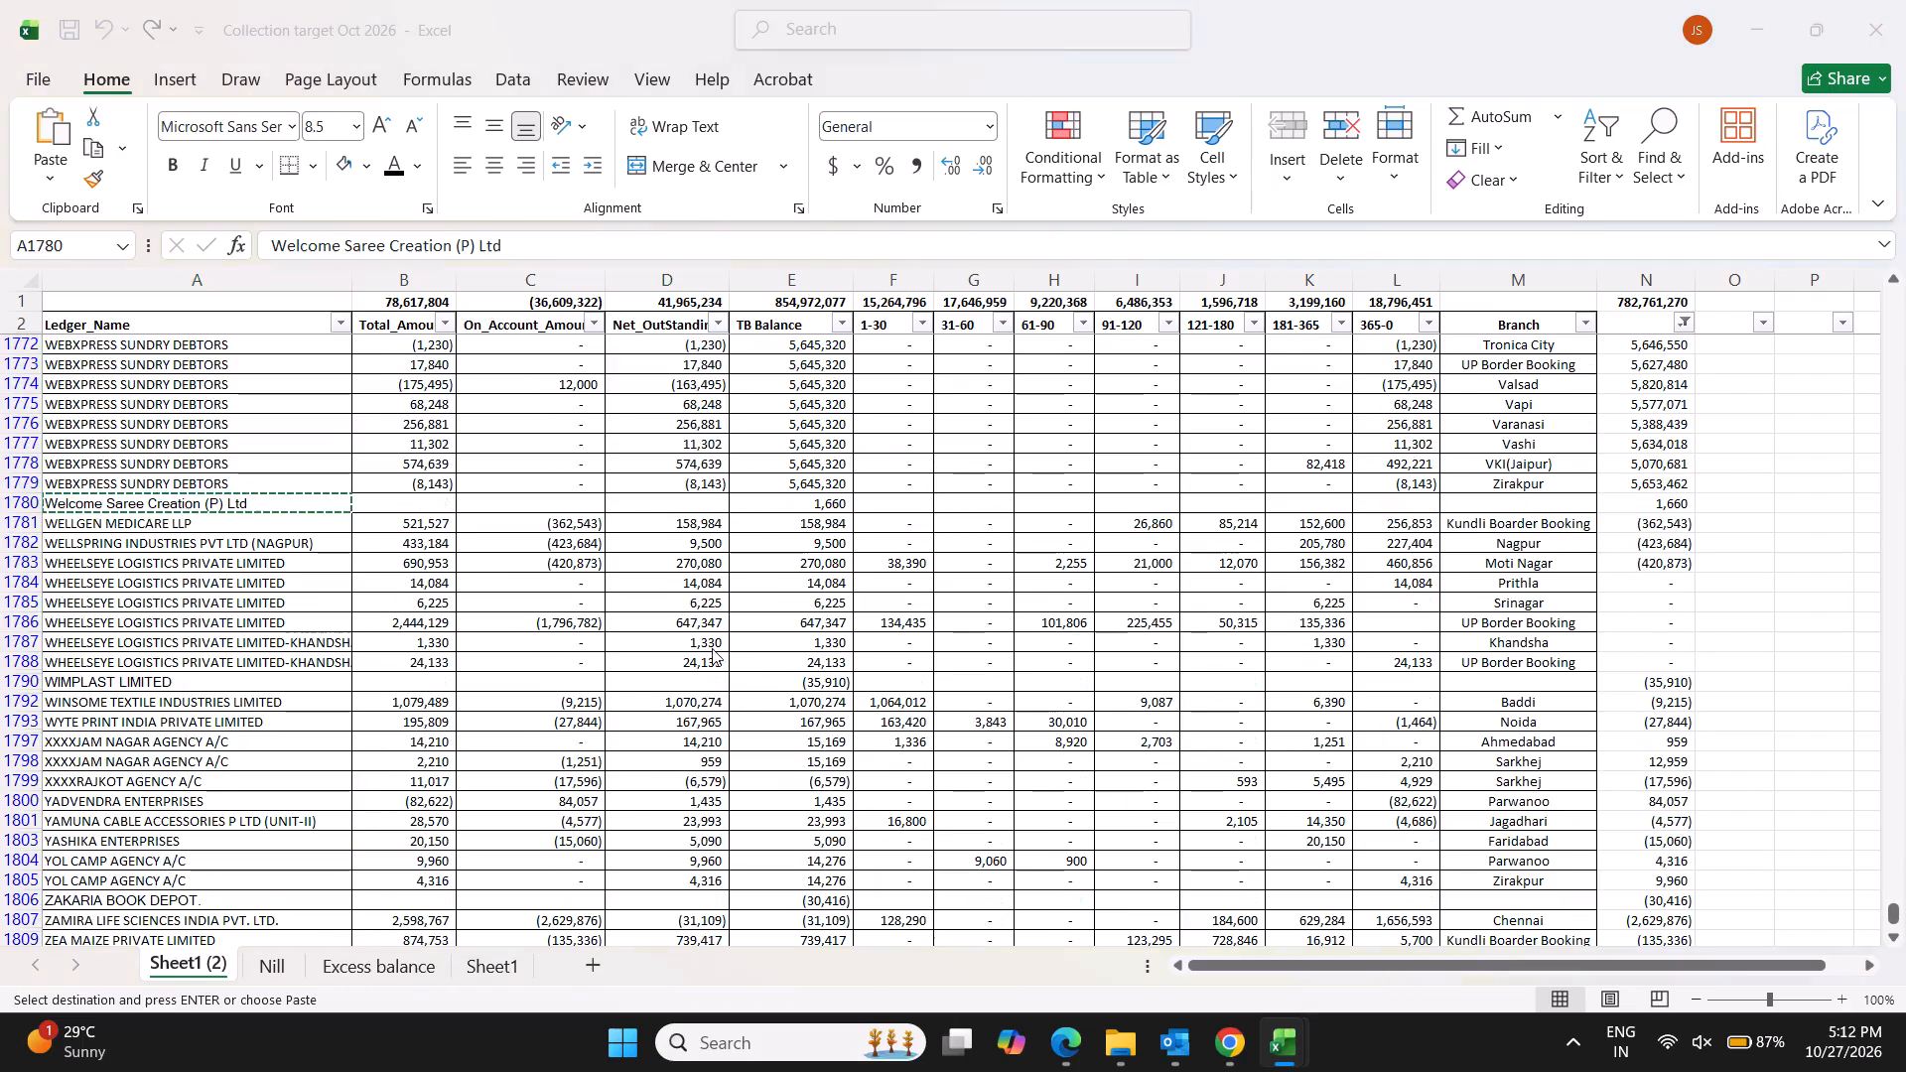
{"action": "key", "text": "alt+Tab"}
{"action": "left_click", "coordinate": [1039, 329], "text": "alt"}
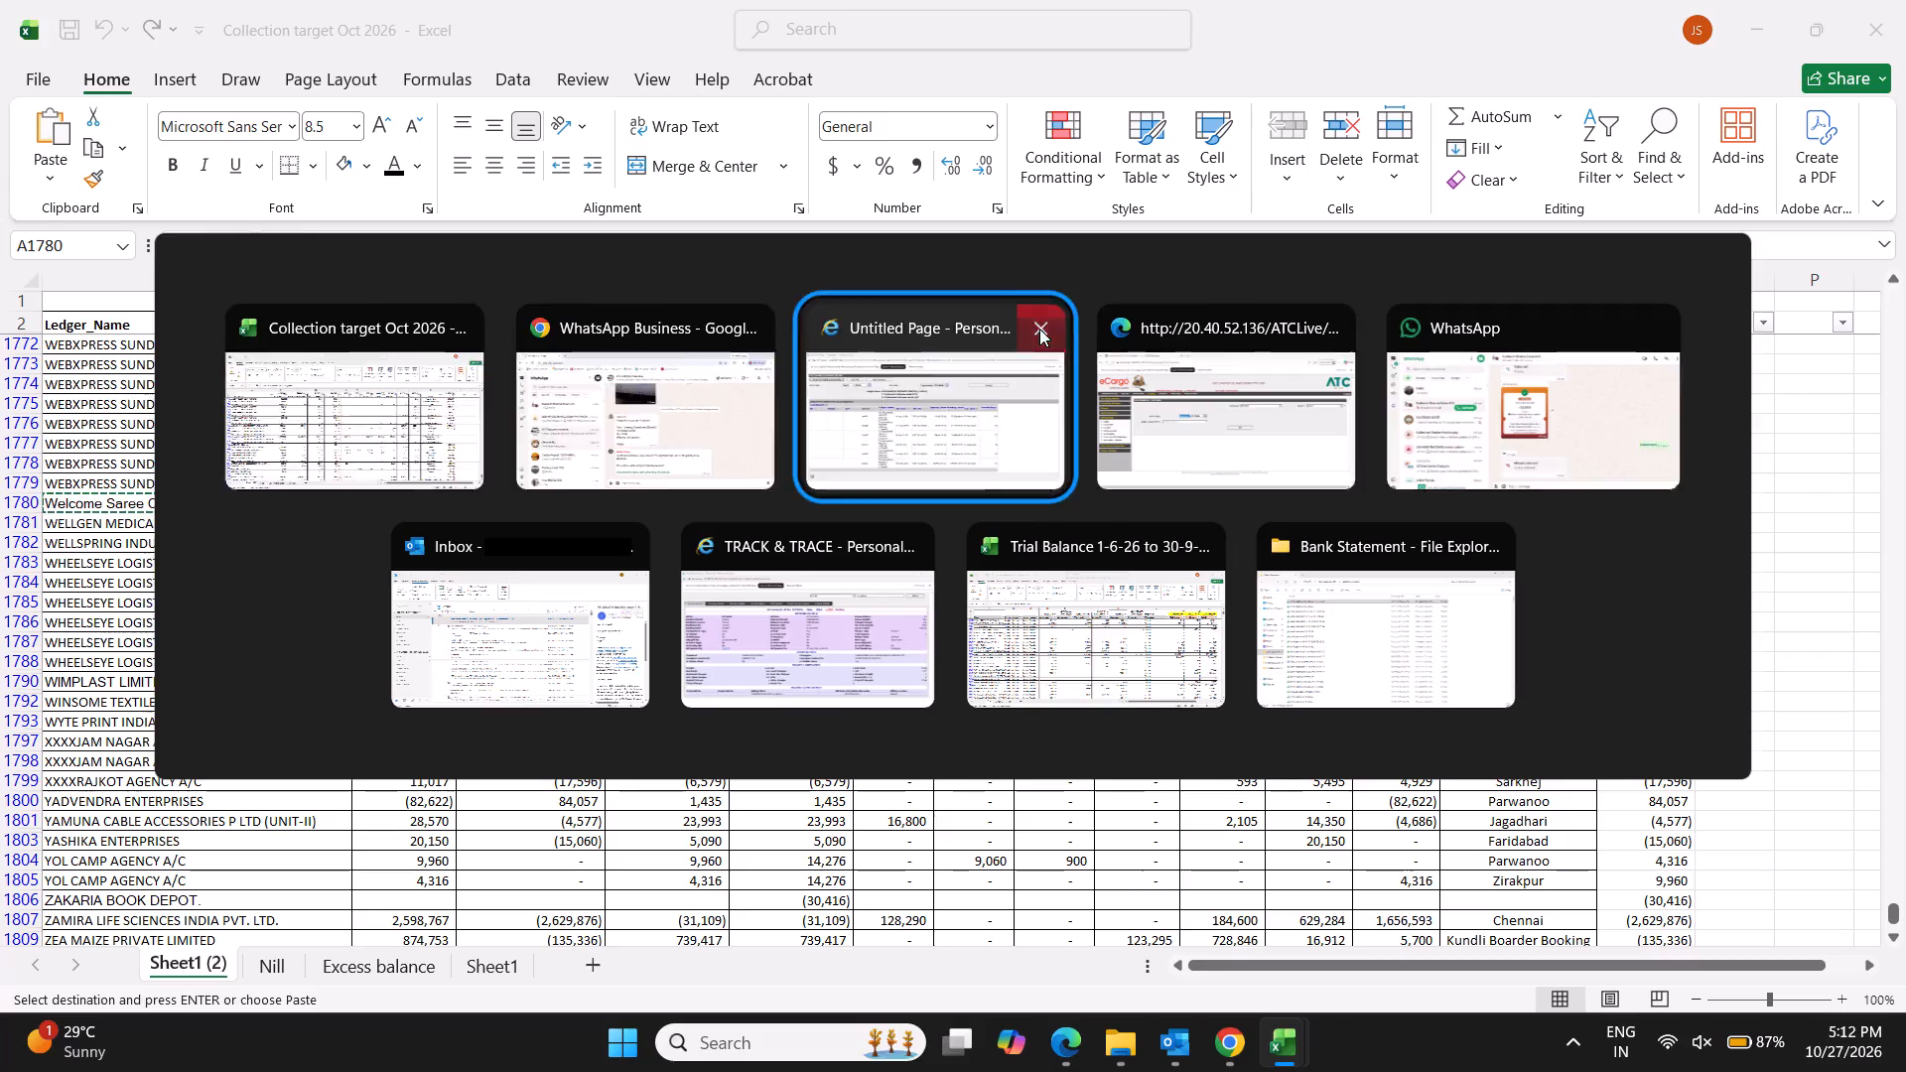
{"action": "left_click", "coordinate": [1089, 644], "text": "alt"}
{"action": "left_click", "coordinate": [738, 630]}
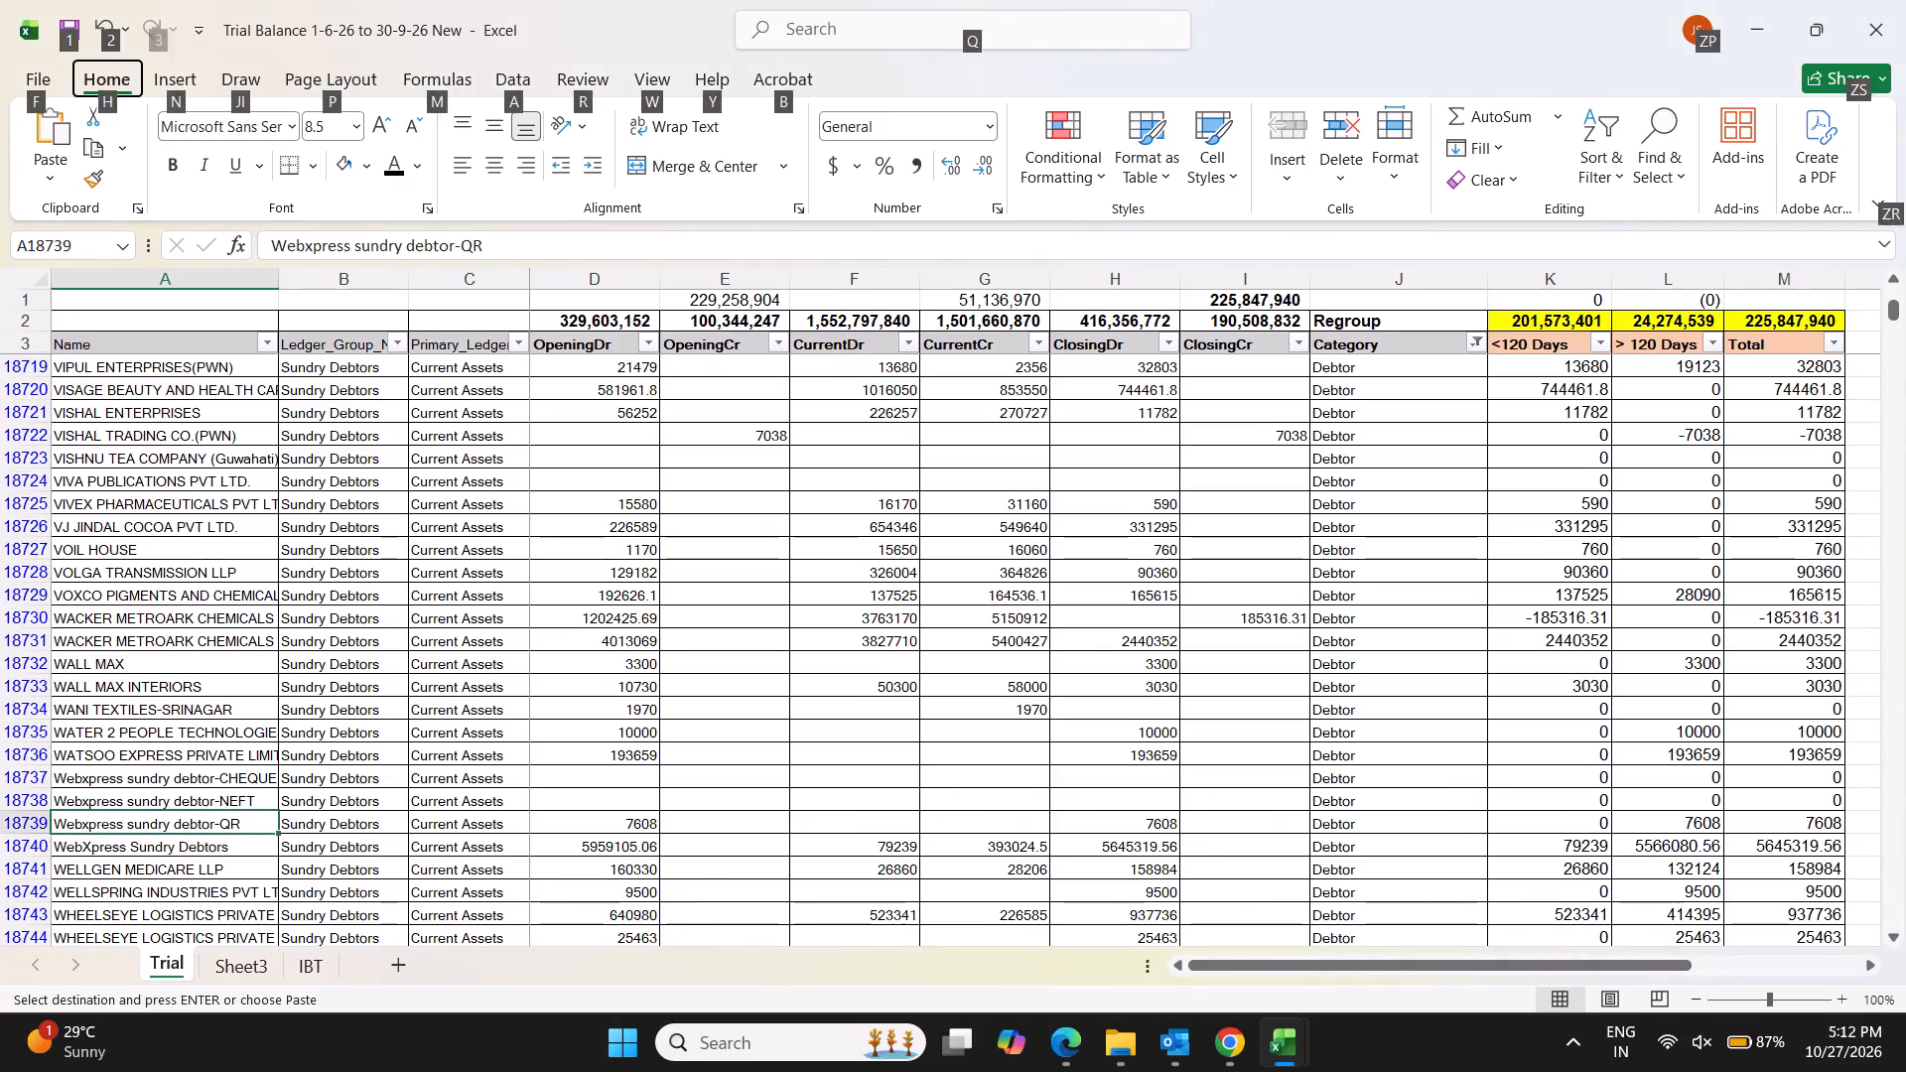
{"action": "key", "text": "ctrl+f"}
{"action": "key", "text": "ctrl+v"}
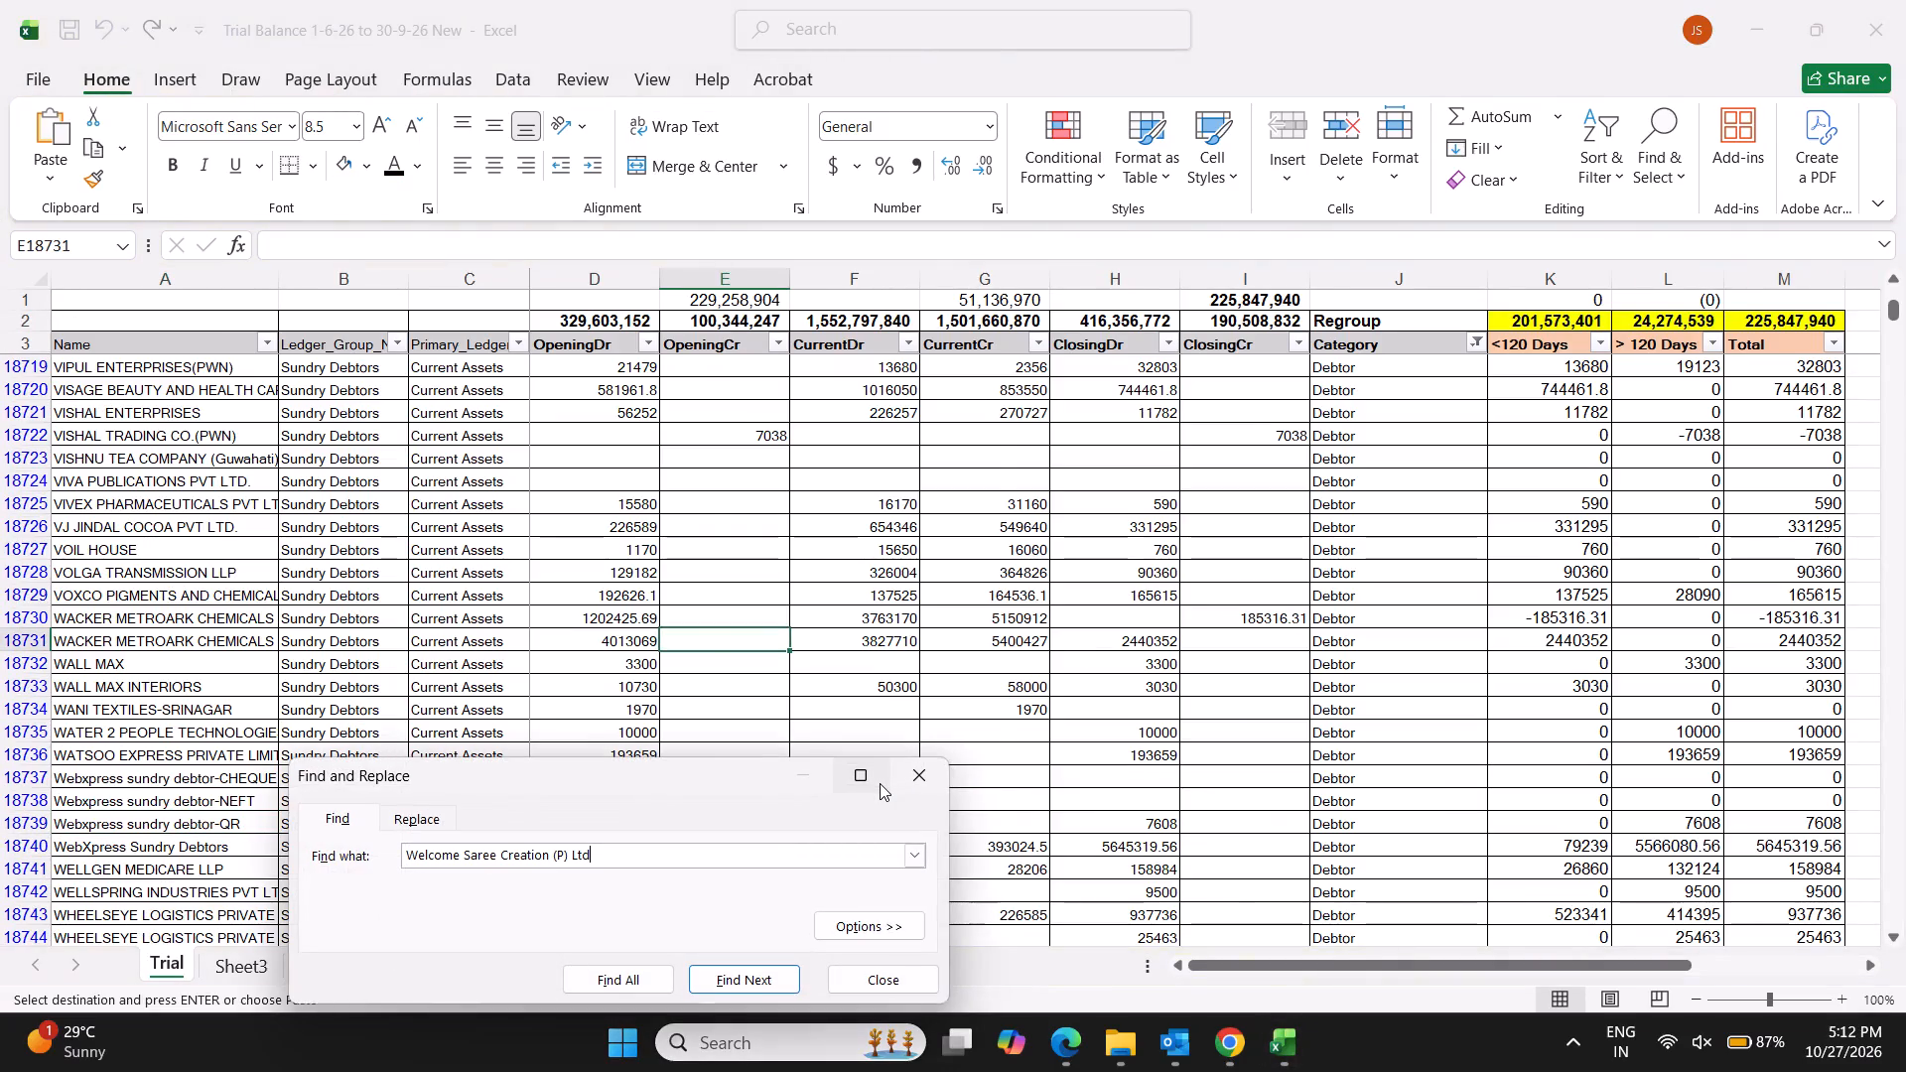
{"action": "key", "text": "Return"}
{"action": "key", "text": "Escape"}
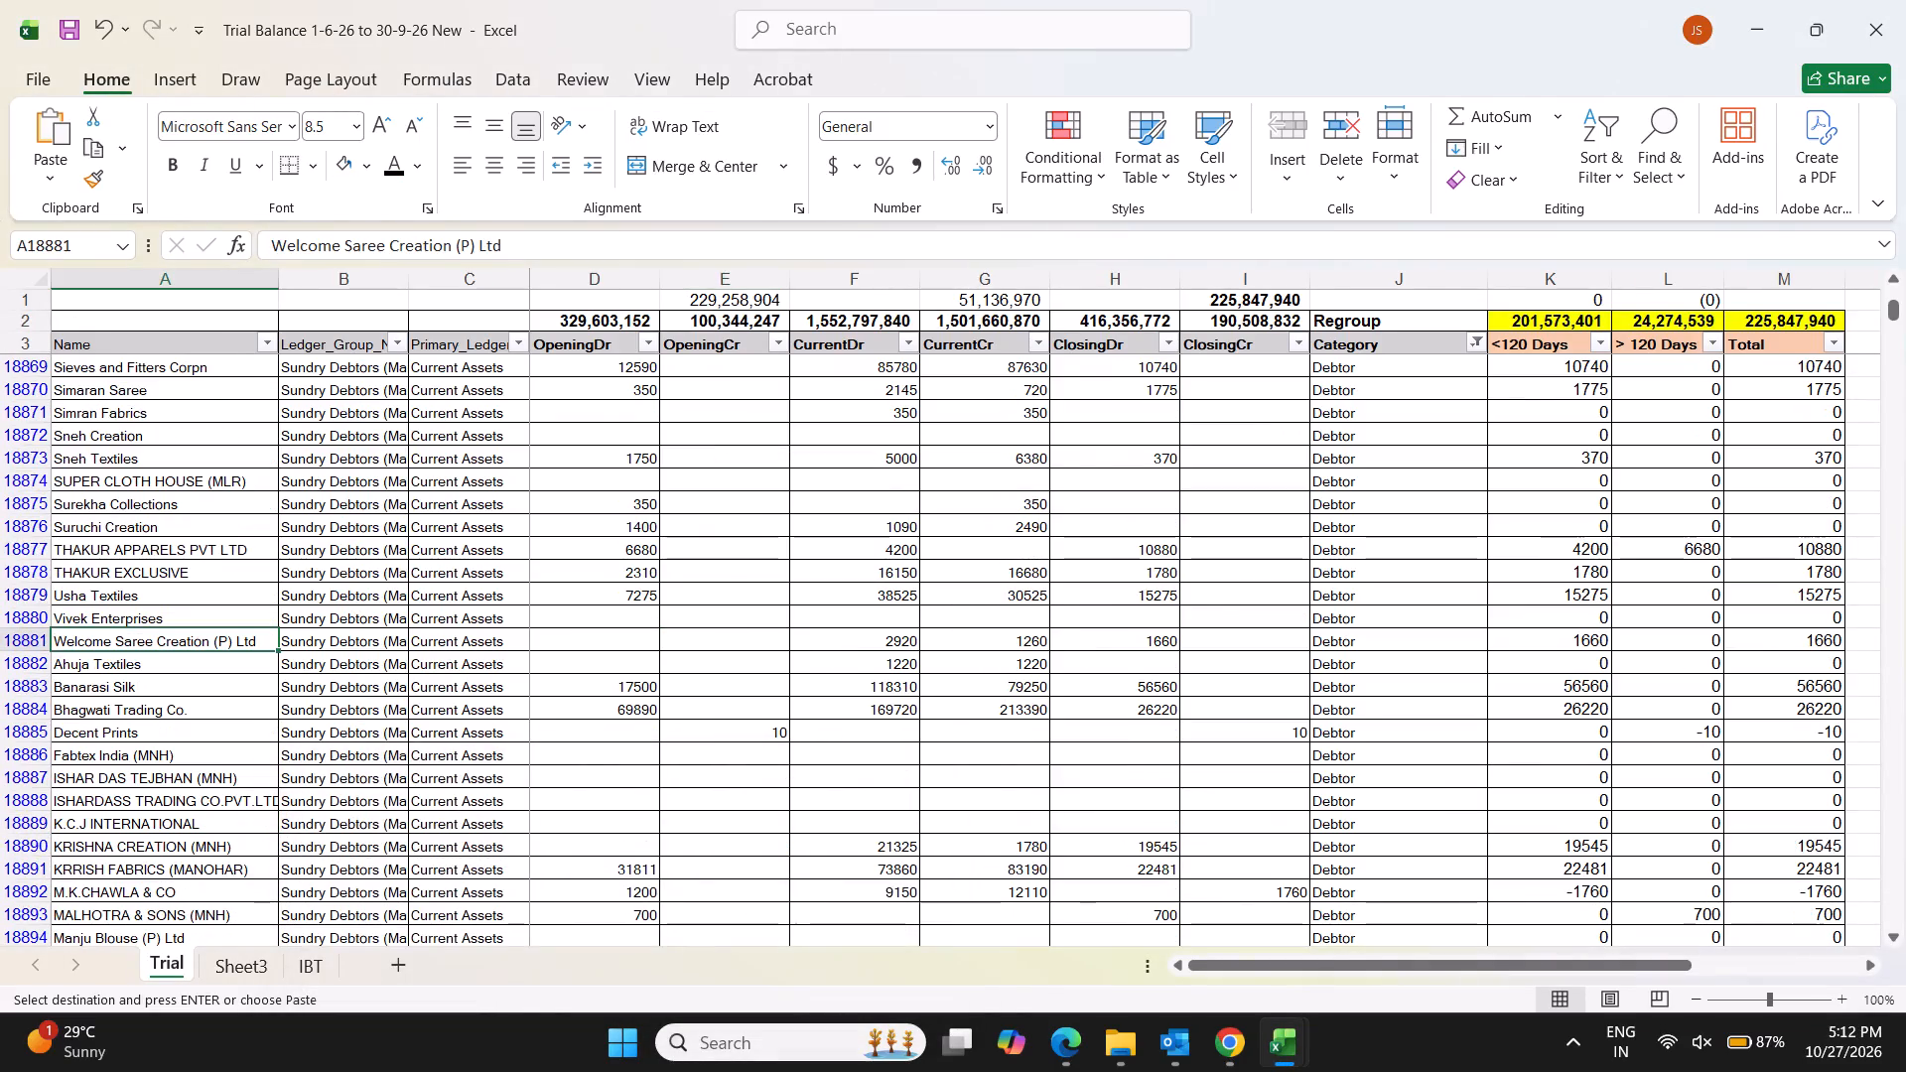
Back in the Collection target workbook, enter 1660 in the 31-60 column for Welcome Saree Creation (P) Ltd.
{"action": "key", "text": "alt+Tab"}
{"action": "key", "text": "Right"}
{"action": "key", "text": "Right"}
{"action": "key", "text": "Right"}
{"action": "key", "text": "Right"}
{"action": "key", "text": "Right"}
{"action": "key", "text": "Right"}
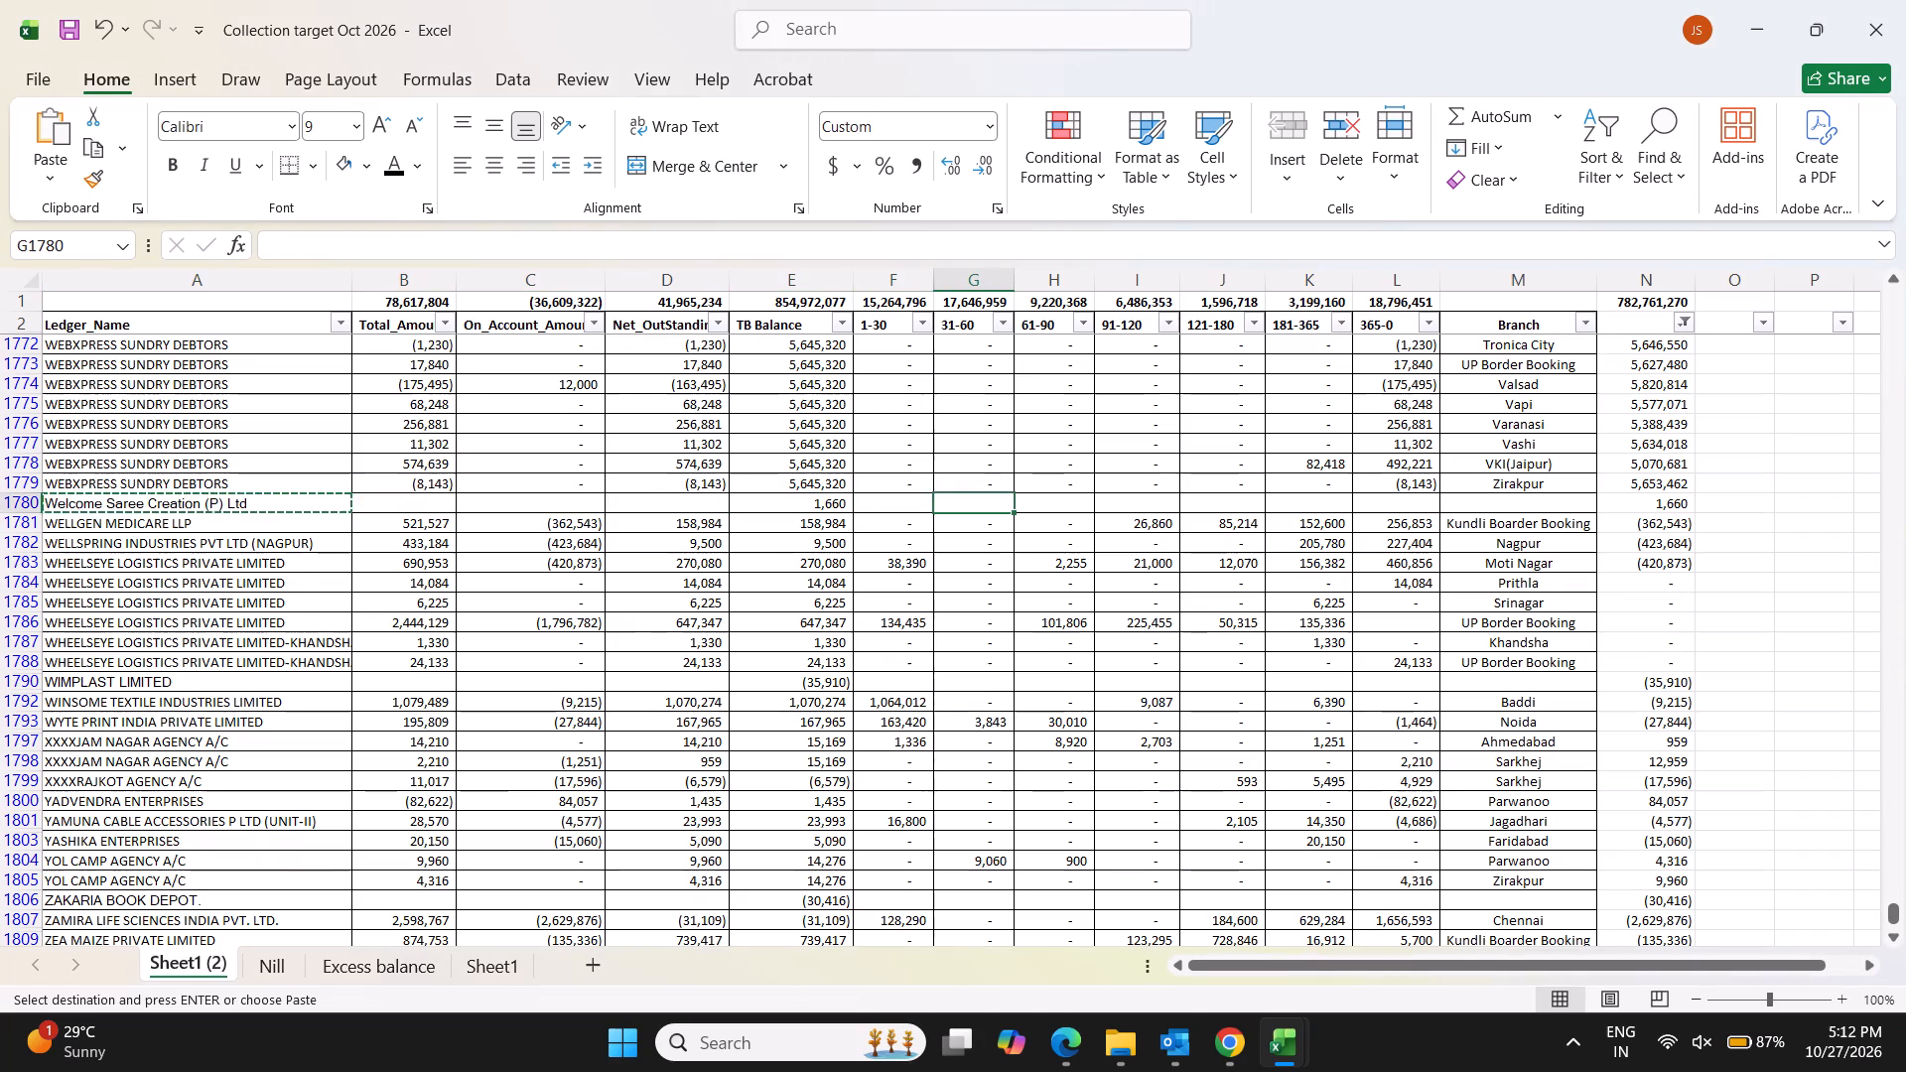
{"action": "type", "text": "1660"}
{"action": "key", "text": "Return"}
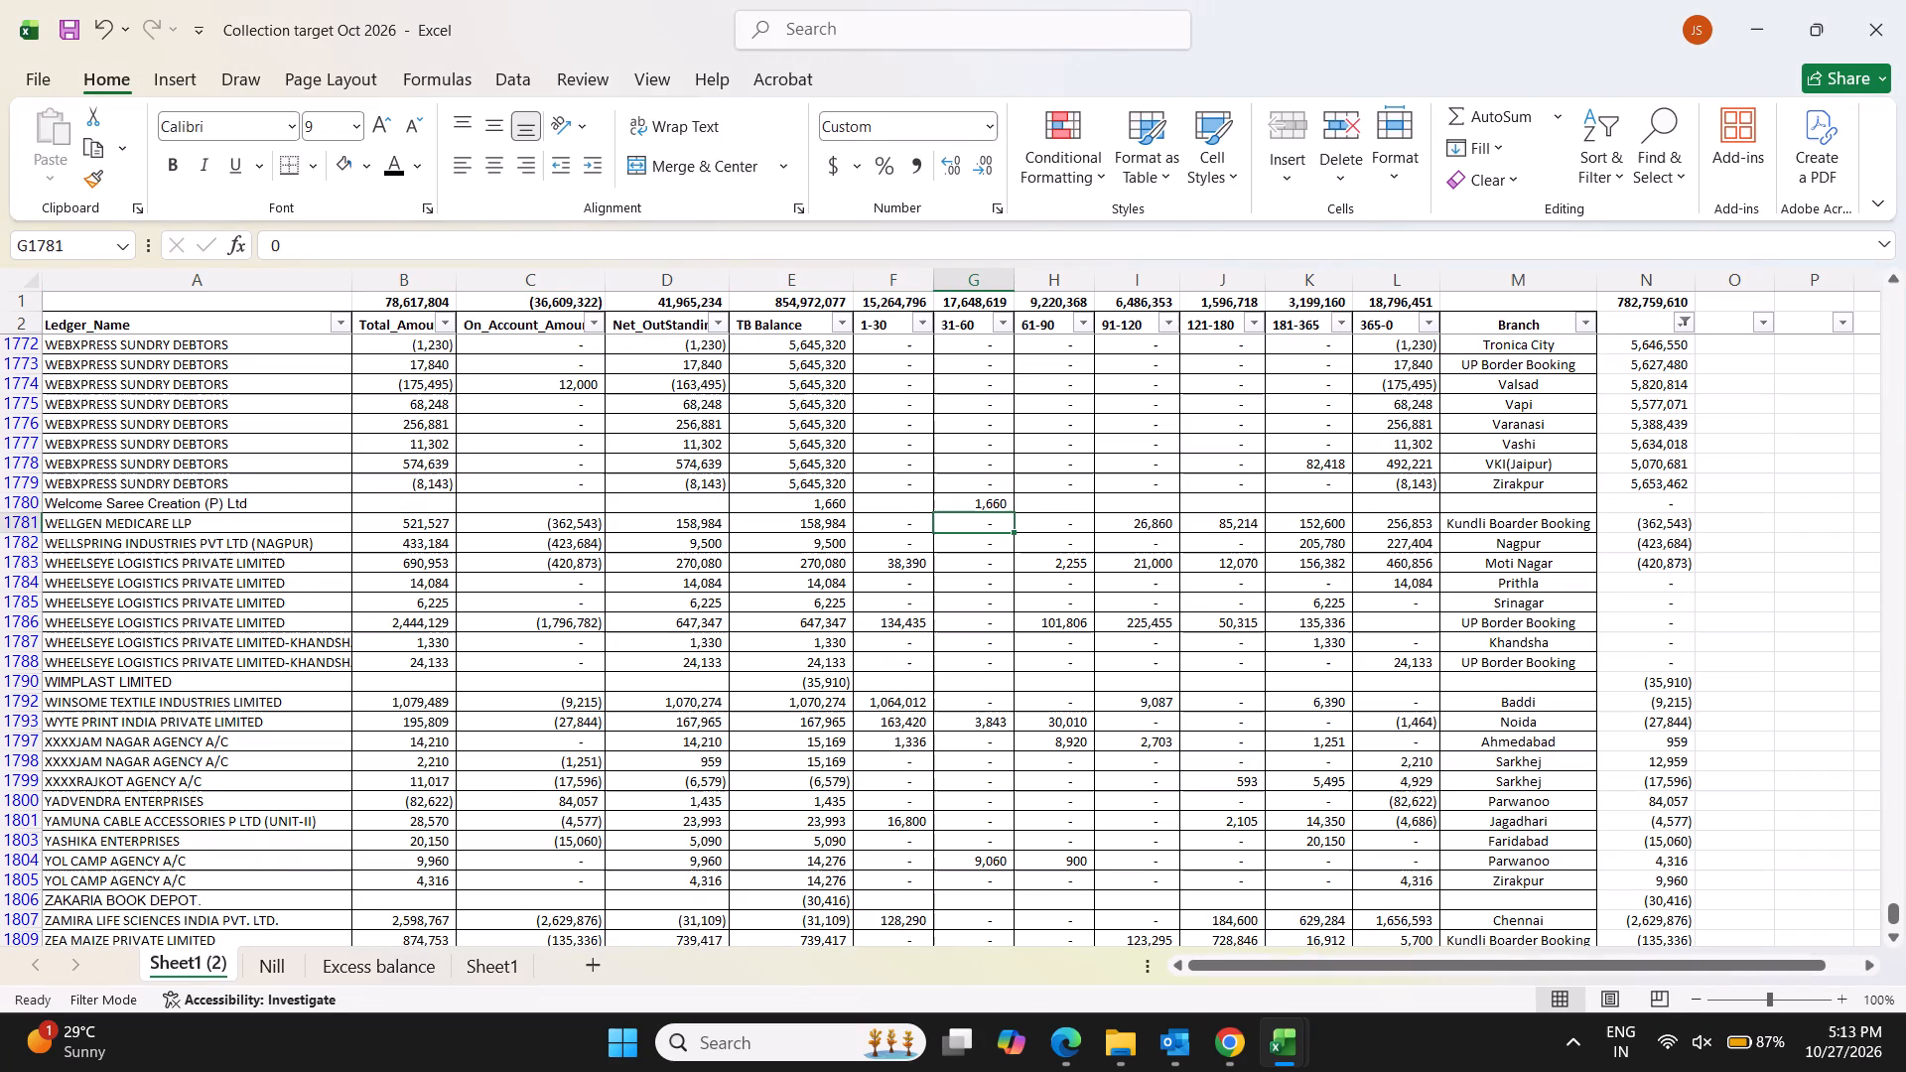
For WELLGEN MEDICARE LLP, clear the 365-0 amount and set the 181-365 amount to 46910.
{"action": "key", "text": "Right"}
{"action": "key", "text": "Right"}
{"action": "key", "text": "Right"}
{"action": "key", "text": "Right"}
{"action": "key", "text": "Right"}
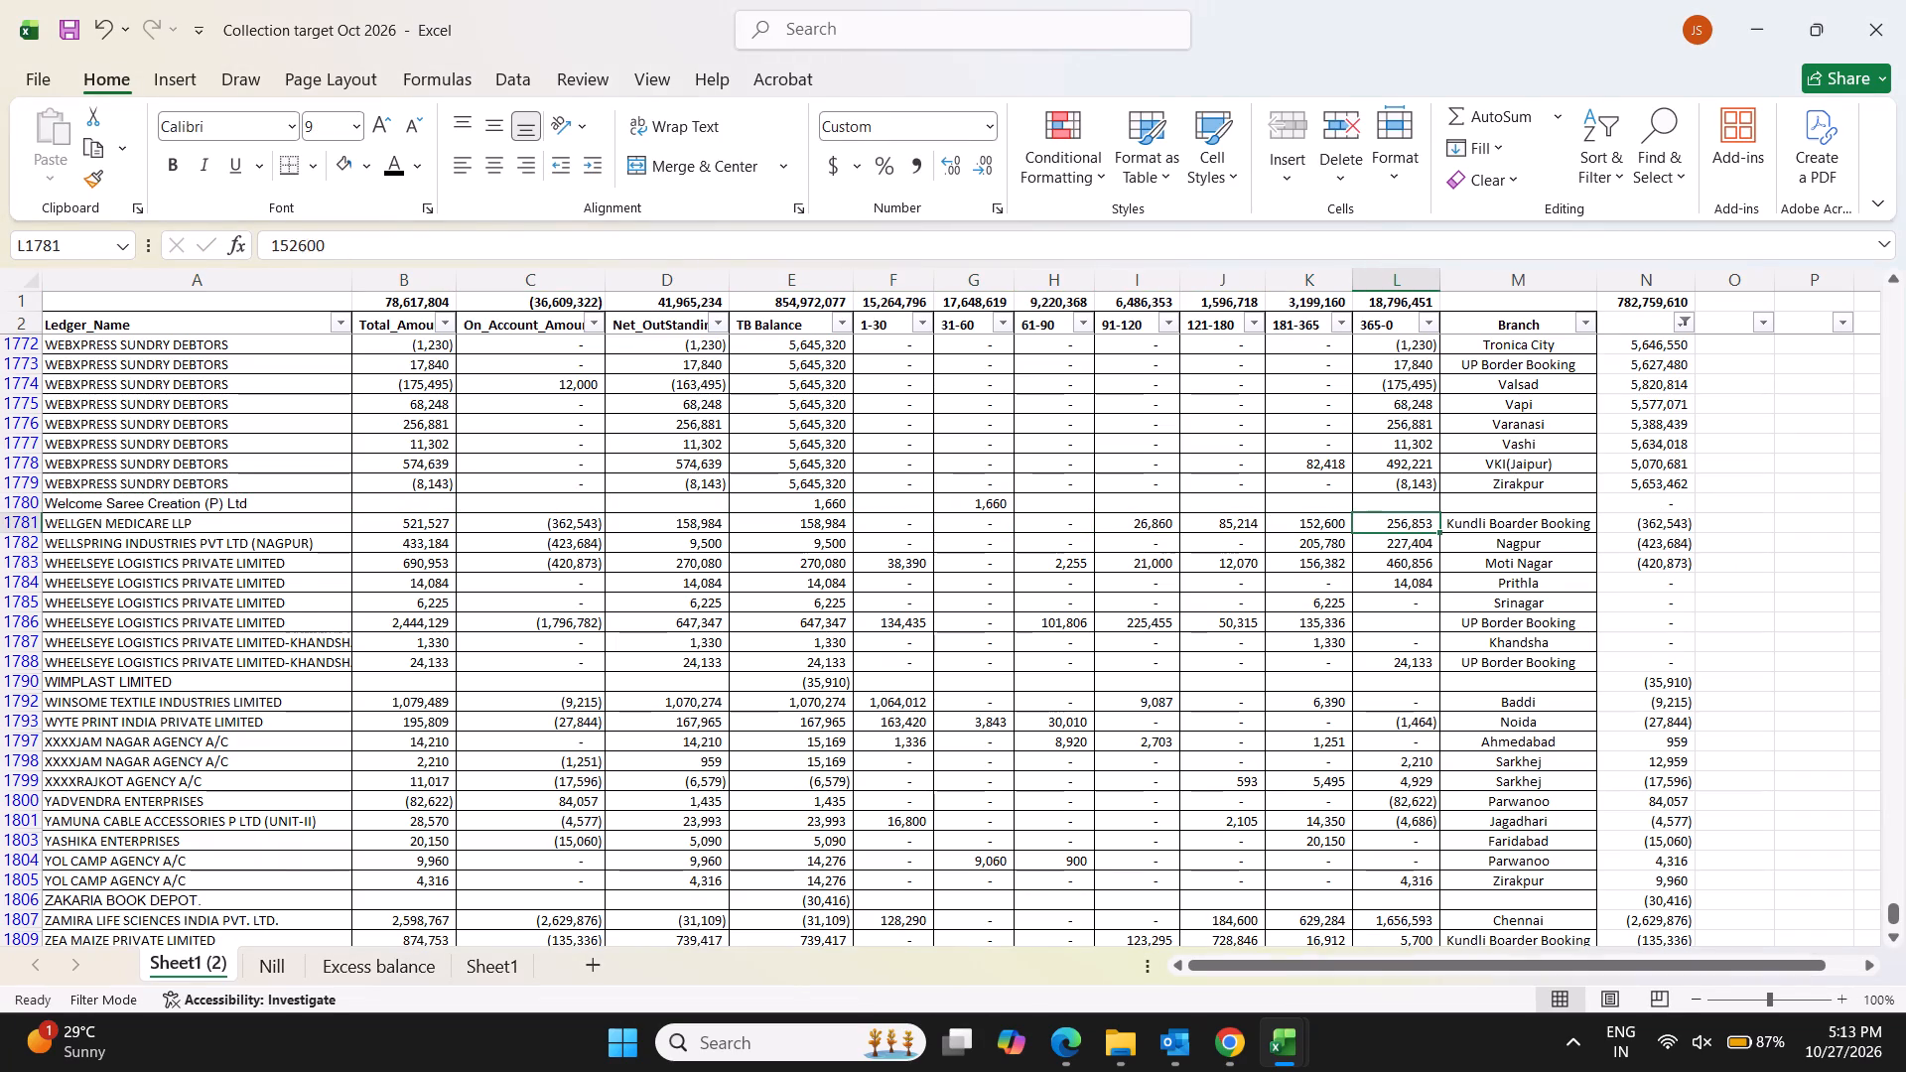
{"action": "key", "text": "Delete"}
{"action": "key", "text": "Left"}
{"action": "key", "text": "Delete"}
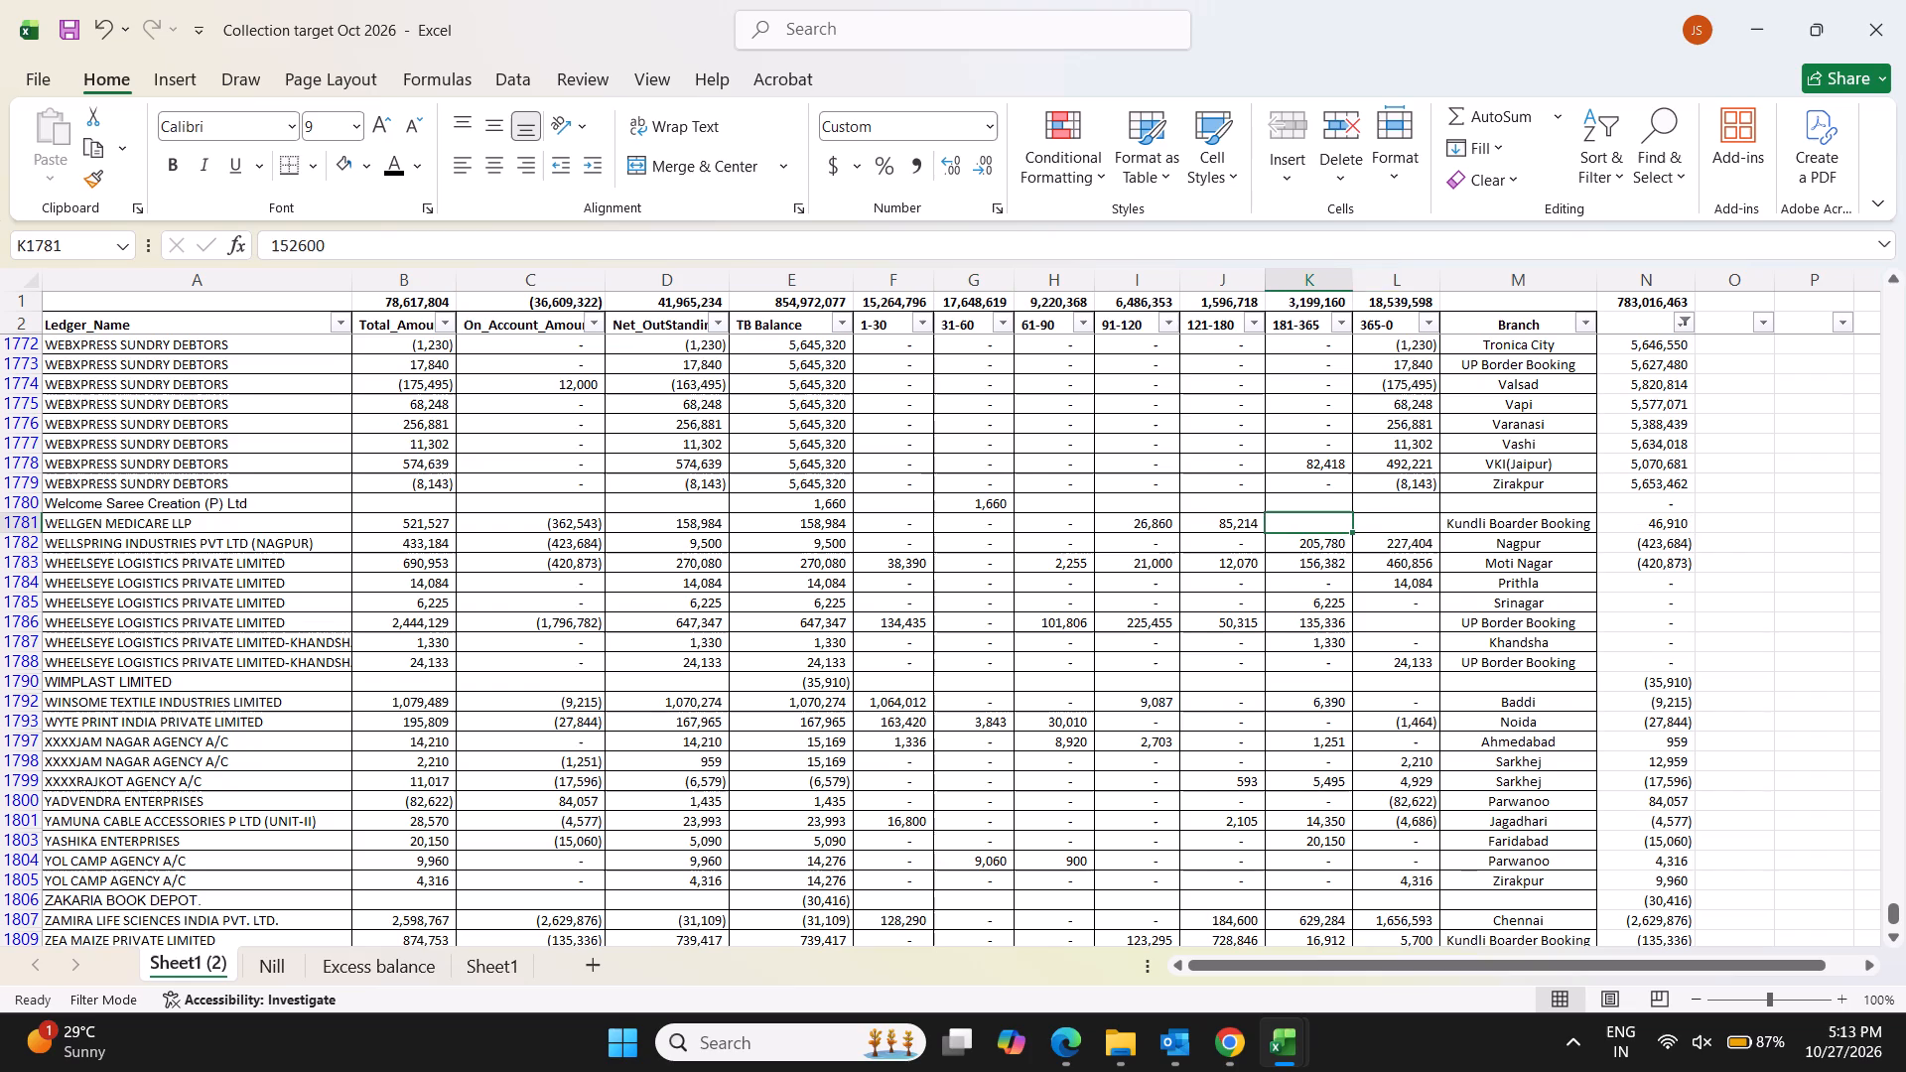
{"action": "type", "text": "46910"}
{"action": "key", "text": "Return"}
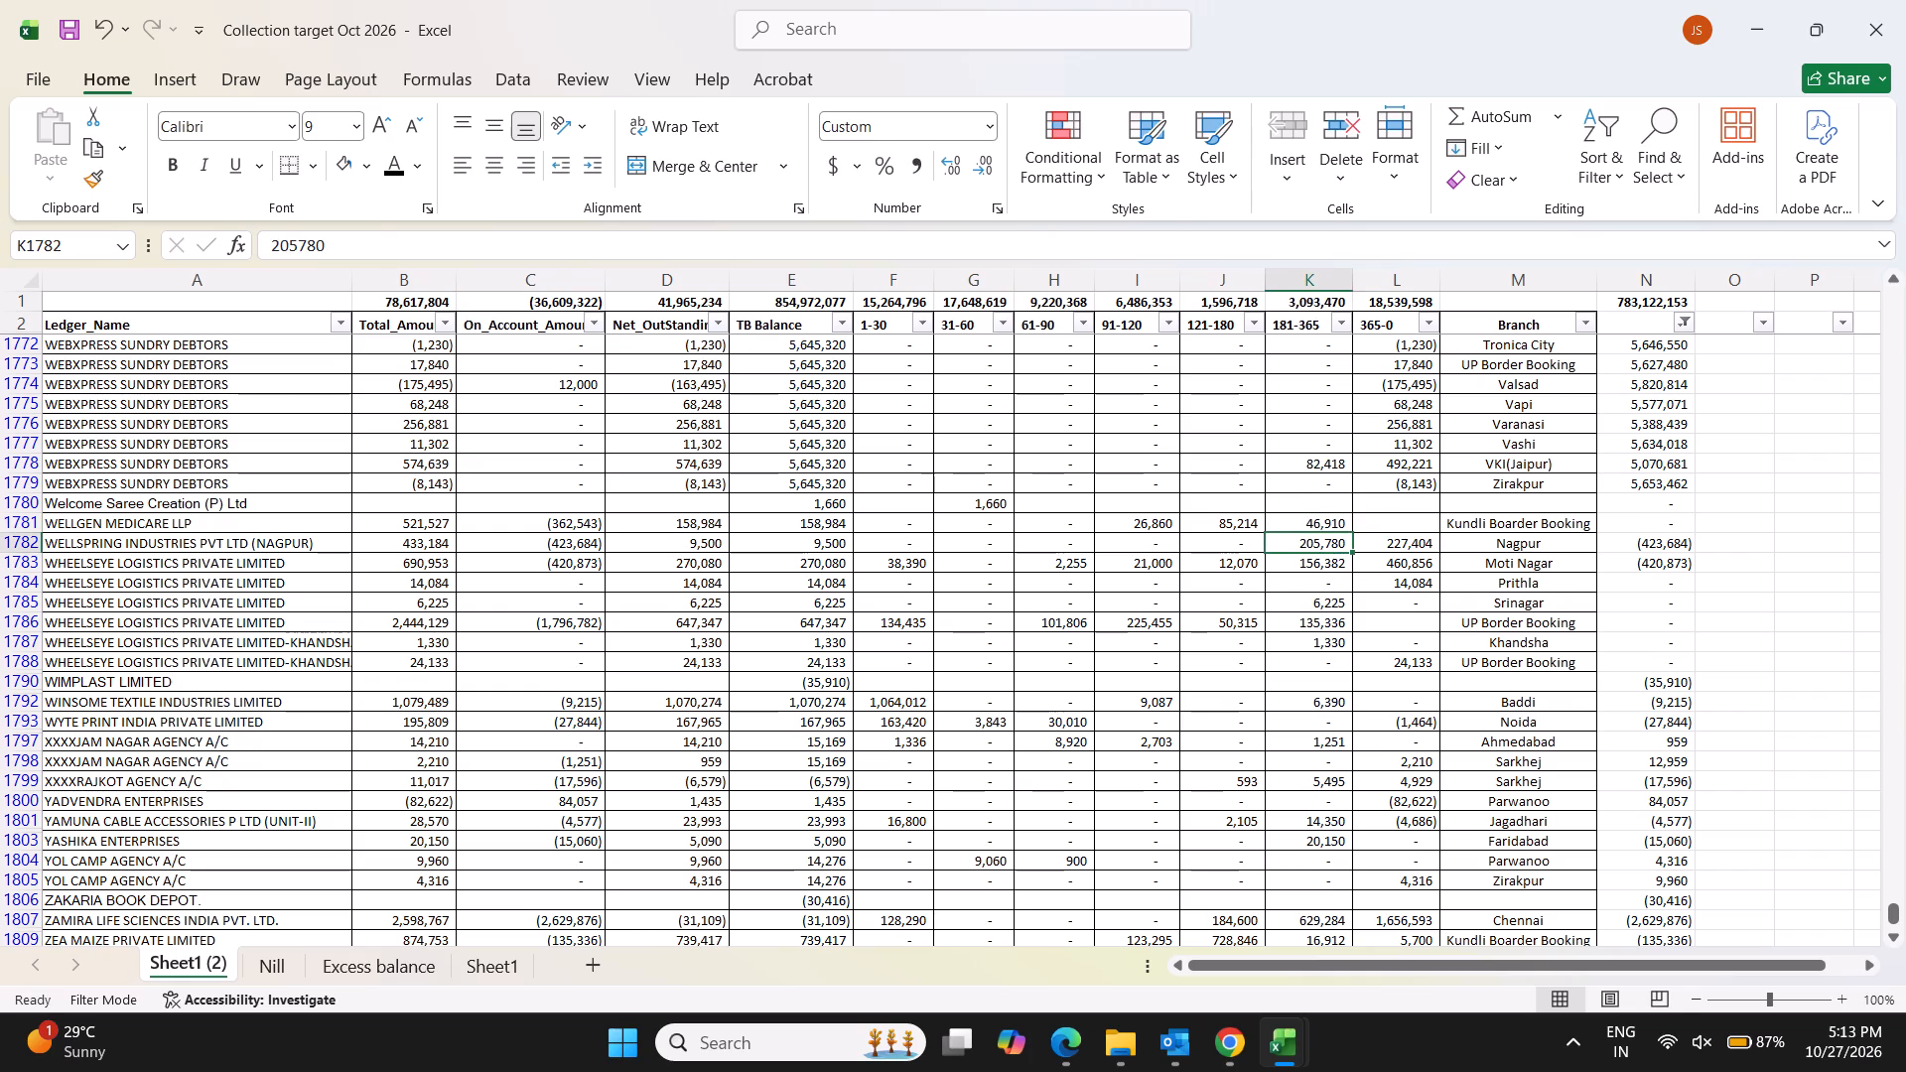
For WELLSPRING INDUSTRIES PVT LTD (NAGPUR), clear the 365-0 amount and set the 181-365 amount to 9500.
{"action": "key", "text": "Left"}
{"action": "key", "text": "Left"}
{"action": "key", "text": "Left"}
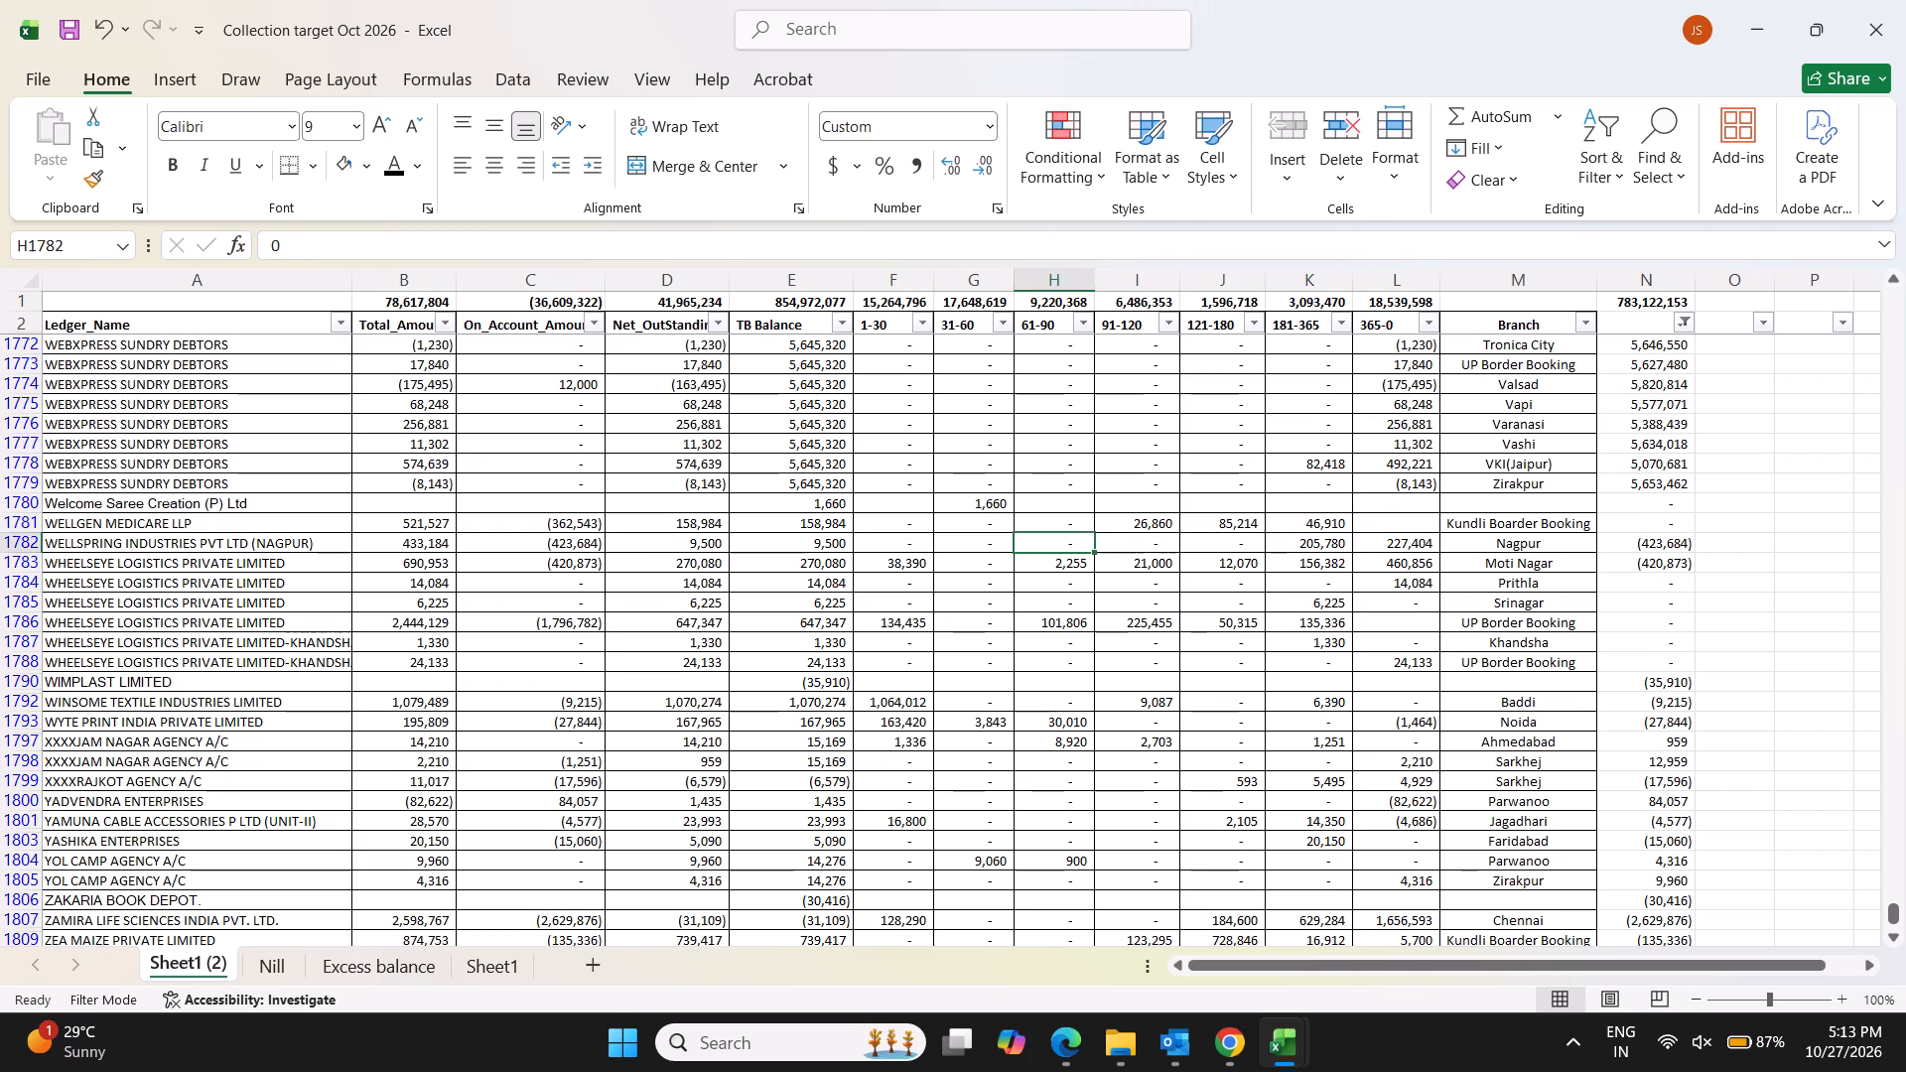
{"action": "key", "text": "Left"}
{"action": "key", "text": "Right"}
{"action": "key", "text": "Right"}
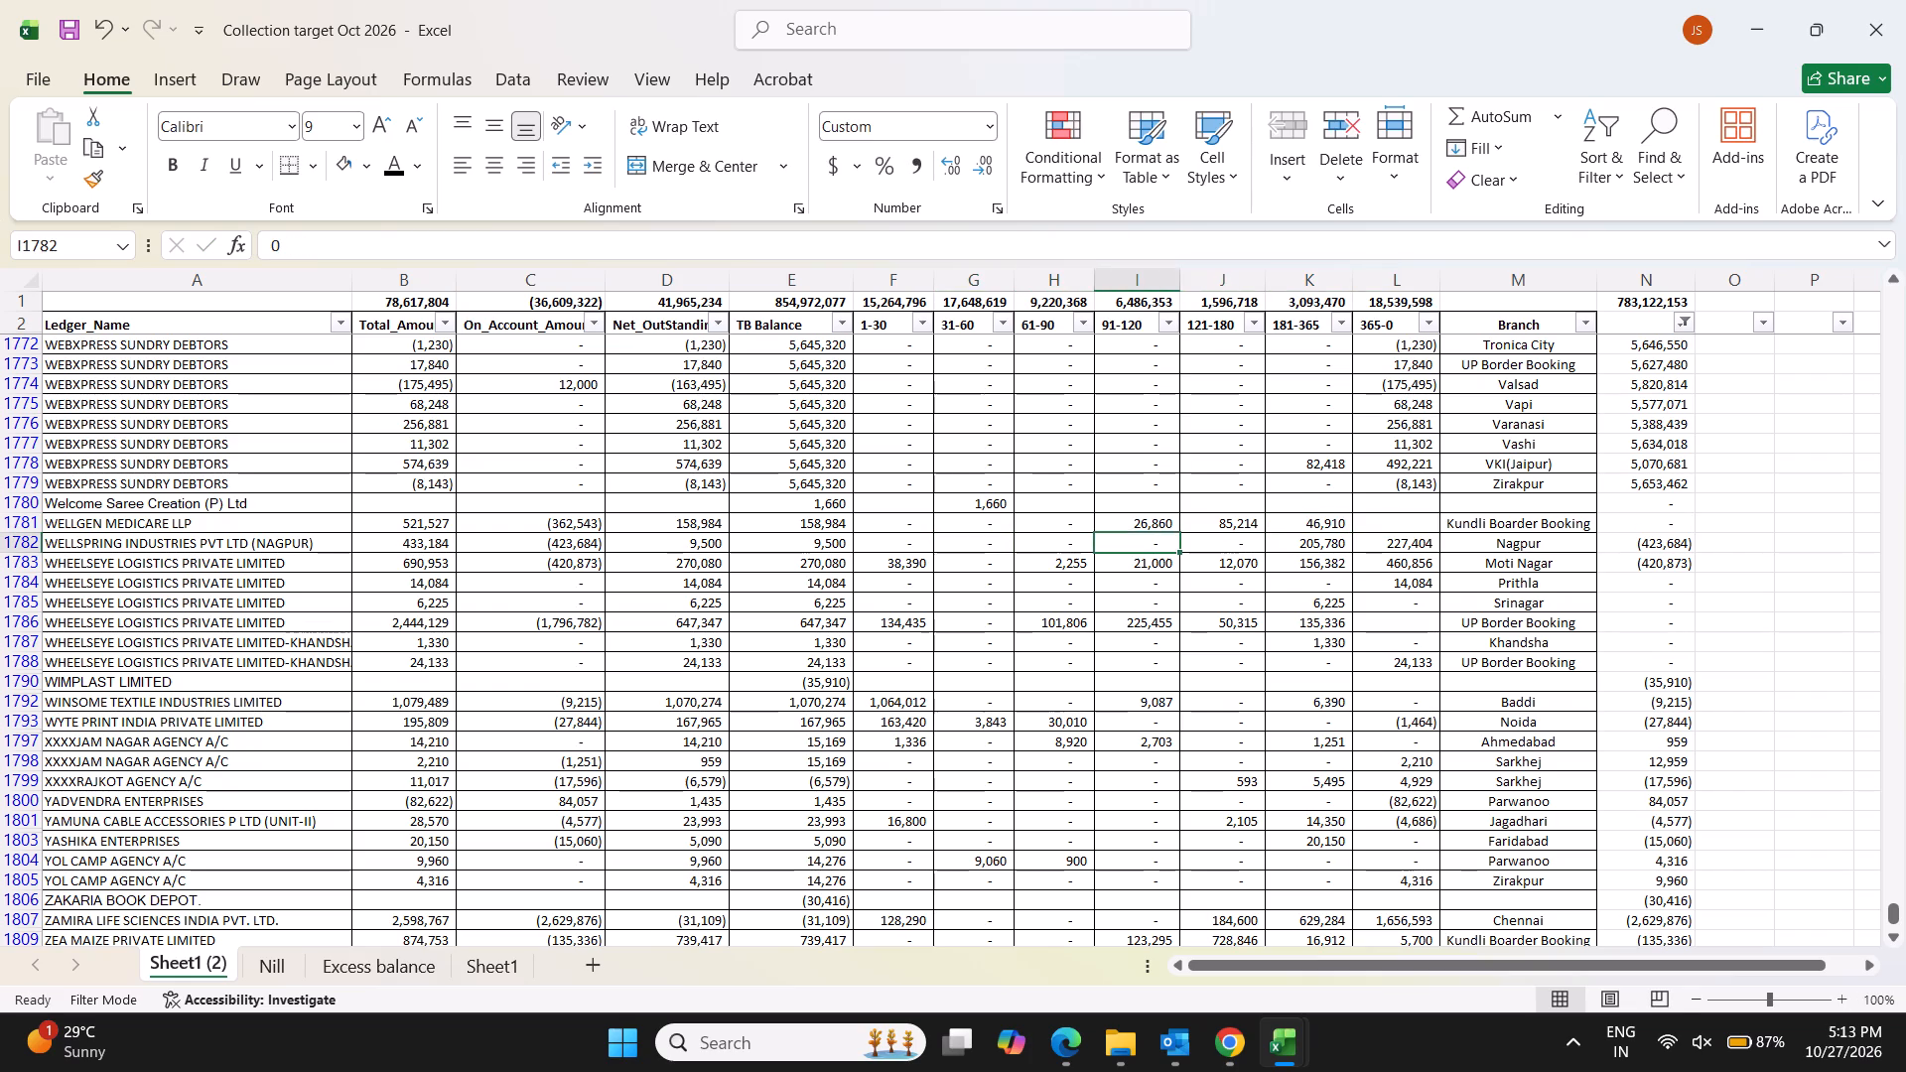
{"action": "key", "text": "Right"}
{"action": "key", "text": "Right"}
{"action": "key", "text": "Right"}
{"action": "key", "text": "Delete"}
{"action": "key", "text": "Left"}
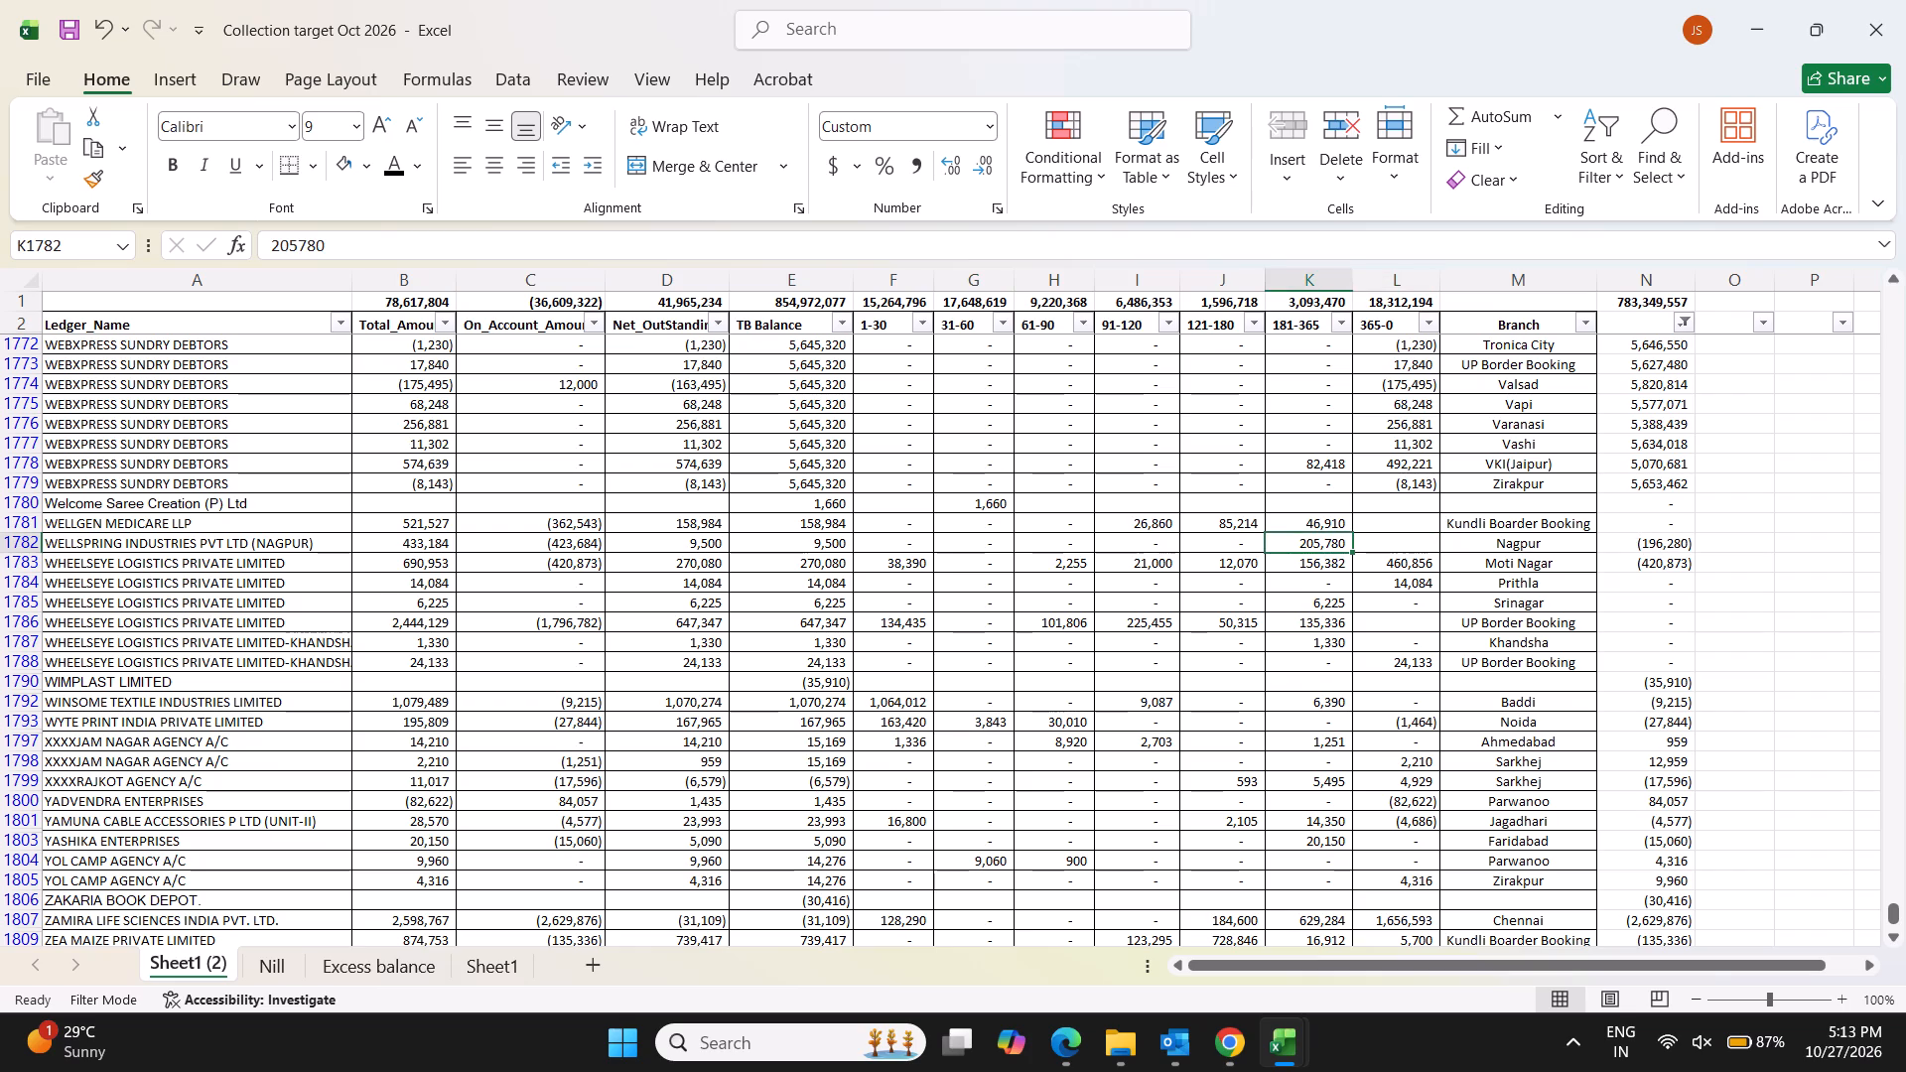
{"action": "key", "text": "Delete"}
{"action": "type", "text": "9500"}
{"action": "key", "text": "Return"}
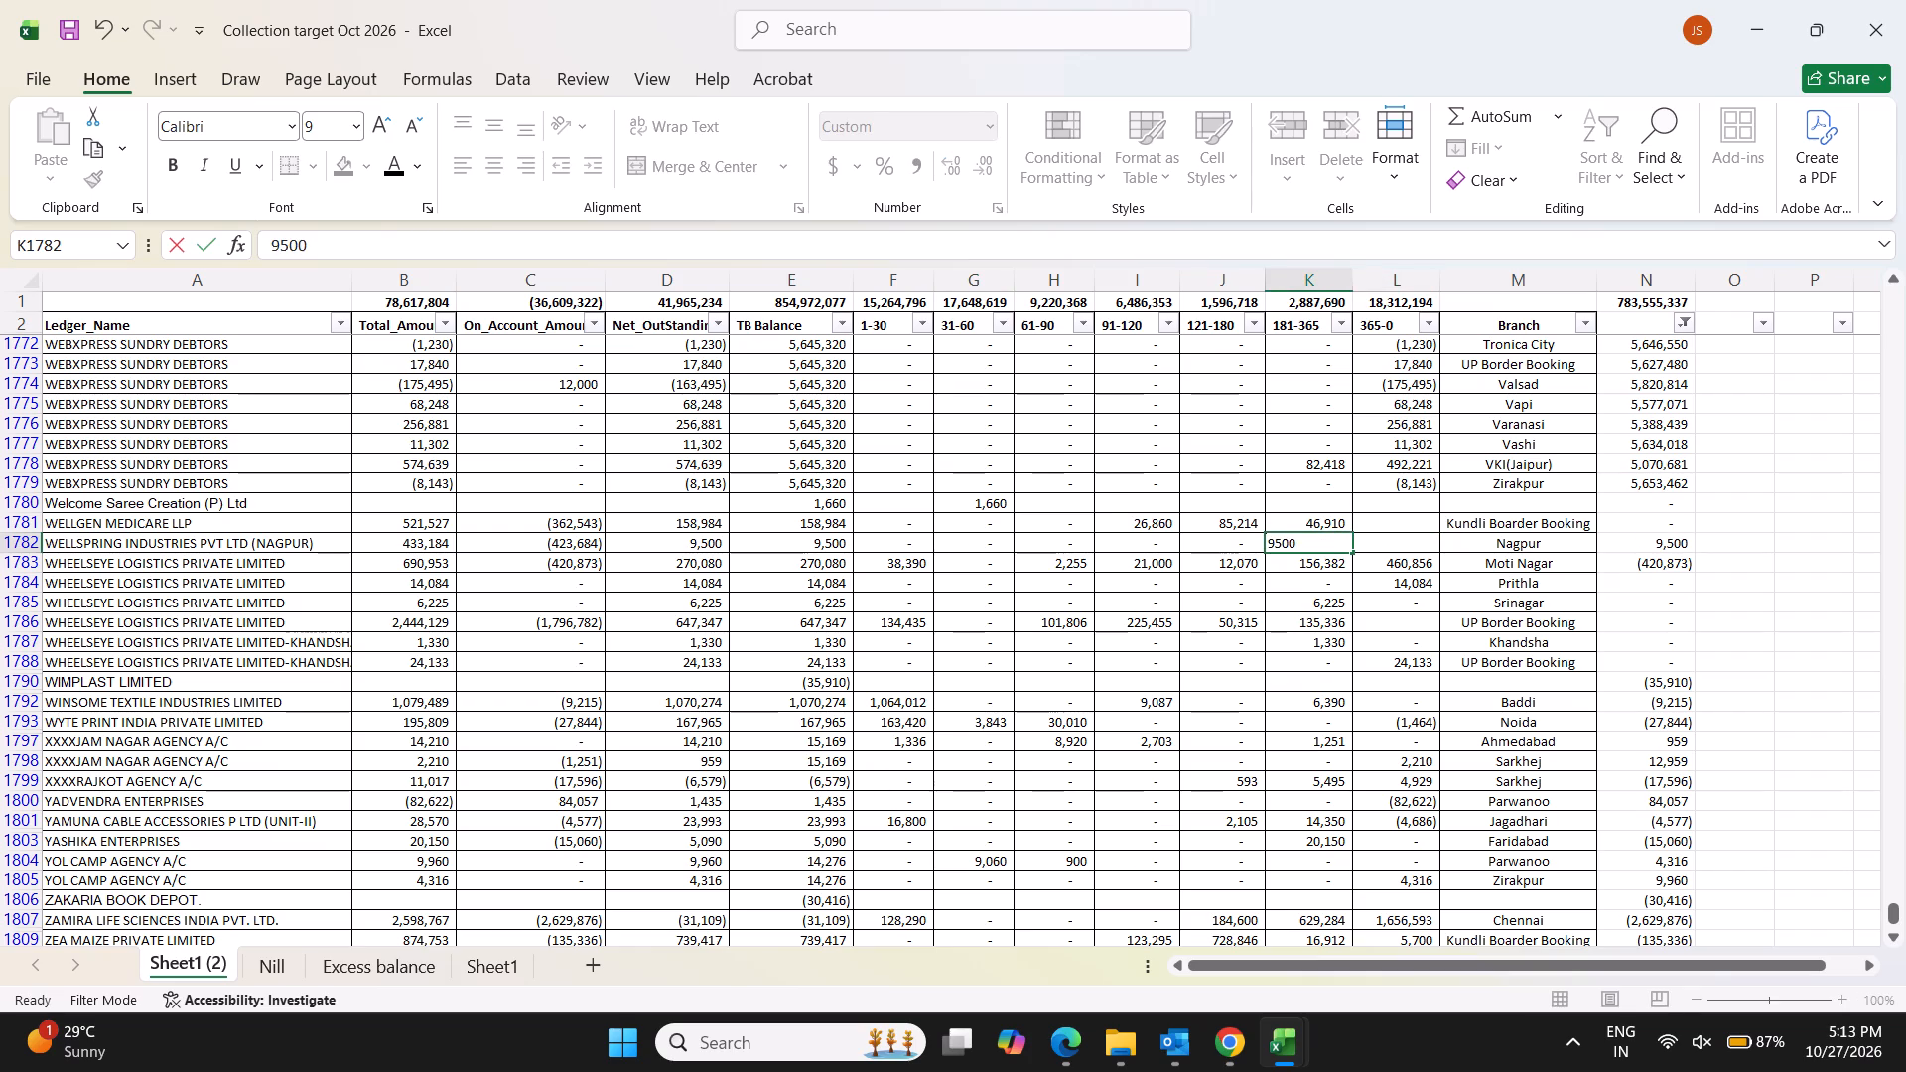
Set the 365-0 amount of WHEELSEYE LOGISTICS PRIVATE LIMITED, Moti Nagar branch, to 39983.
{"action": "key", "text": "Left"}
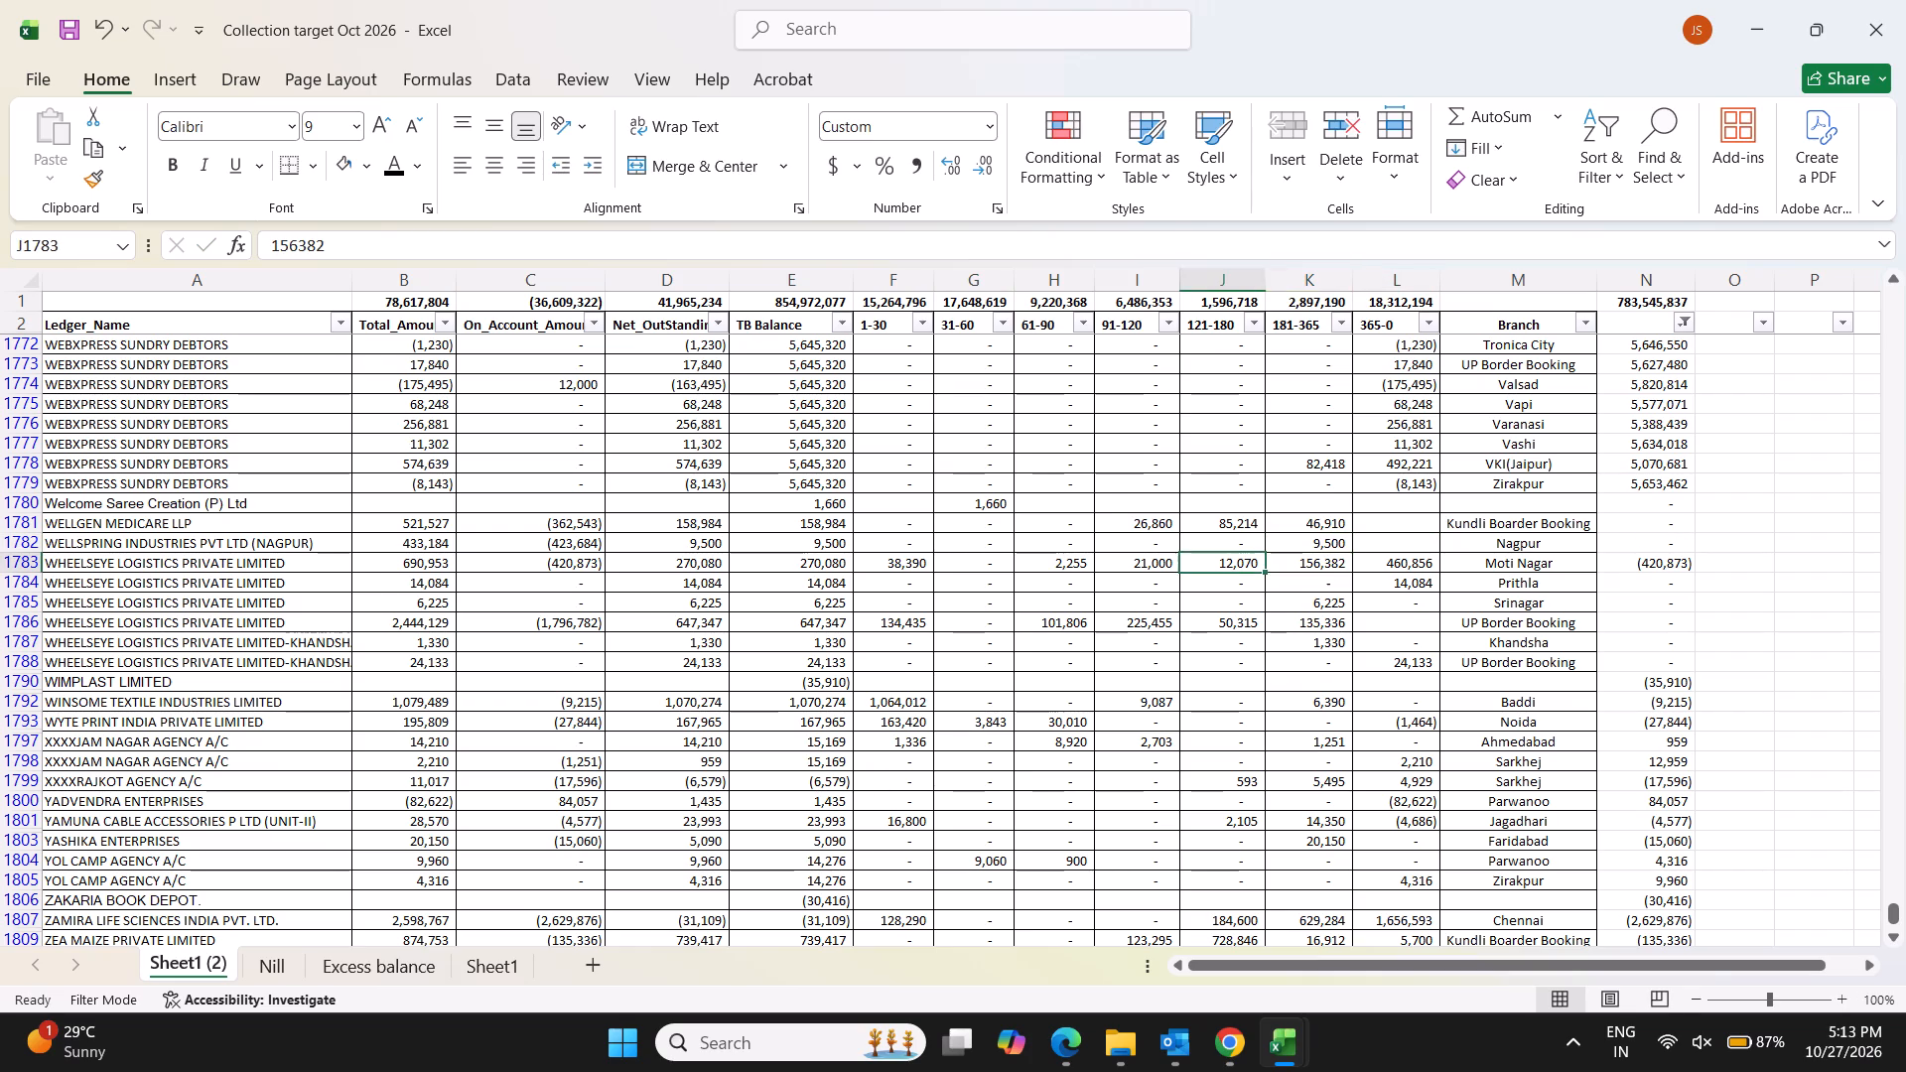
{"action": "key", "text": "Left"}
{"action": "key", "text": "Left"}
{"action": "key", "text": "Left"}
{"action": "key", "text": "Left"}
{"action": "key", "text": "Left"}
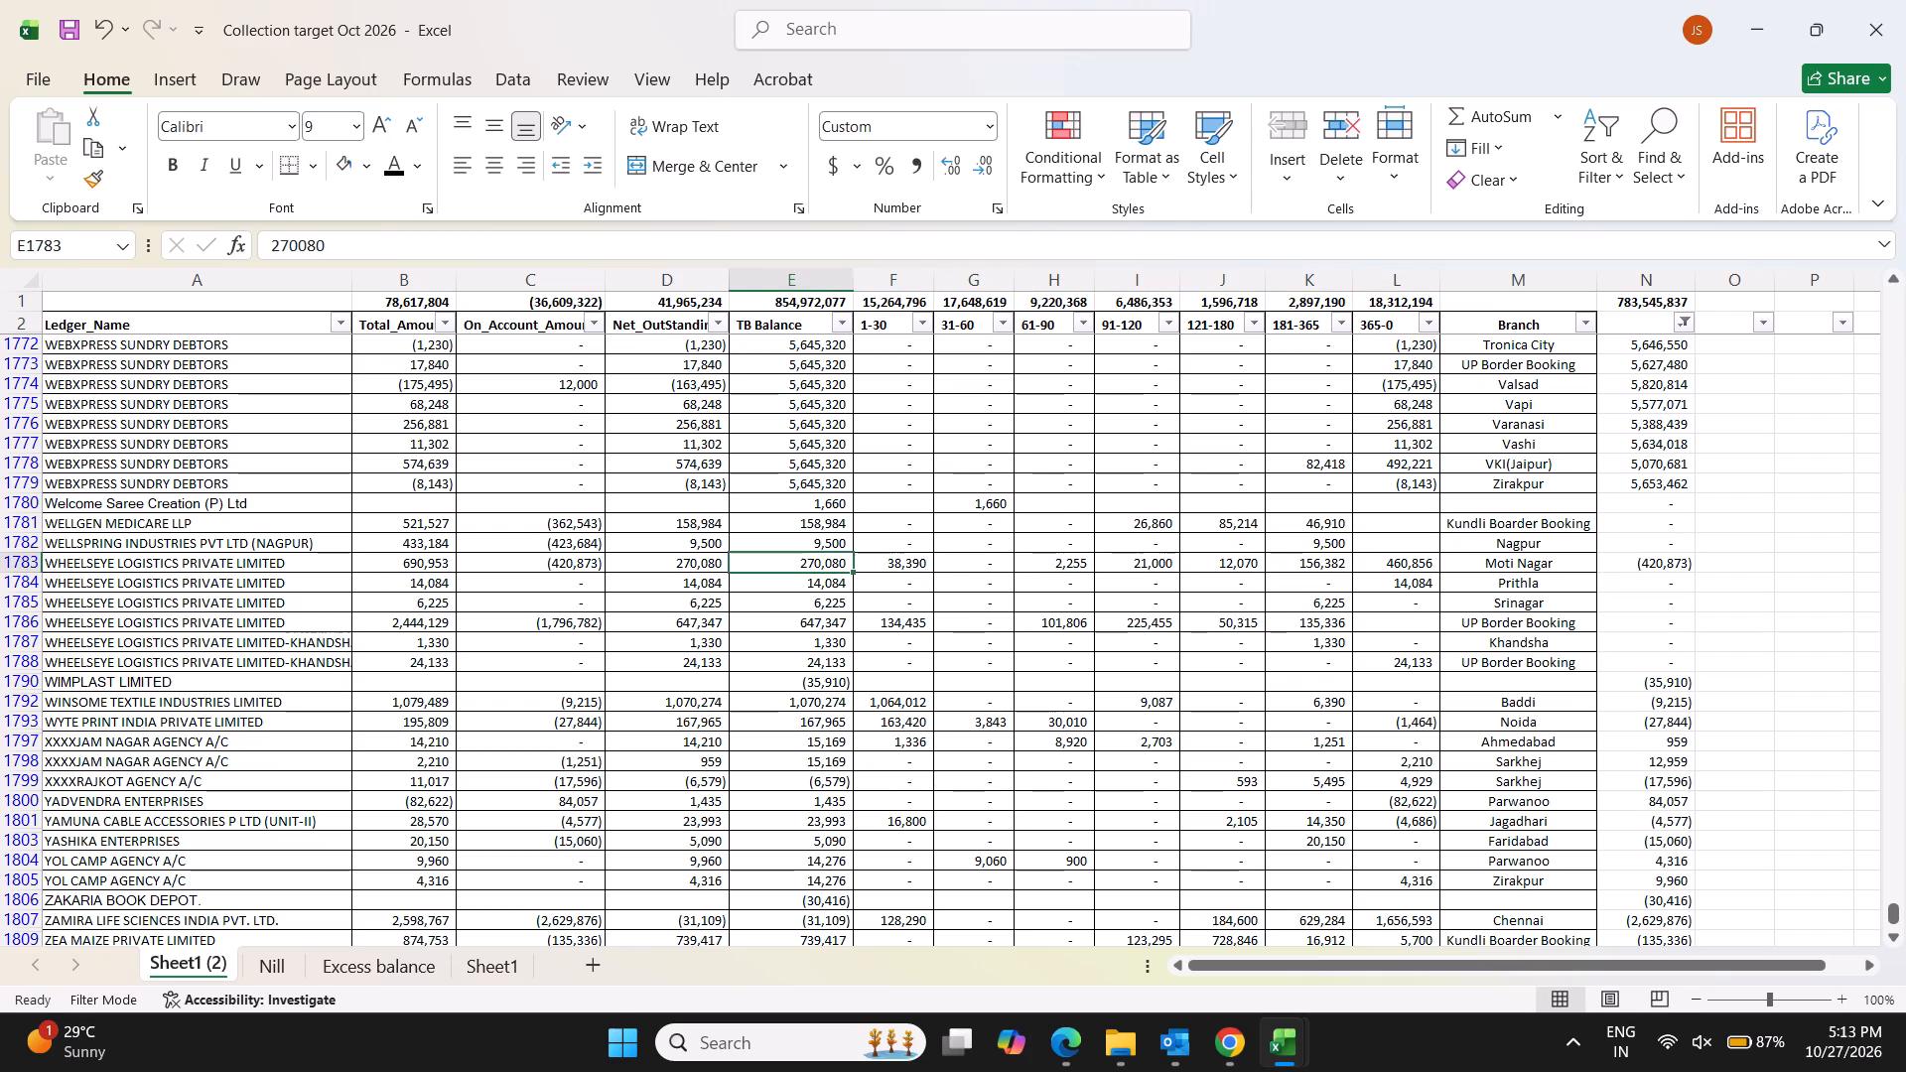
{"action": "key", "text": "Right"}
{"action": "key", "text": "Right"}
{"action": "key", "text": "Right"}
{"action": "key", "text": "Right"}
{"action": "key", "text": "Right"}
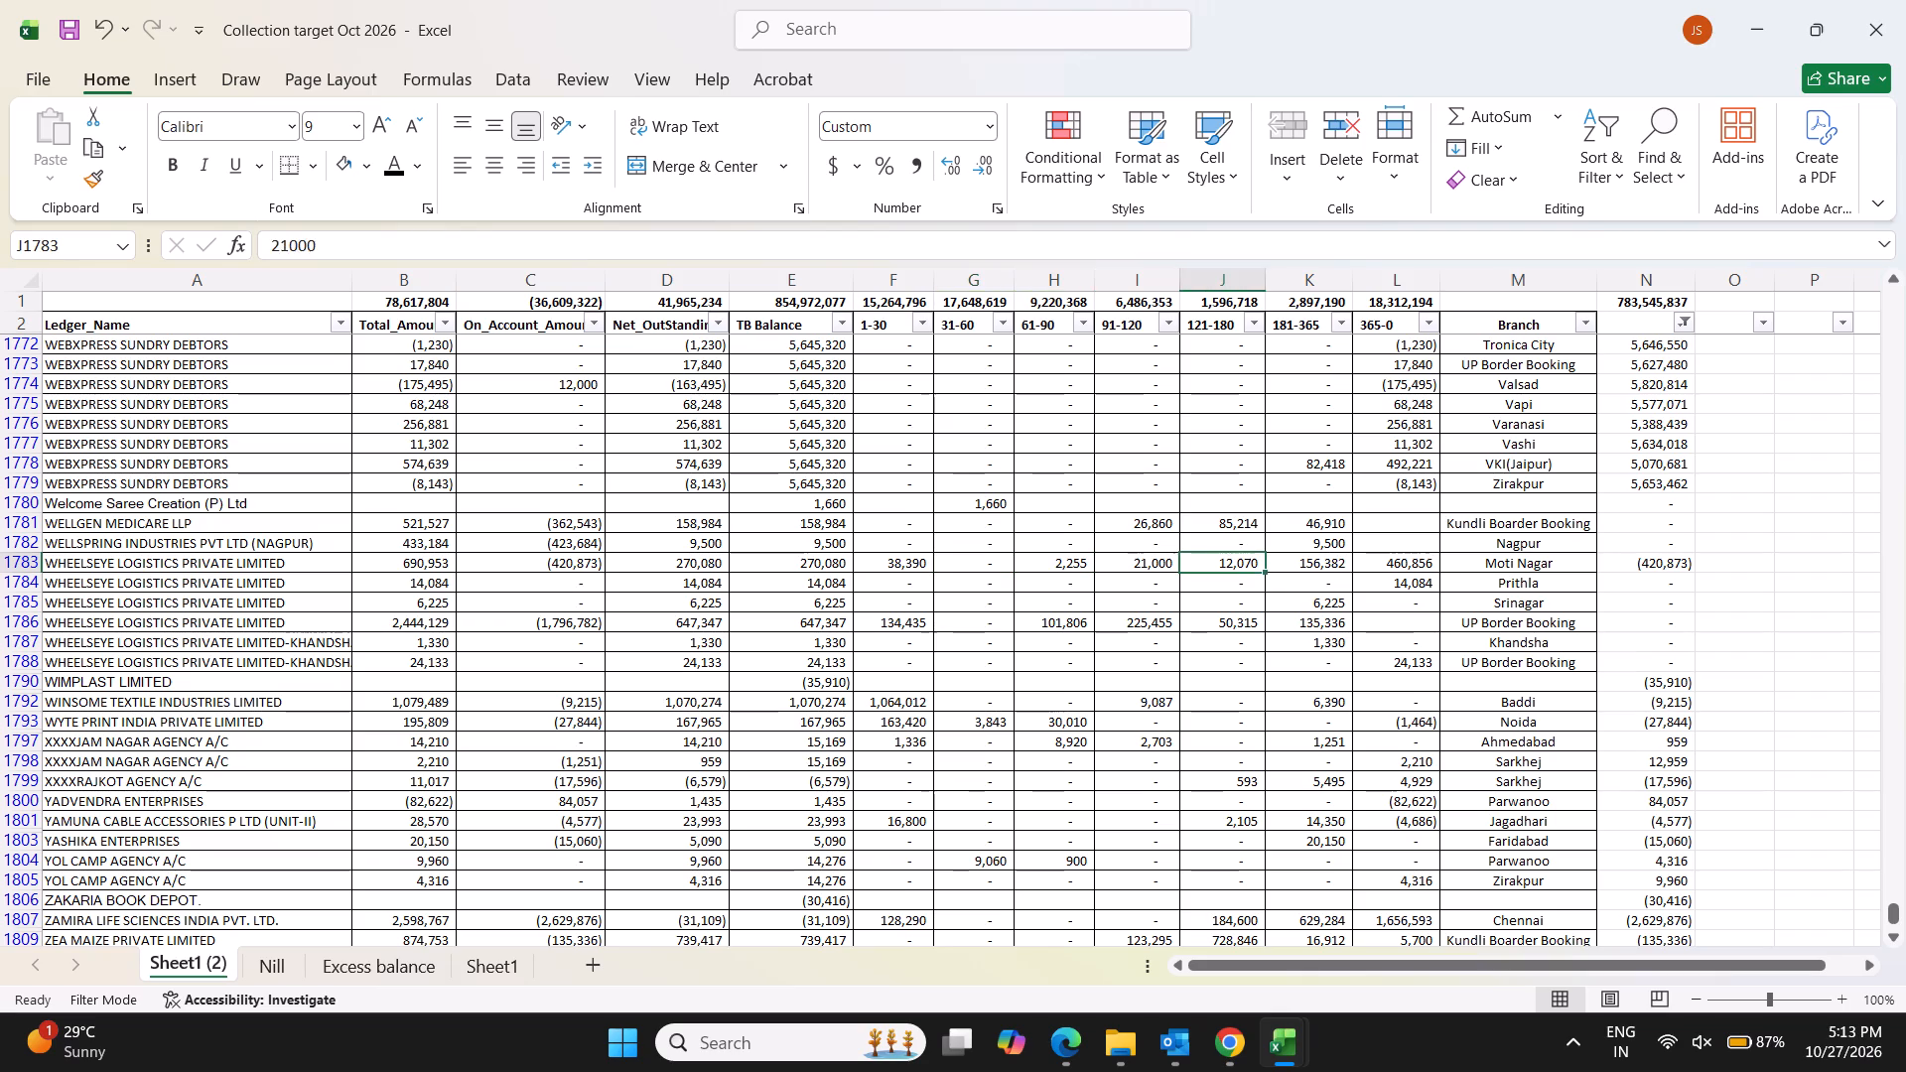
{"action": "key", "text": "Right"}
{"action": "key", "text": "Right"}
{"action": "key", "text": "Delete"}
{"action": "type", "text": "39983"}
{"action": "key", "text": "Return"}
Reapply the filter on the difference column N to hide the ledgers already reconciled.
{"action": "key", "text": "Down"}
{"action": "key", "text": "Down"}
{"action": "key", "text": "Down"}
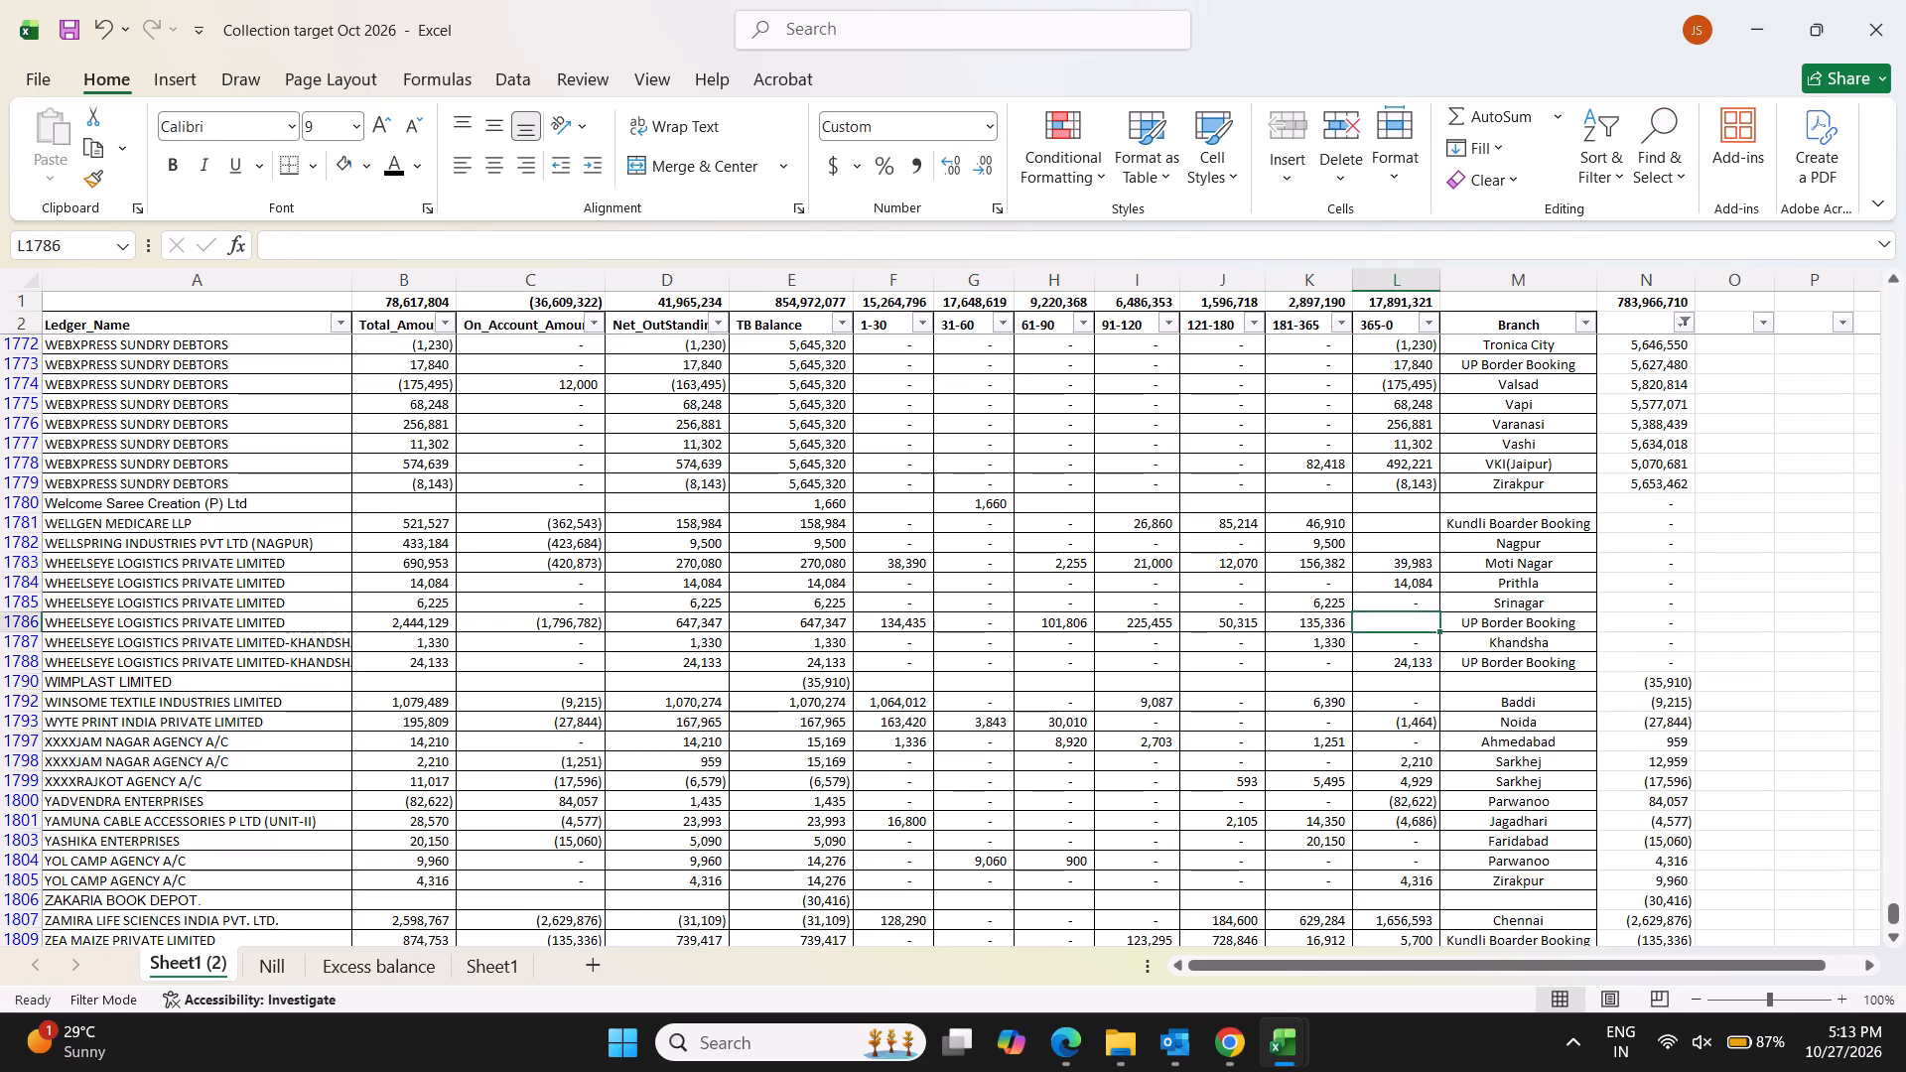
{"action": "key", "text": "Down"}
{"action": "key", "text": "Down"}
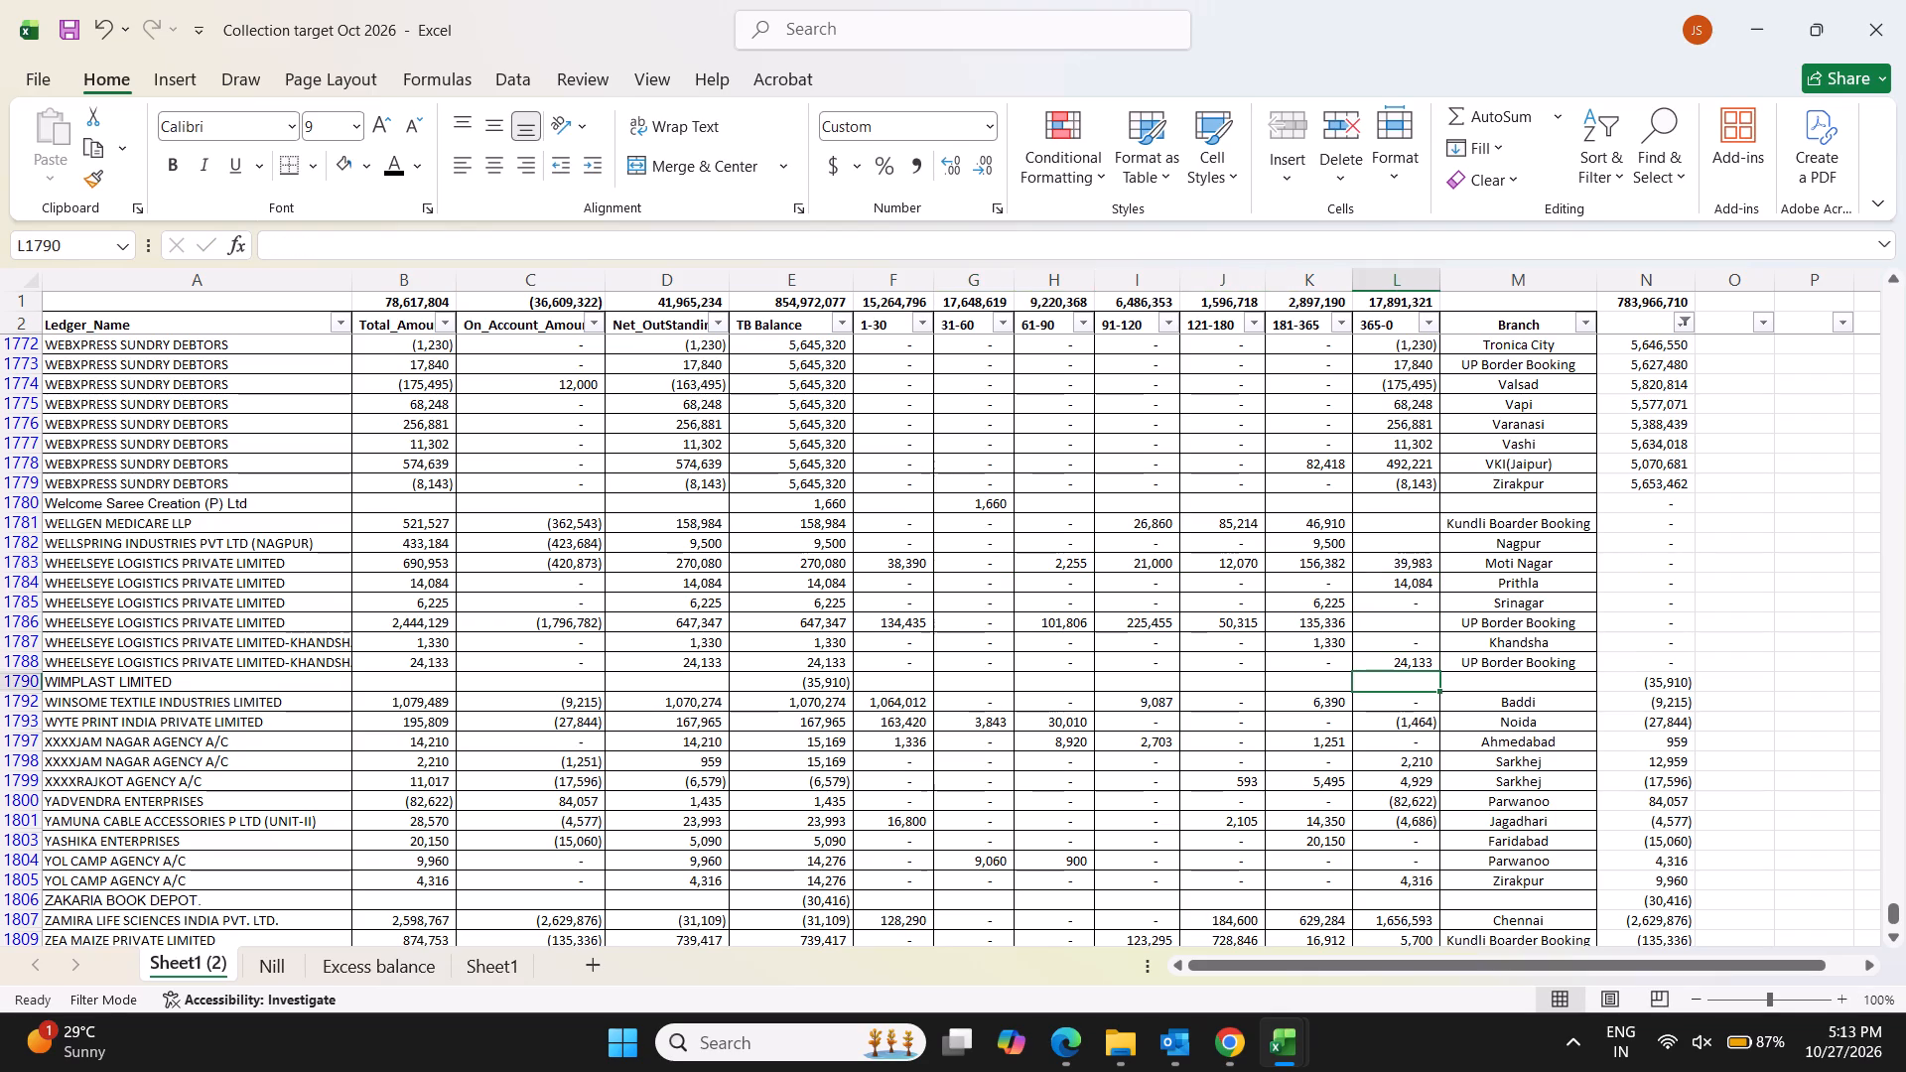
{"action": "left_click", "coordinate": [1683, 330]}
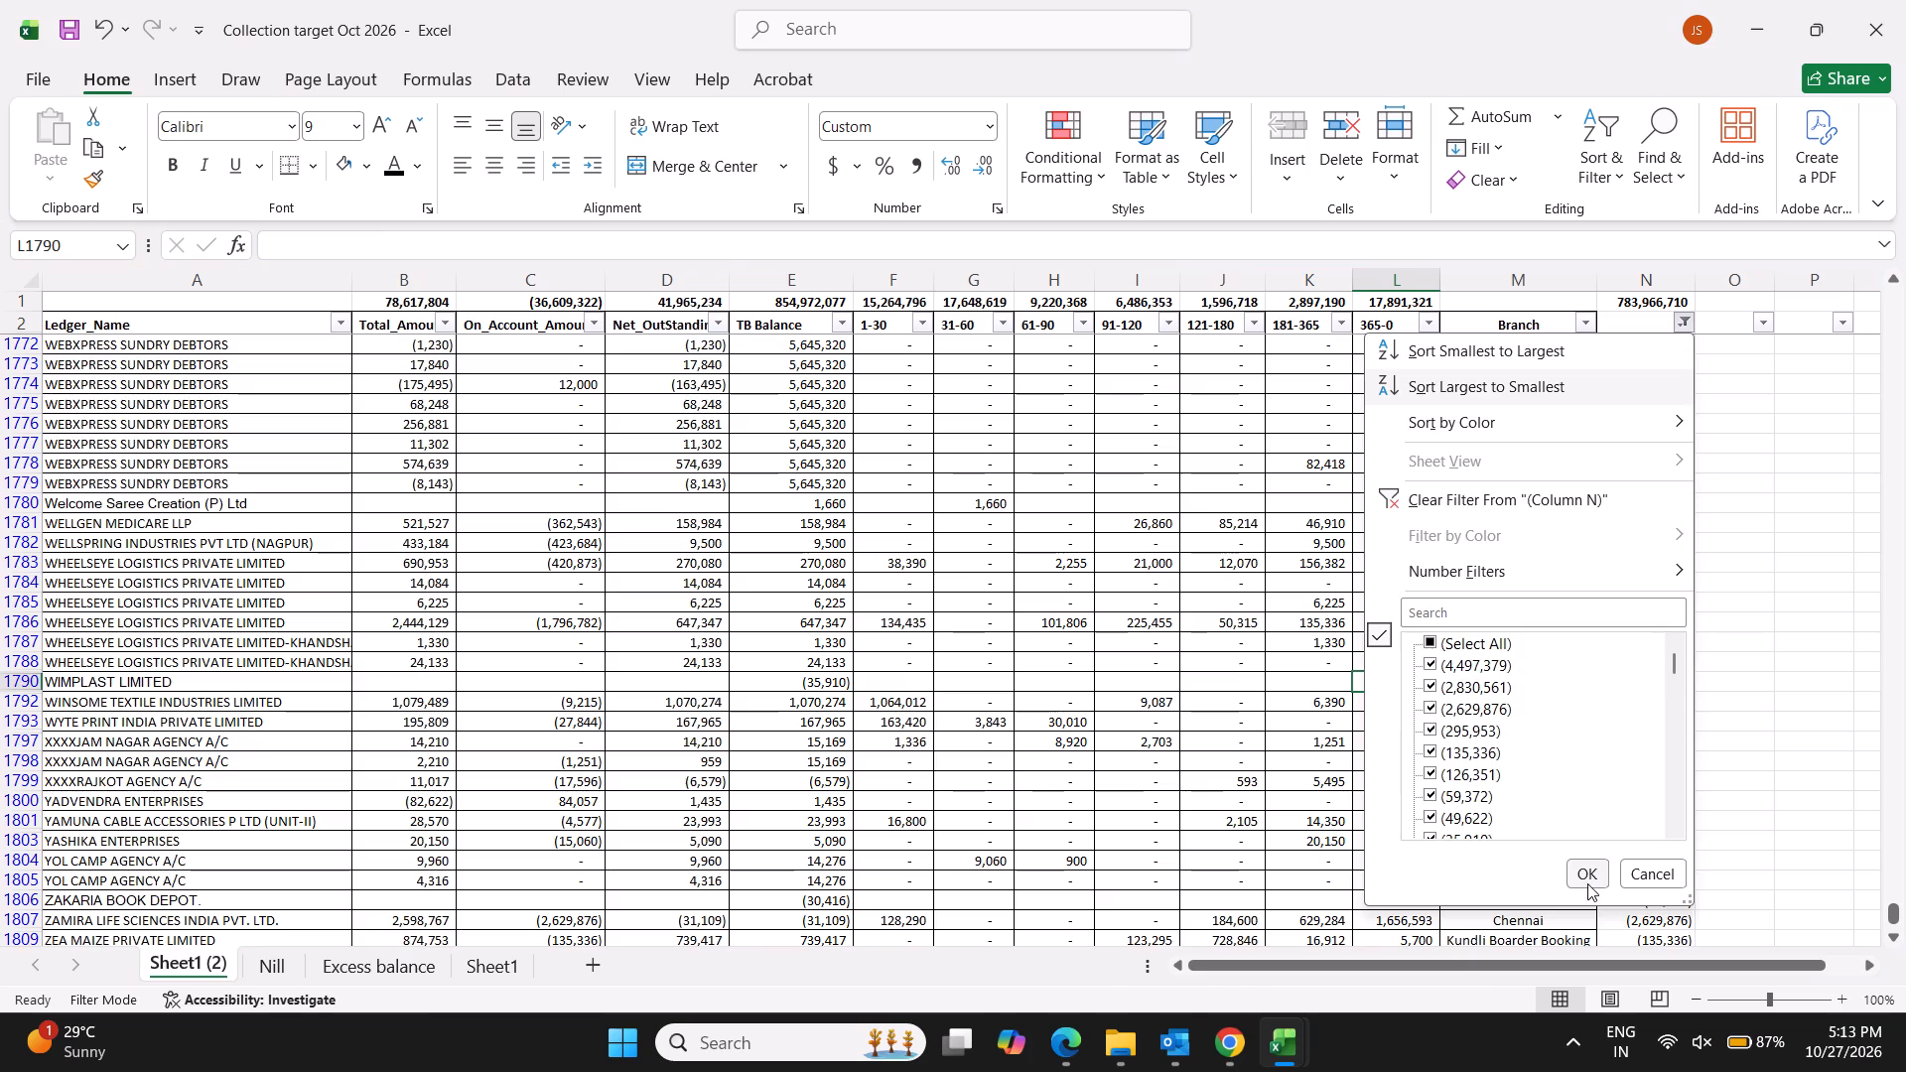
{"action": "left_click", "coordinate": [1587, 883]}
{"action": "left_click", "coordinate": [1641, 280]}
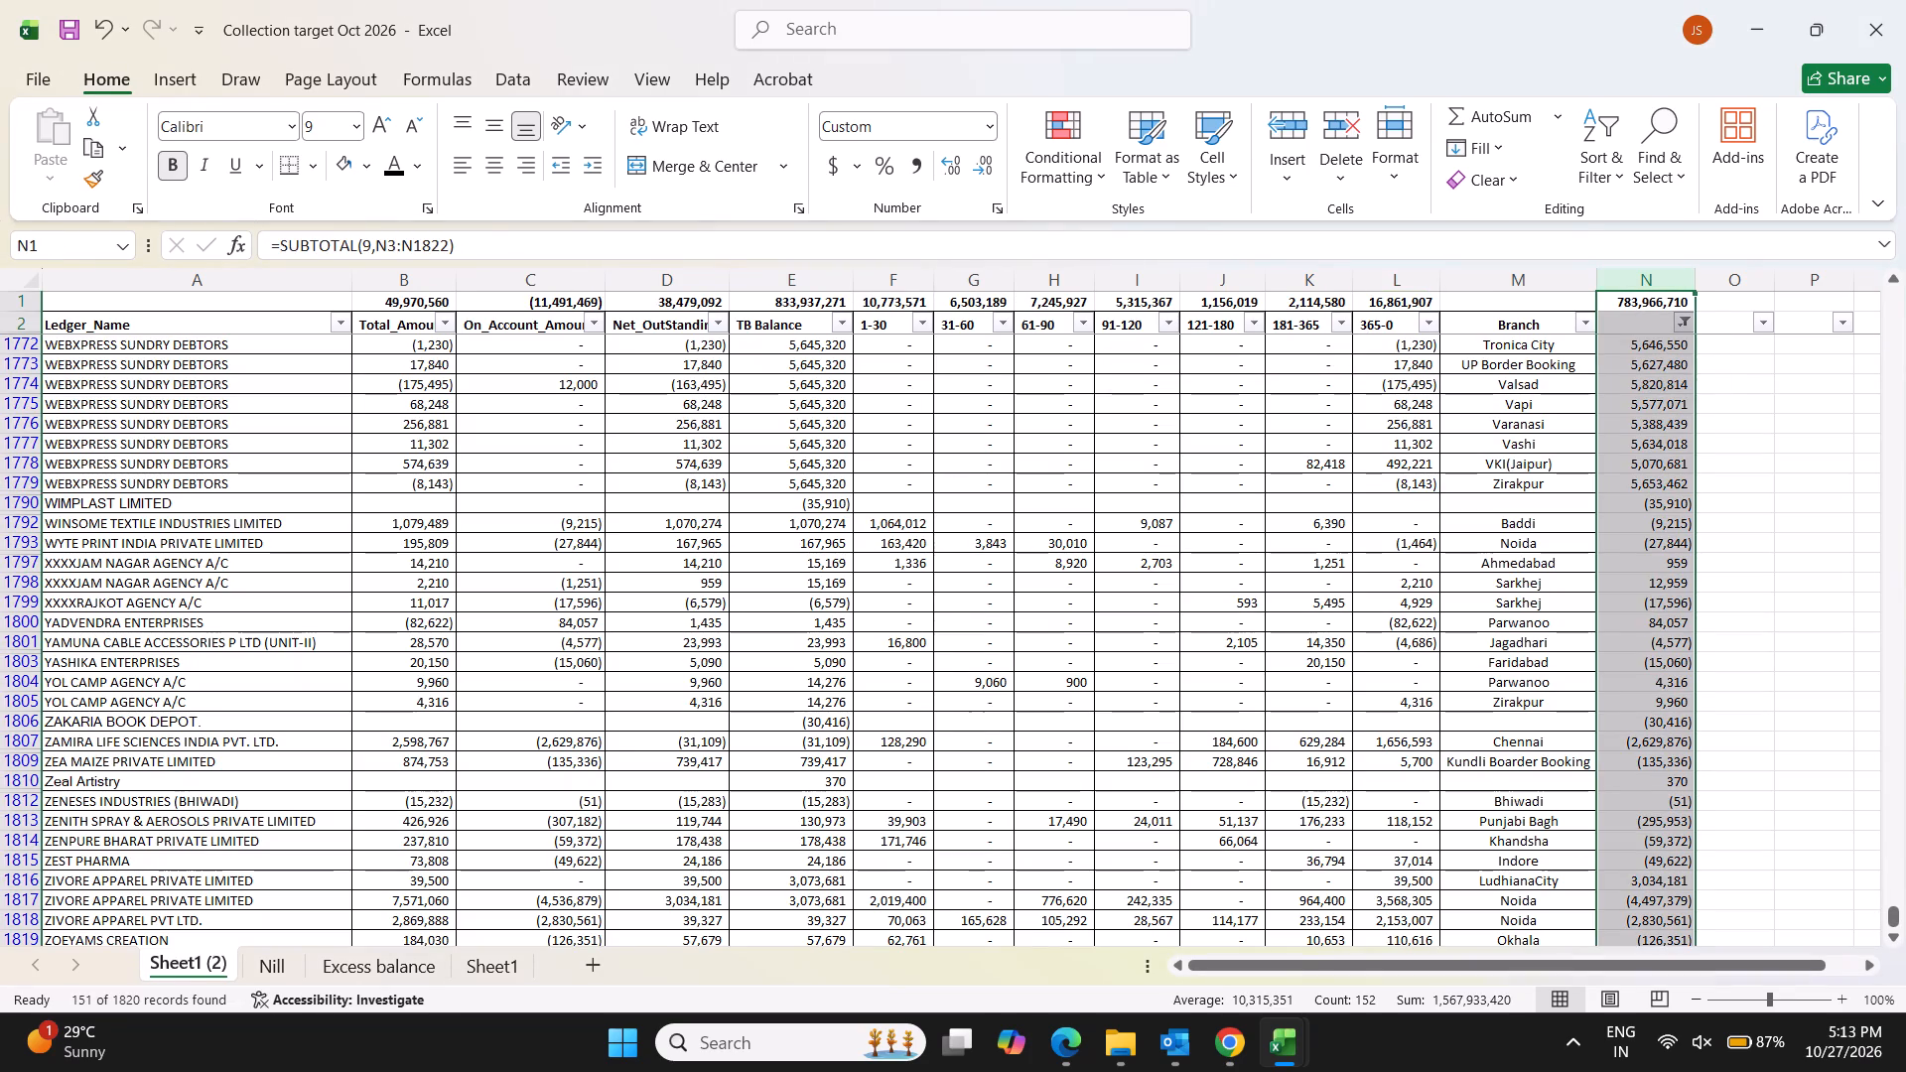
{"action": "left_click", "coordinate": [1329, 641]}
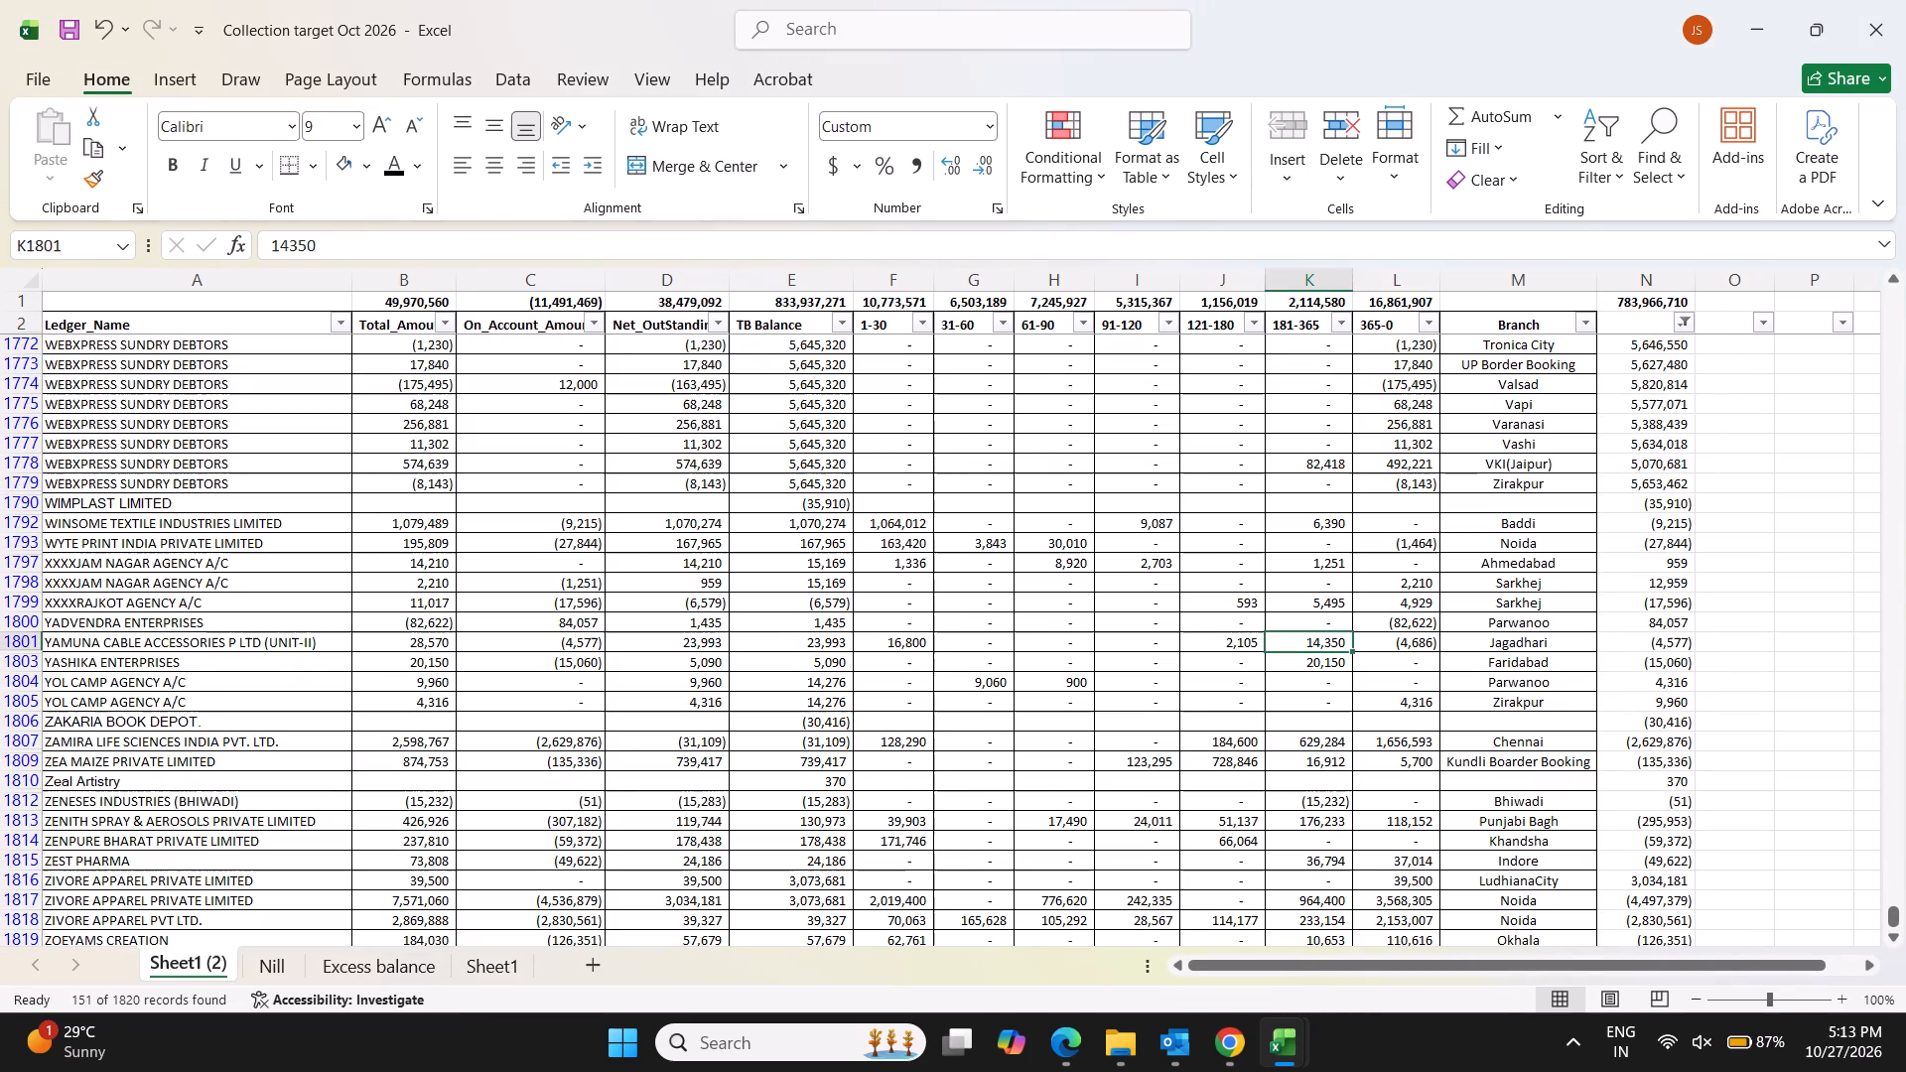
Look up WIMPLAST LIMITED, copied from the Collection target sheet, in the Trial Balance workbook.
{"action": "left_click", "coordinate": [198, 492]}
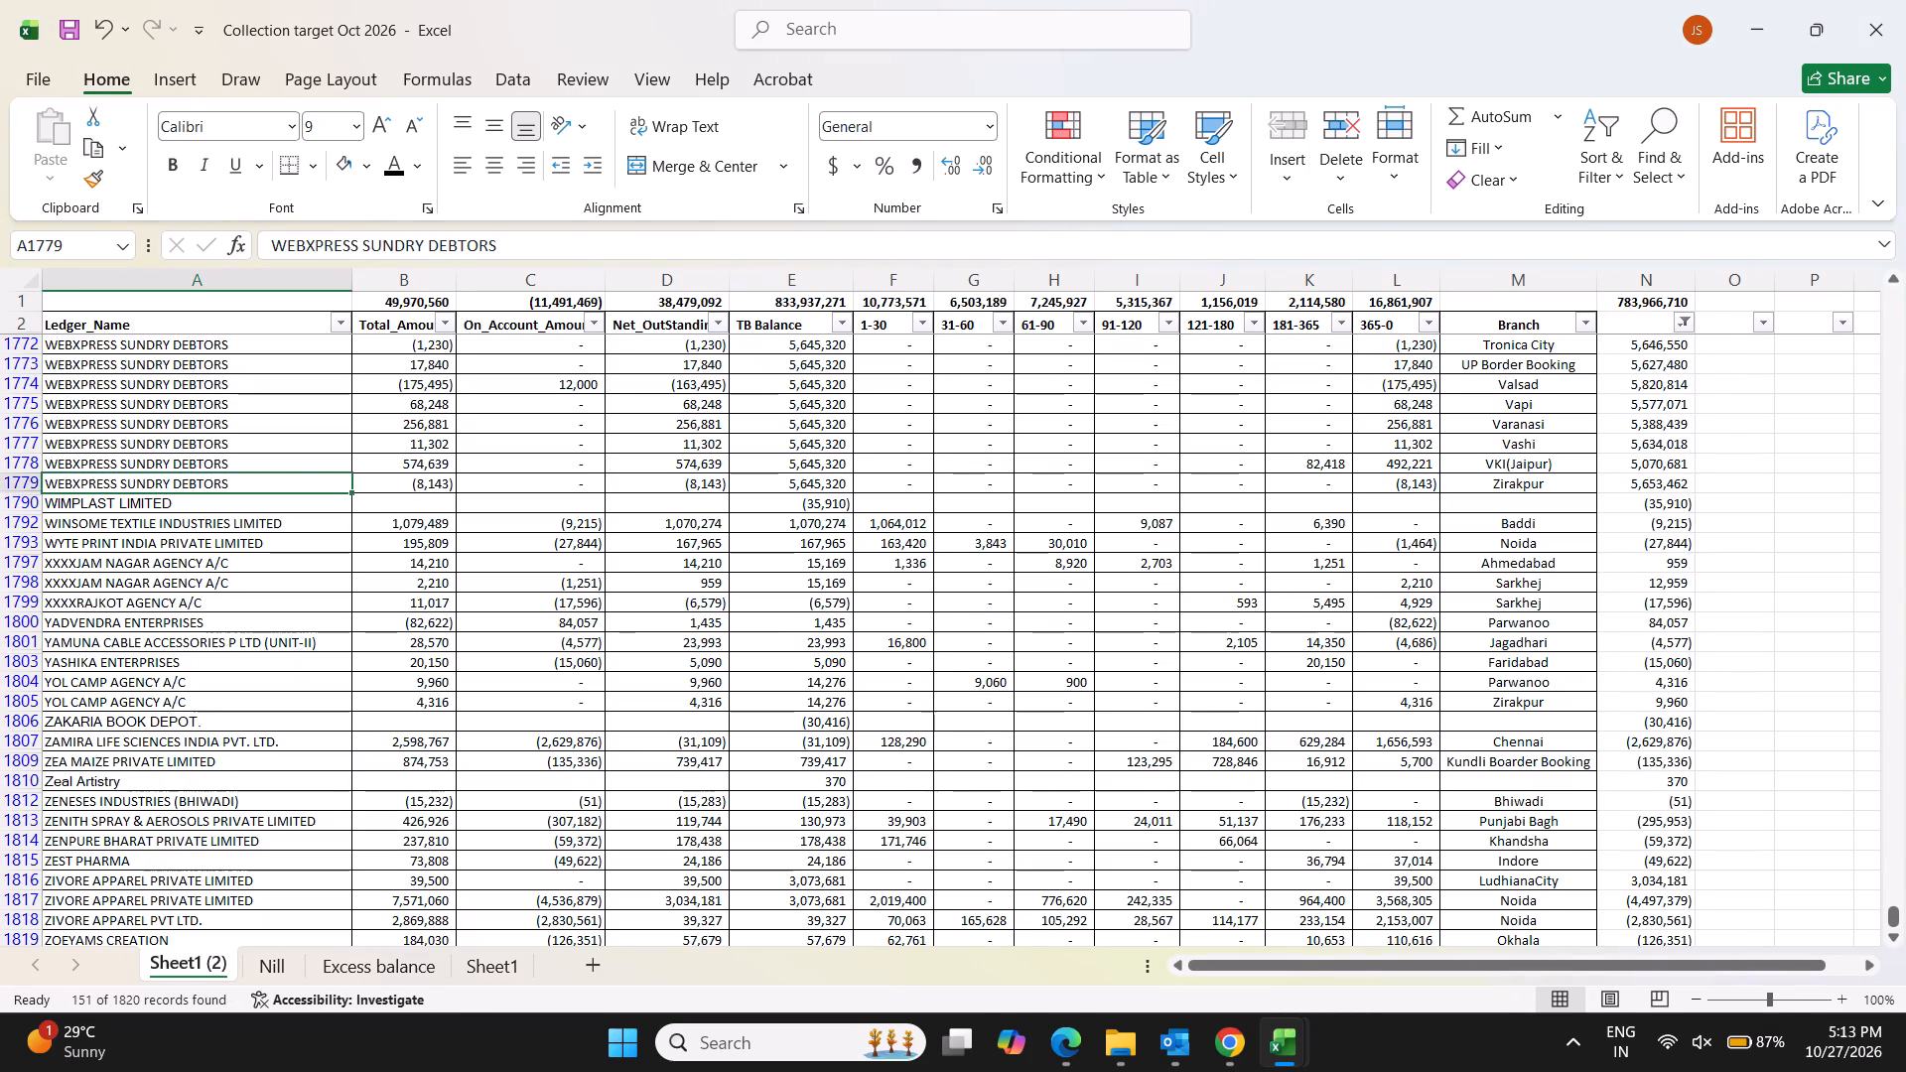
{"action": "left_click", "coordinate": [162, 505]}
{"action": "key", "text": "ctrl+c"}
{"action": "key", "text": "alt+Tab"}
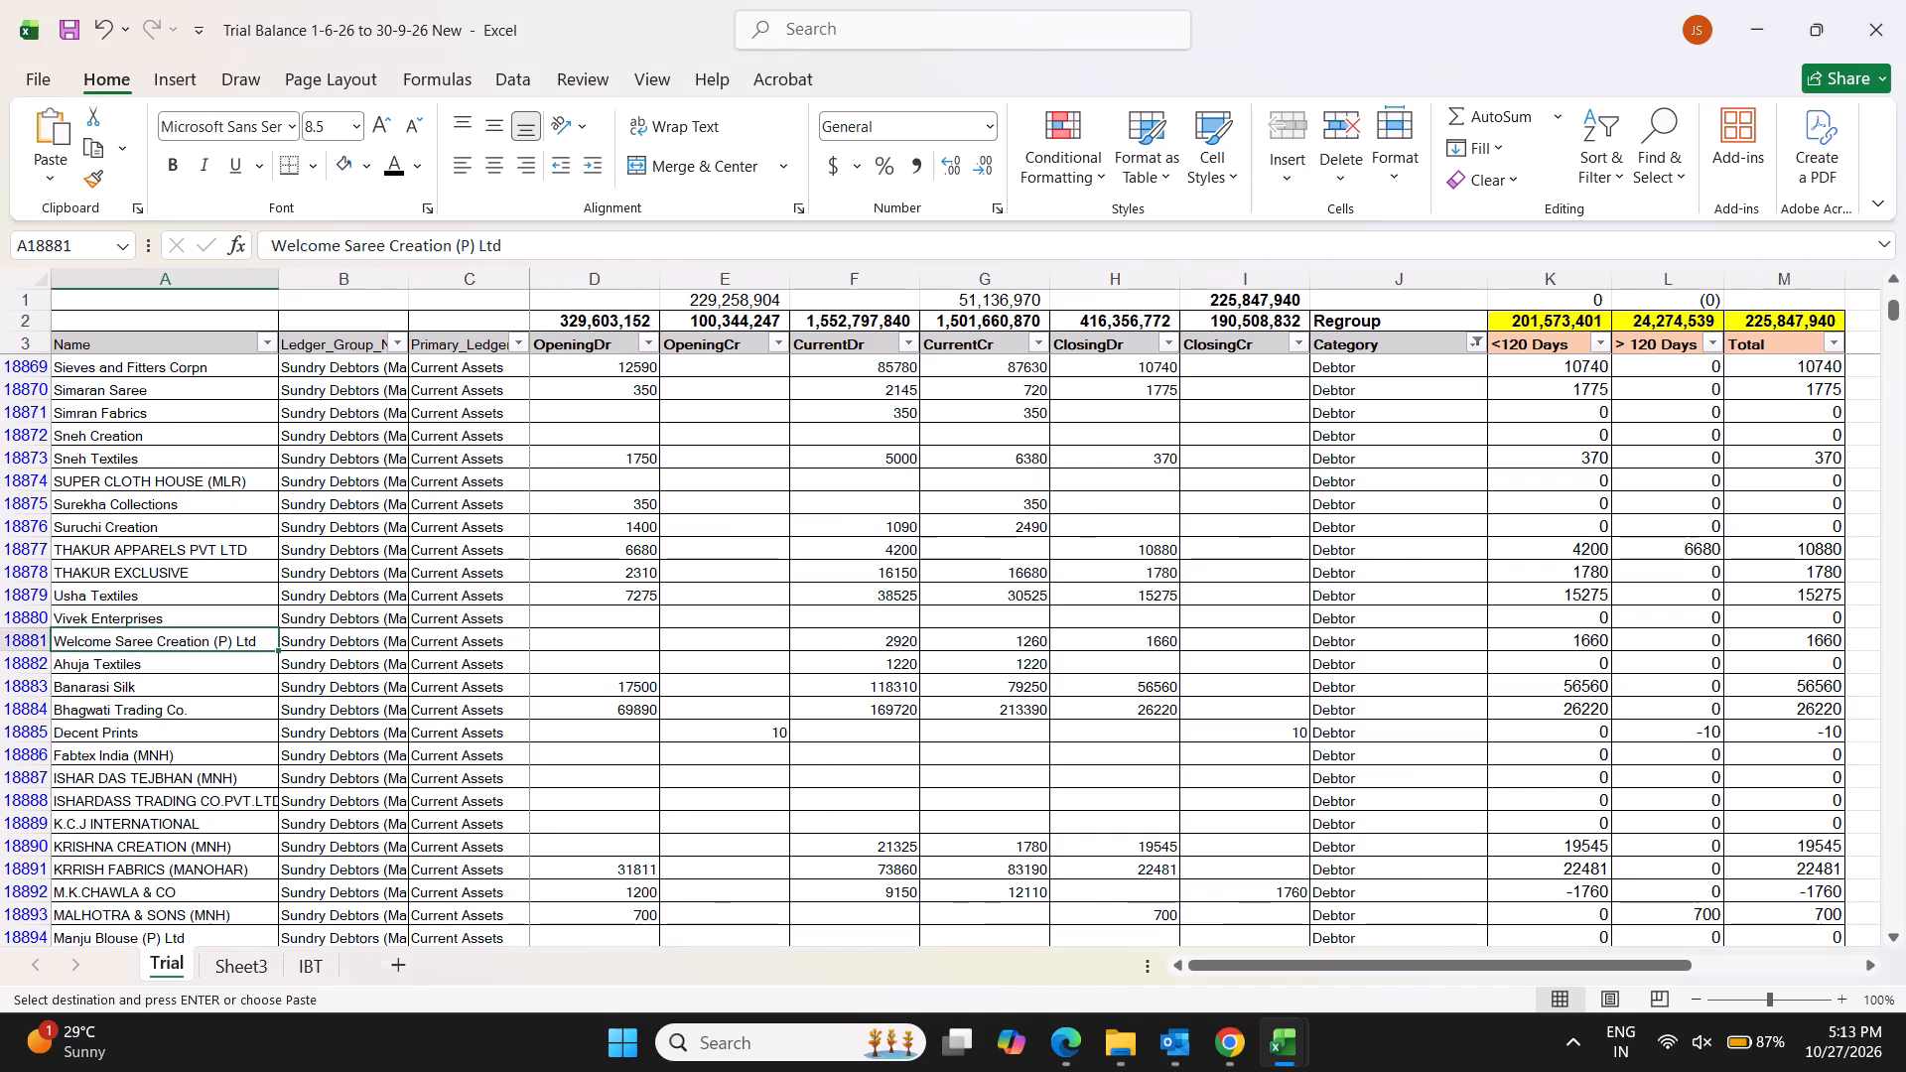
{"action": "key", "text": "ctrl+f"}
{"action": "key", "text": "ctrl+v"}
{"action": "key", "text": "Return"}
{"action": "key", "text": "Escape"}
{"action": "key", "text": "Right"}
{"action": "key", "text": "Right"}
{"action": "key", "text": "Right"}
{"action": "key", "text": "Right"}
{"action": "key", "text": "Right"}
{"action": "key", "text": "Right"}
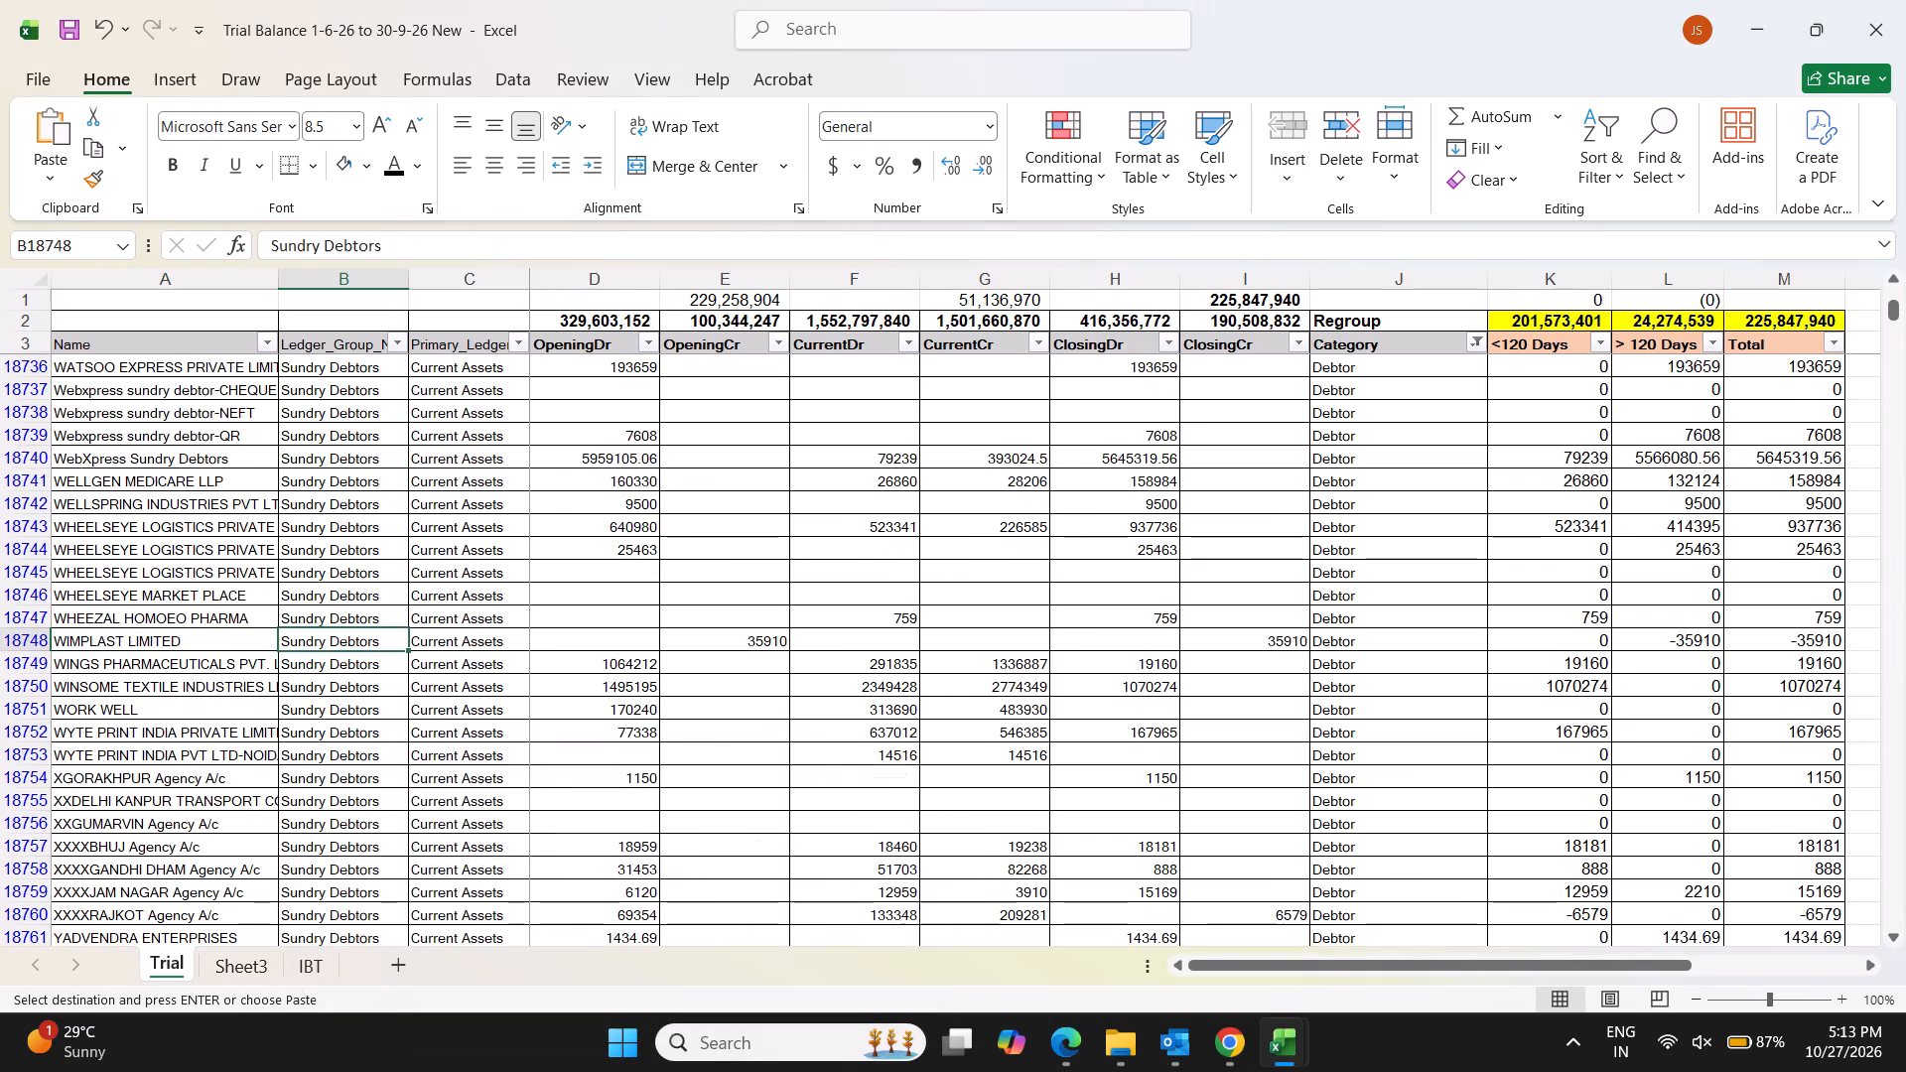
Back in the Collection target workbook, enter -35910 in the 365-0 column for WIMPLAST LIMITED.
{"action": "key", "text": "alt+Tab"}
{"action": "key", "text": "Right"}
{"action": "key", "text": "Right"}
{"action": "key", "text": "Right"}
{"action": "key", "text": "Right"}
{"action": "key", "text": "Right"}
{"action": "key", "text": "Right"}
{"action": "key", "text": "Right"}
{"action": "key", "text": "Right"}
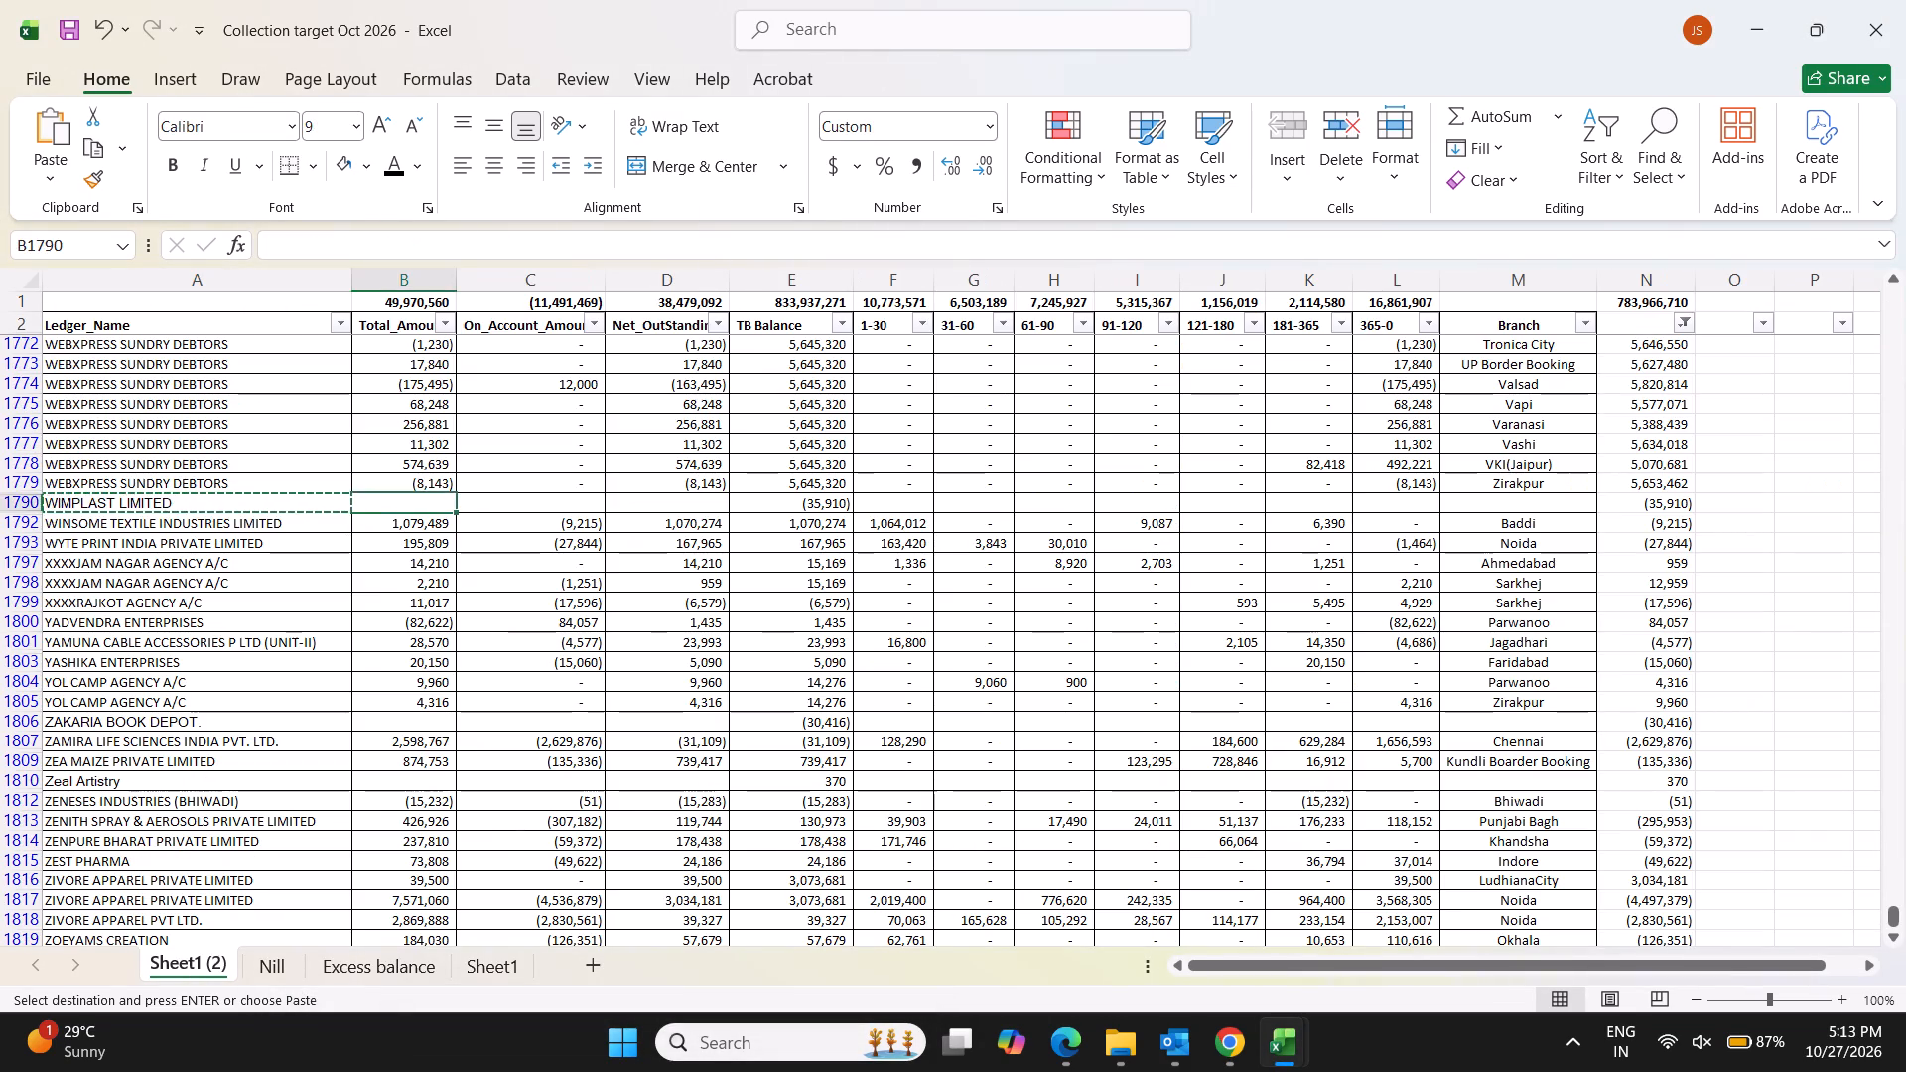
{"action": "key", "text": "Right"}
{"action": "key", "text": "Right"}
{"action": "key", "text": "Right"}
{"action": "type", "text": "-35910"}
{"action": "key", "text": "Return"}
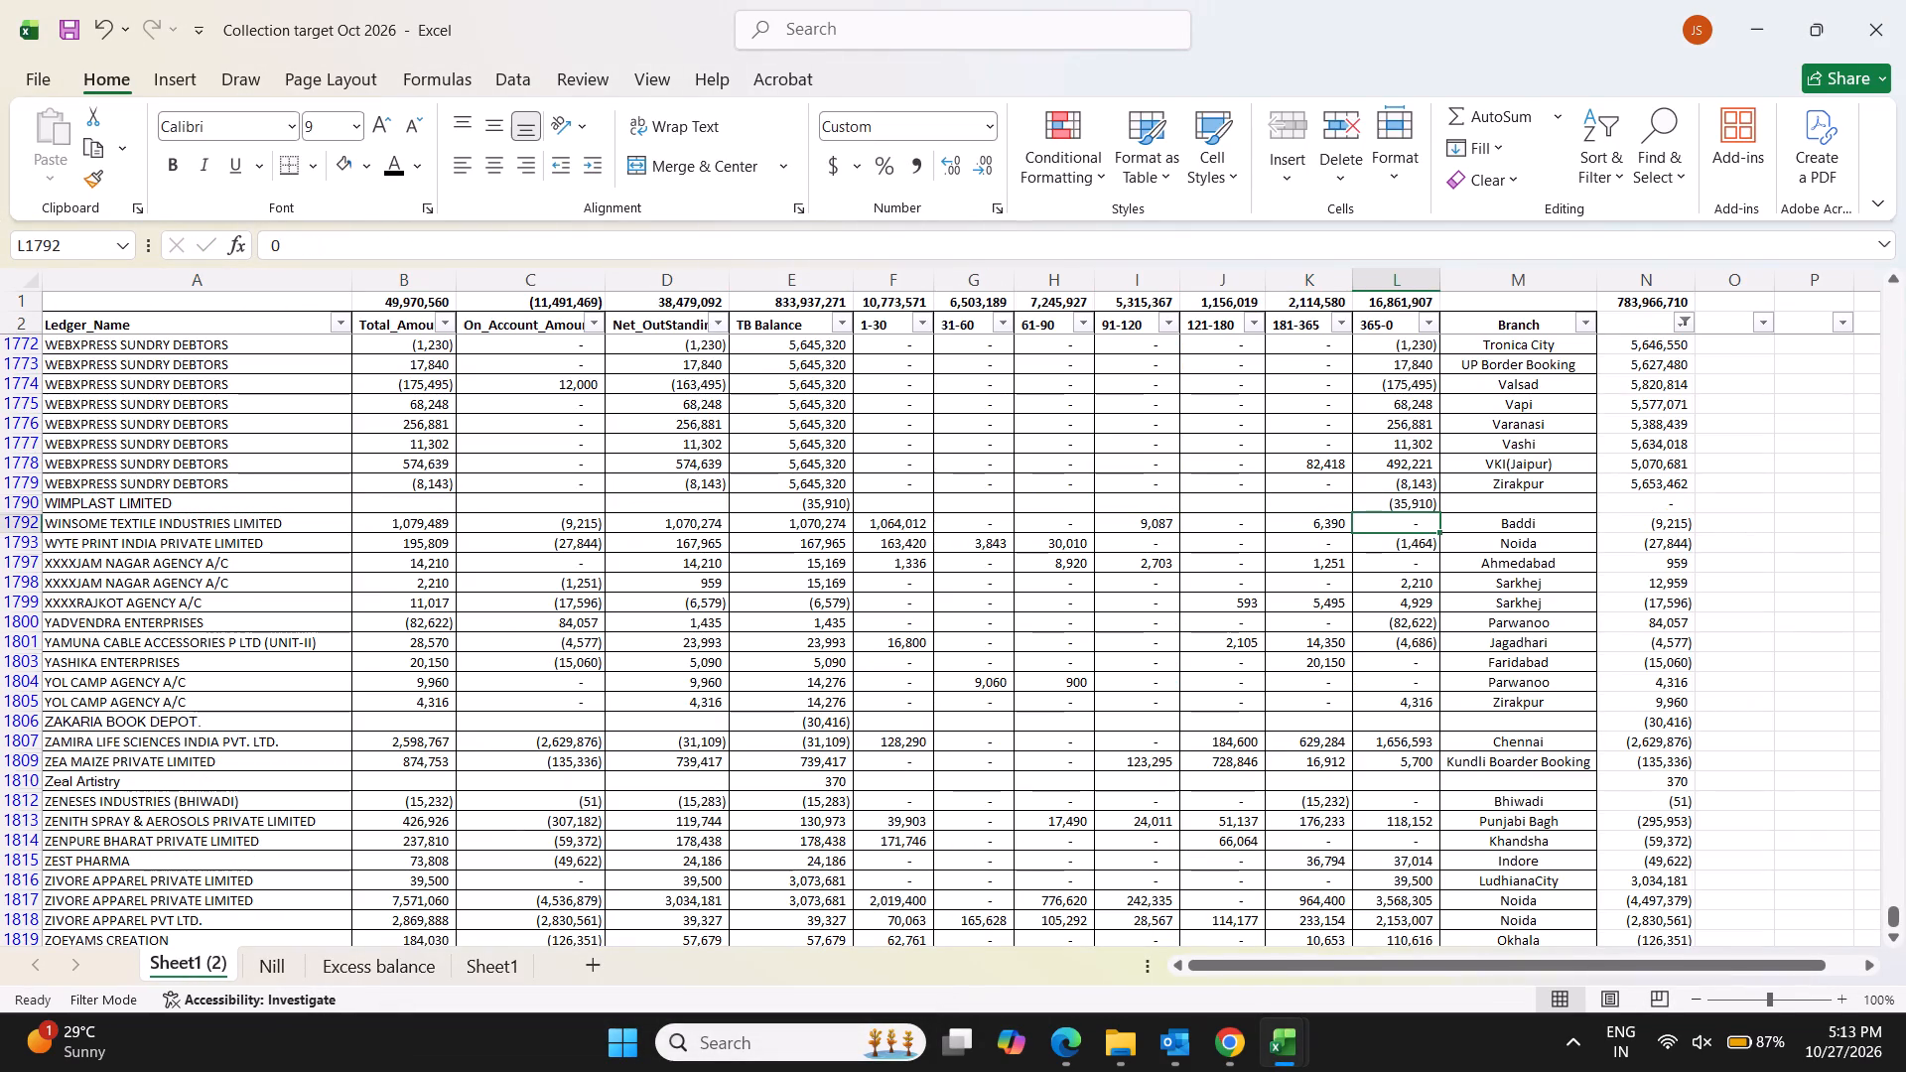
For WINSOME TEXTILE INDUSTRIES LIMITED, clear the 181-365 amount and set the 91-120 amount to 6262.
{"action": "key", "text": "Left"}
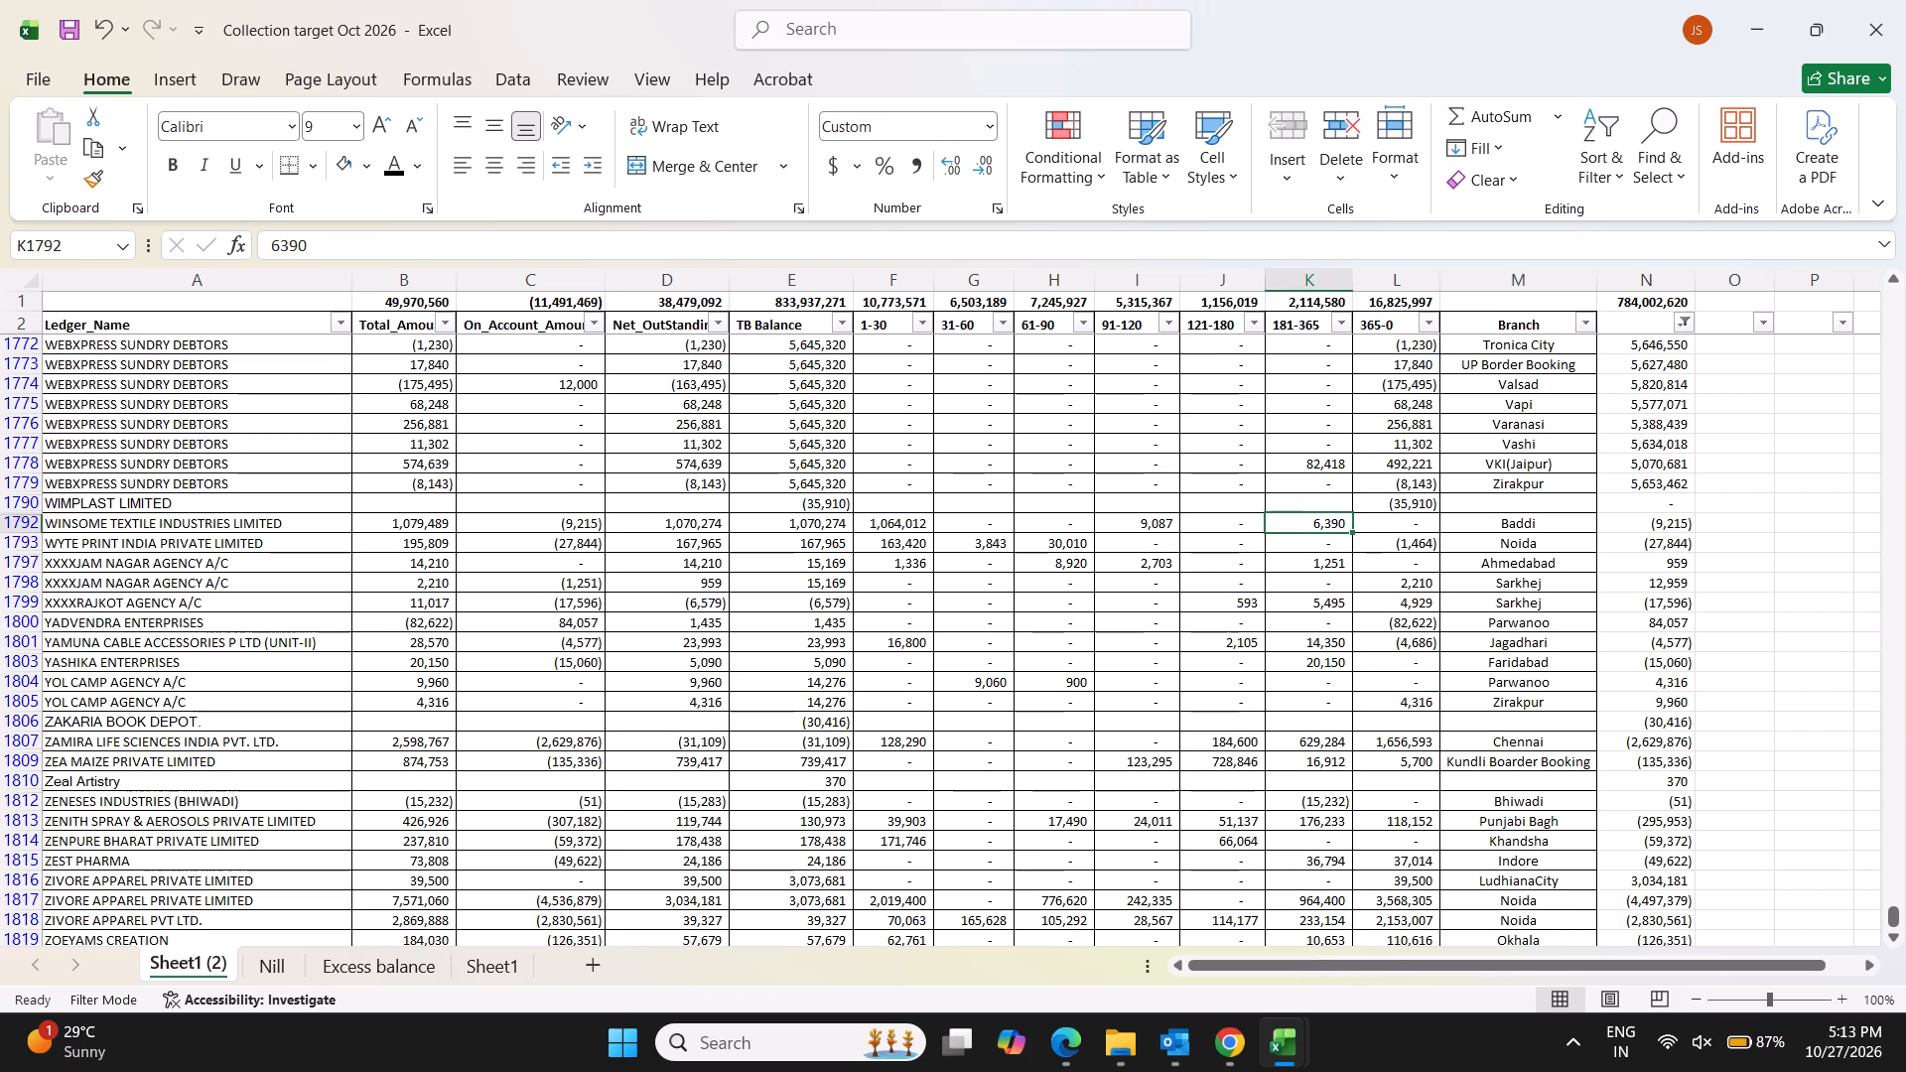
{"action": "key", "text": "Delete"}
{"action": "key", "text": "Left"}
{"action": "key", "text": "Left"}
{"action": "key", "text": "Delete"}
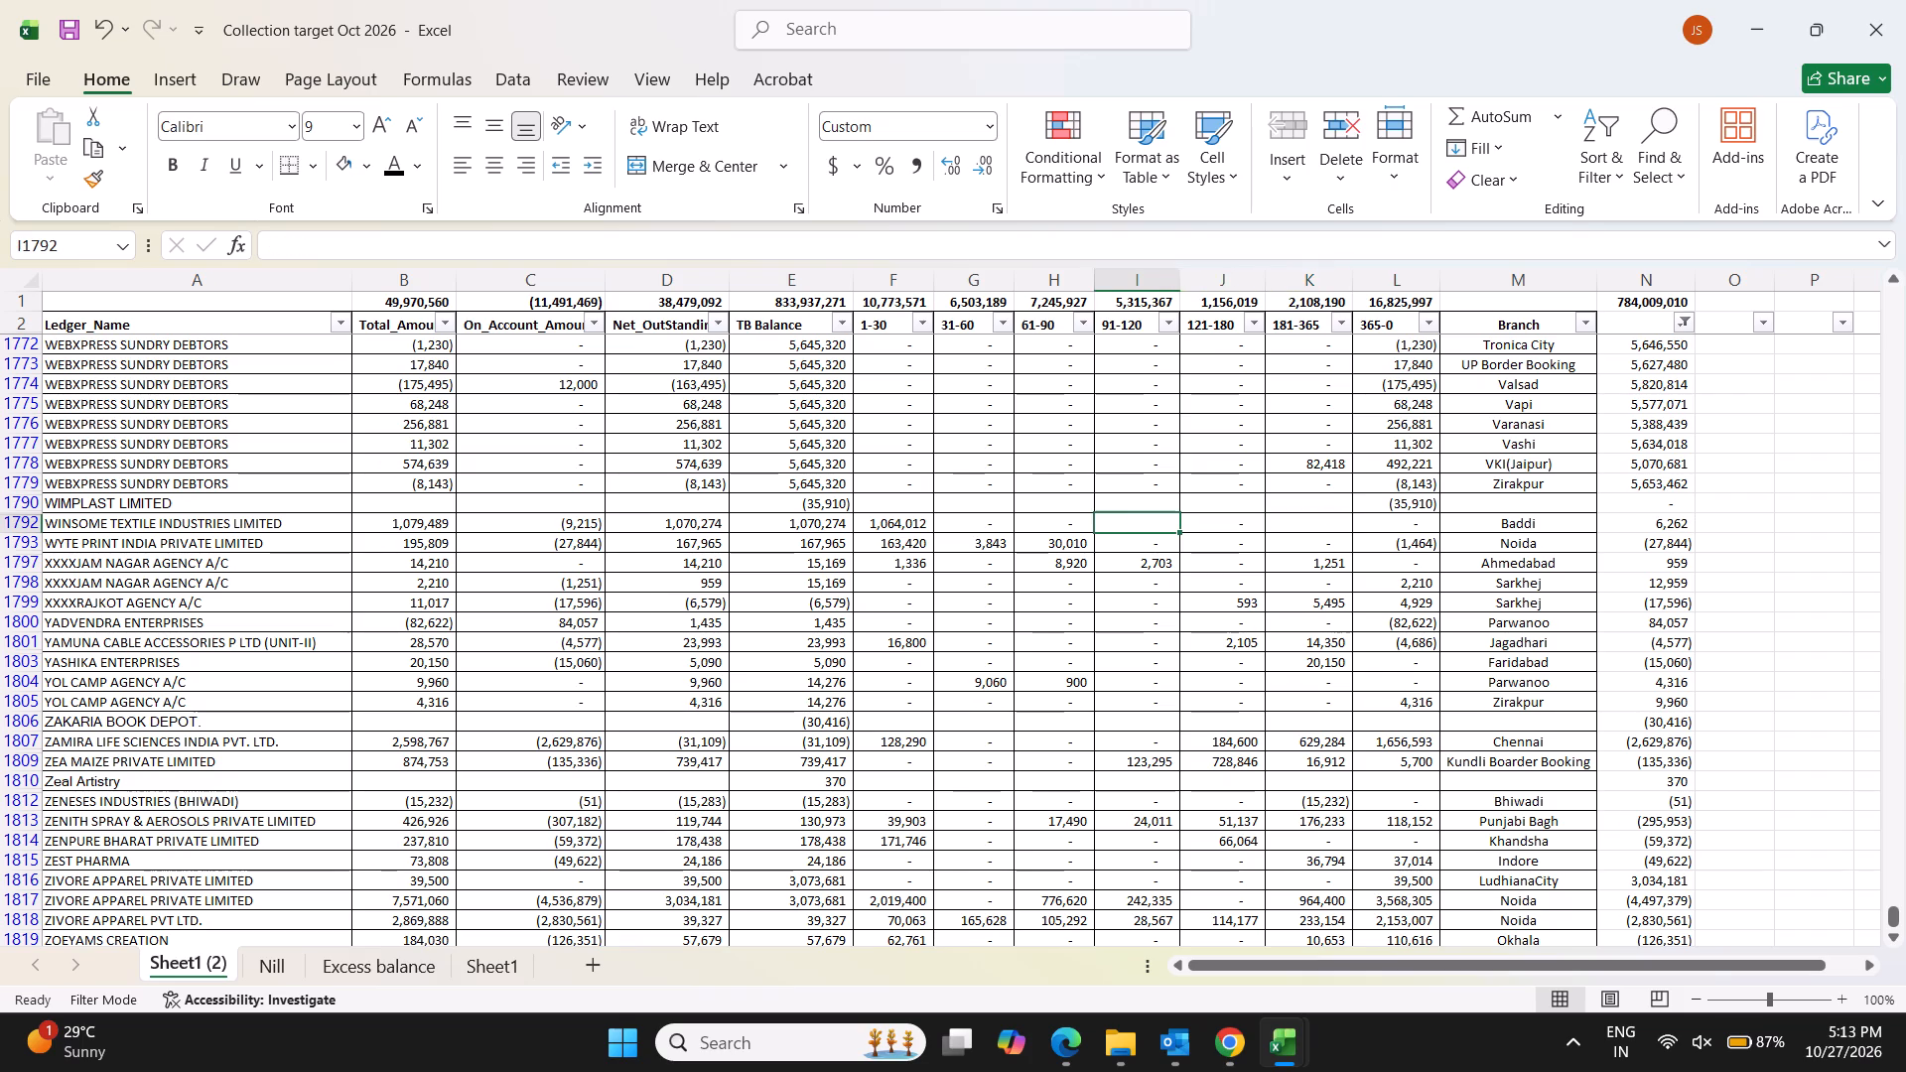
{"action": "key", "text": "Left"}
{"action": "key", "text": "Left"}
{"action": "key", "text": "Right"}
{"action": "key", "text": "Right"}
{"action": "type", "text": "6262"}
{"action": "key", "text": "Return"}
For WYTE PRINT INDIA PRIVATE LIMITED, clear the 365-0 amount and set the 61-90 amount to 702.
{"action": "key", "text": "Right"}
{"action": "key", "text": "Right"}
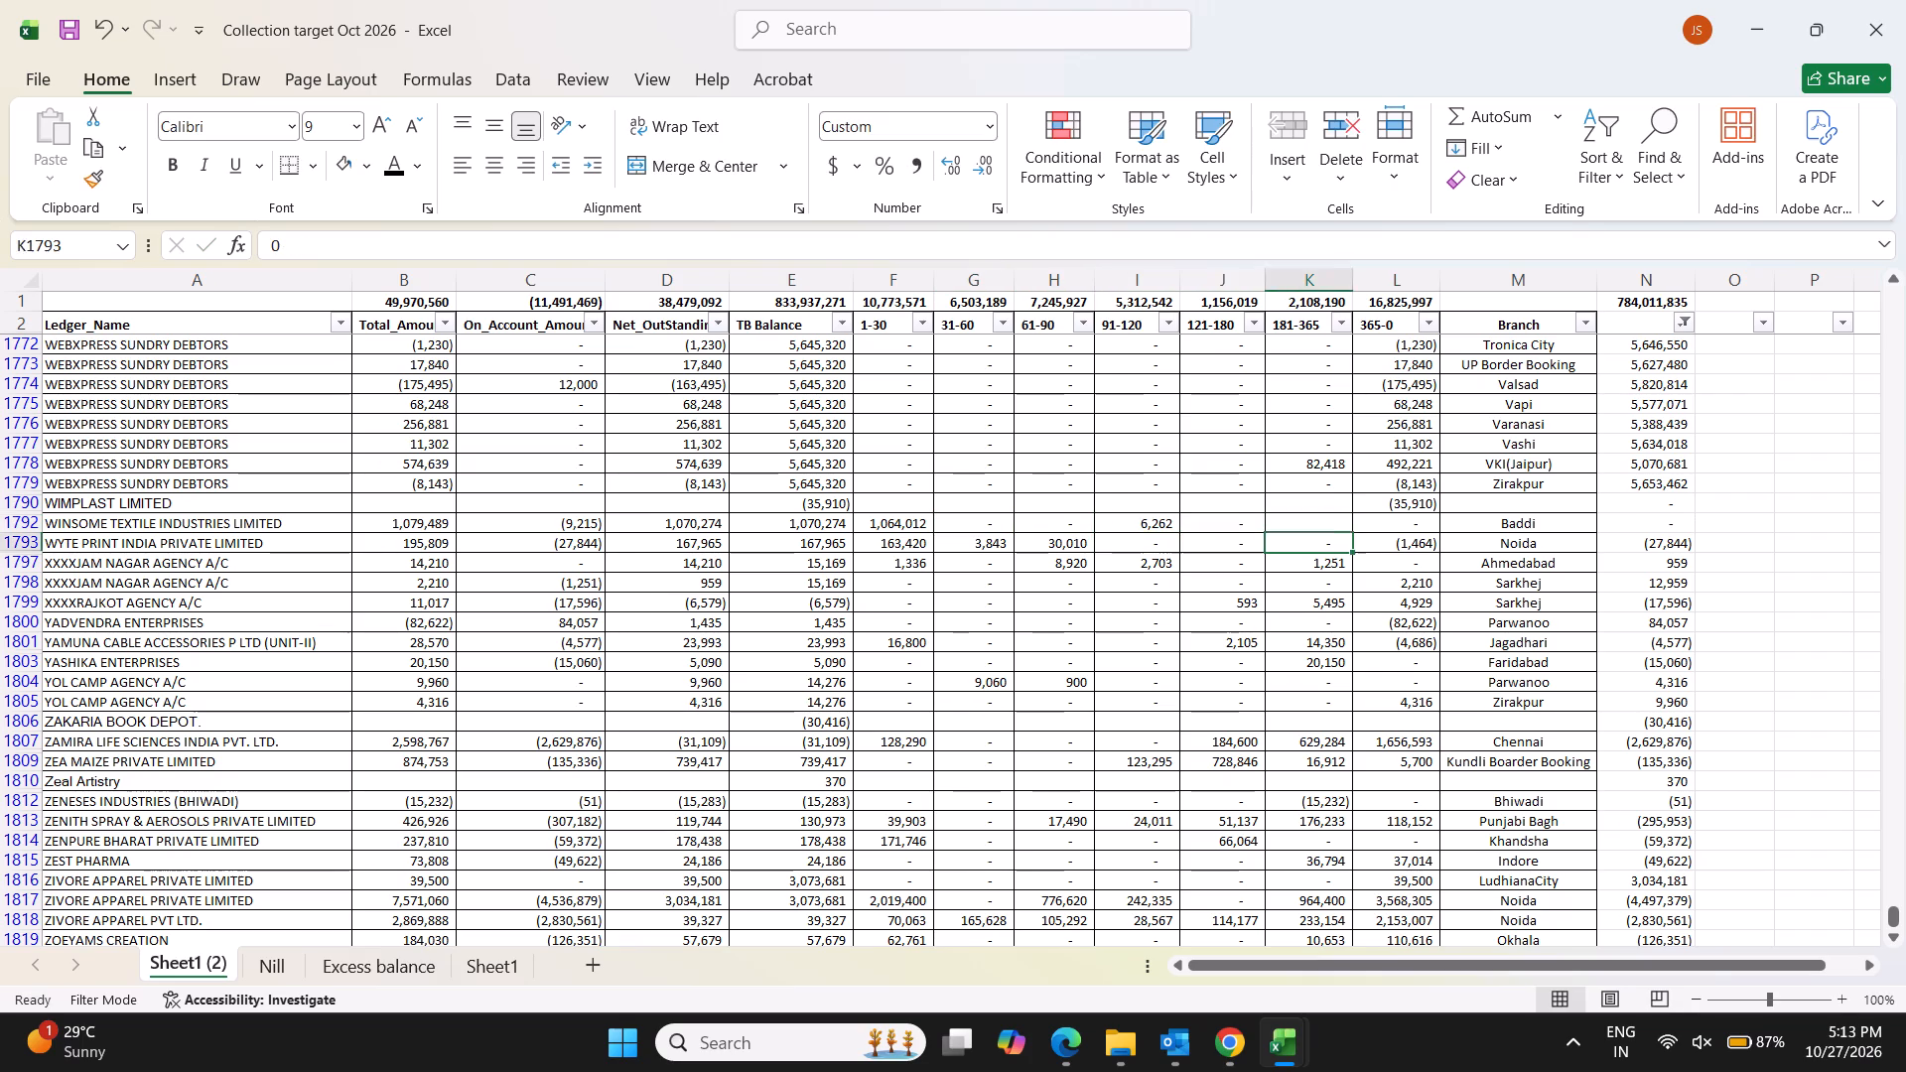
{"action": "key", "text": "Right"}
{"action": "key", "text": "Delete"}
{"action": "key", "text": "Left"}
{"action": "key", "text": "Left"}
{"action": "key", "text": "Left"}
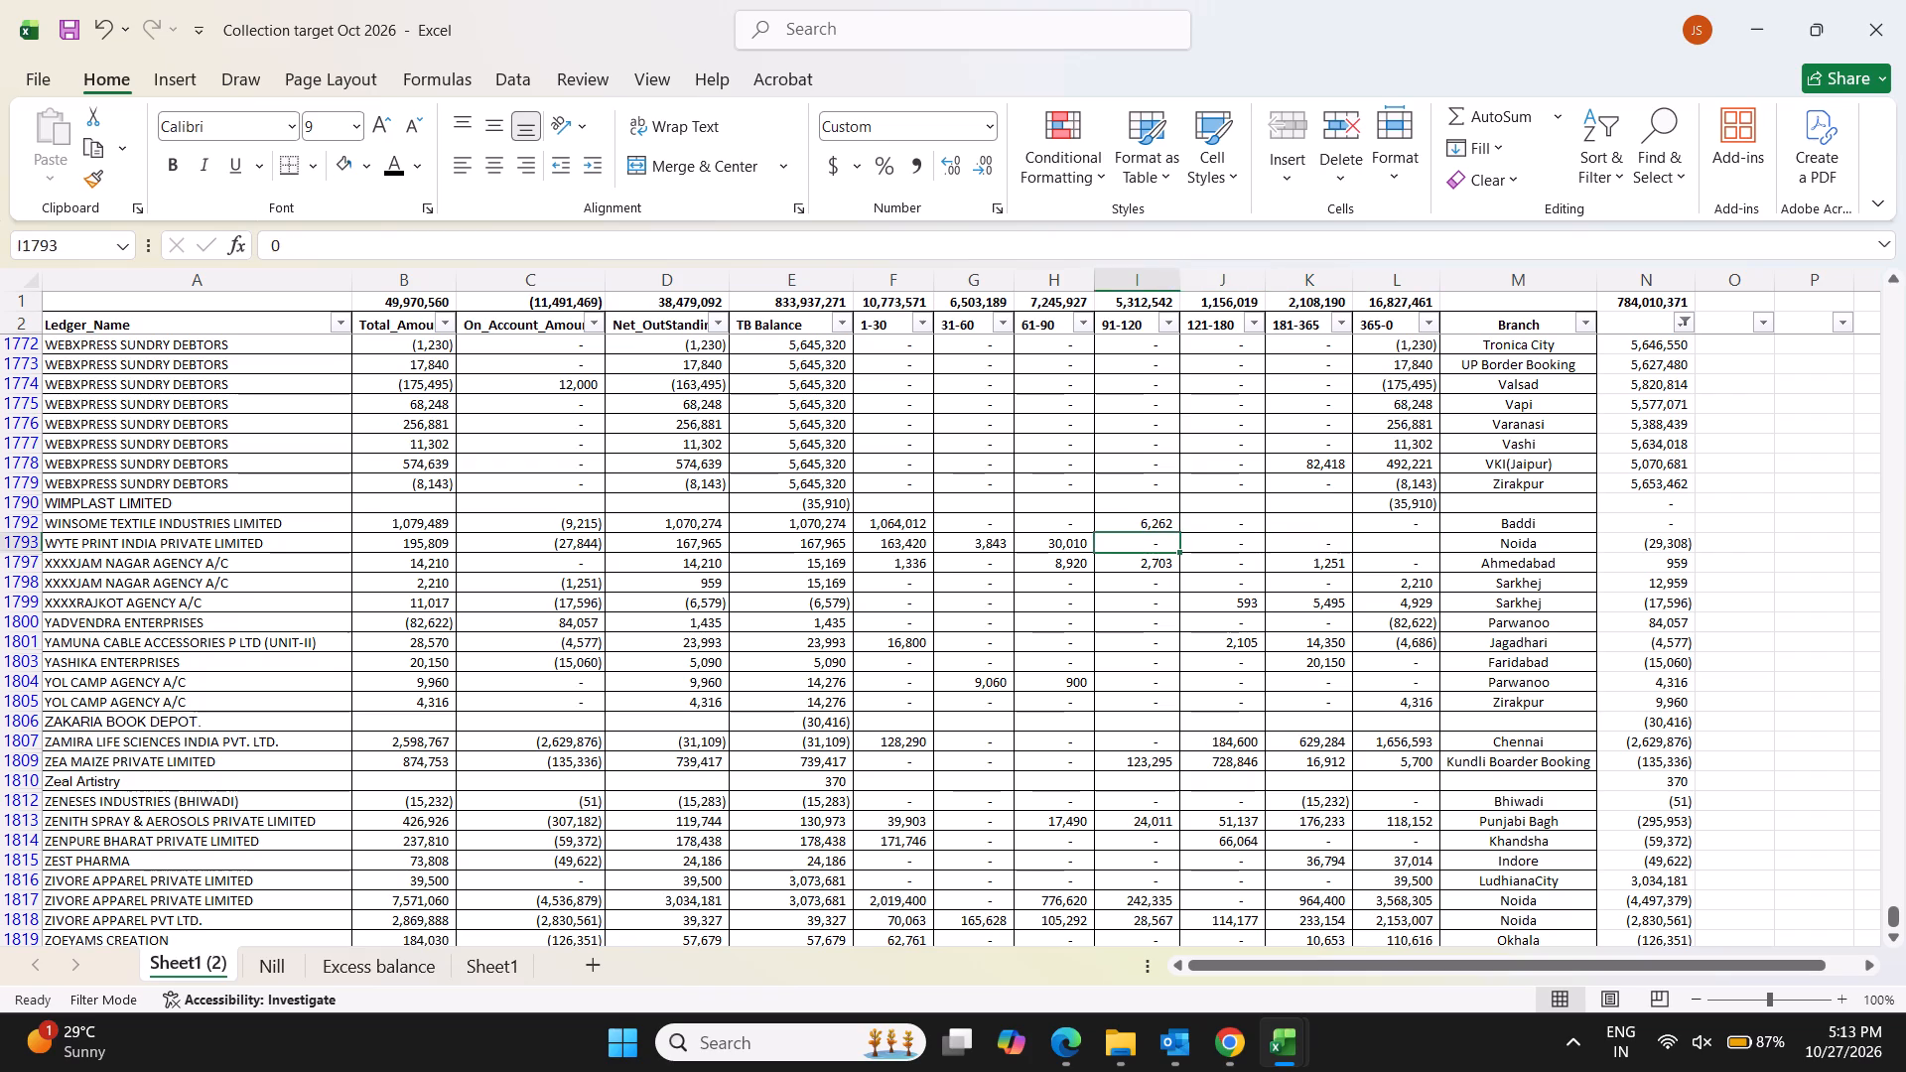
{"action": "key", "text": "Left"}
{"action": "key", "text": "Delete"}
{"action": "type", "text": "702"}
{"action": "key", "text": "Return"}
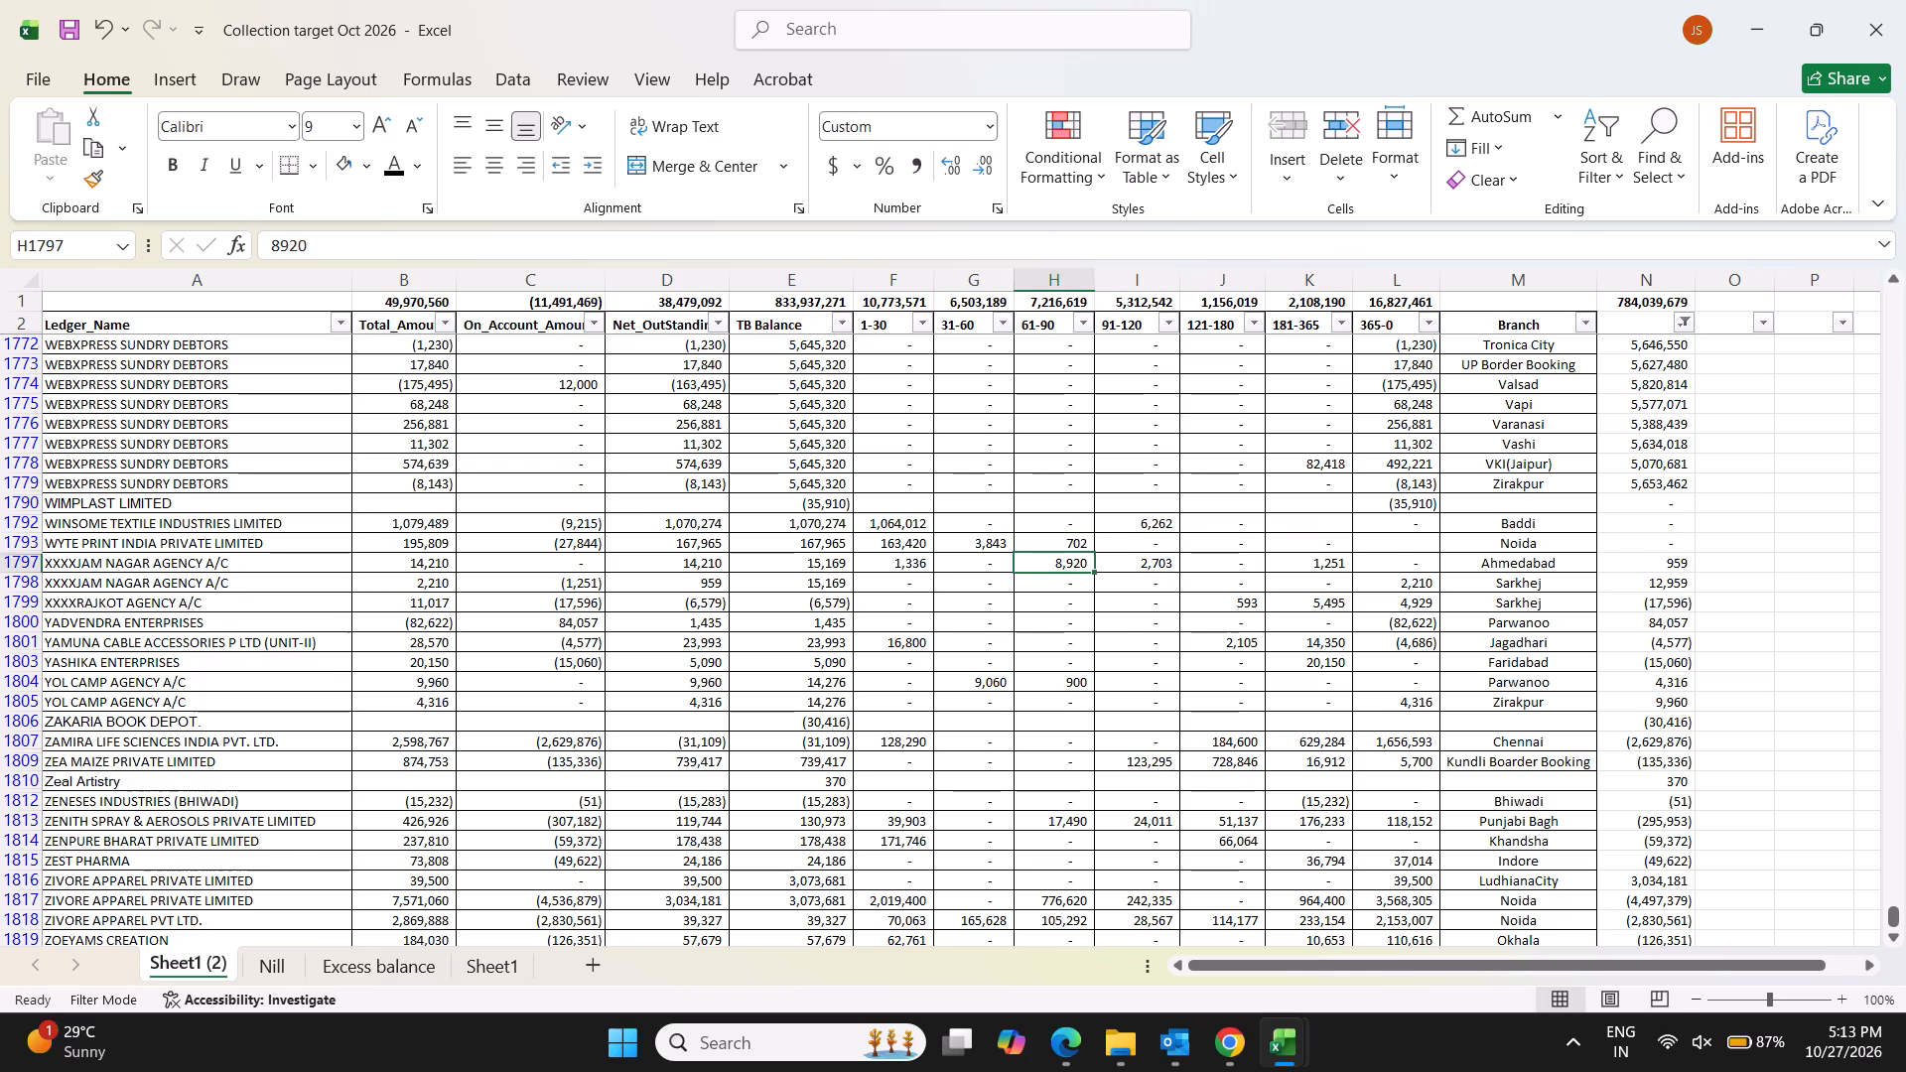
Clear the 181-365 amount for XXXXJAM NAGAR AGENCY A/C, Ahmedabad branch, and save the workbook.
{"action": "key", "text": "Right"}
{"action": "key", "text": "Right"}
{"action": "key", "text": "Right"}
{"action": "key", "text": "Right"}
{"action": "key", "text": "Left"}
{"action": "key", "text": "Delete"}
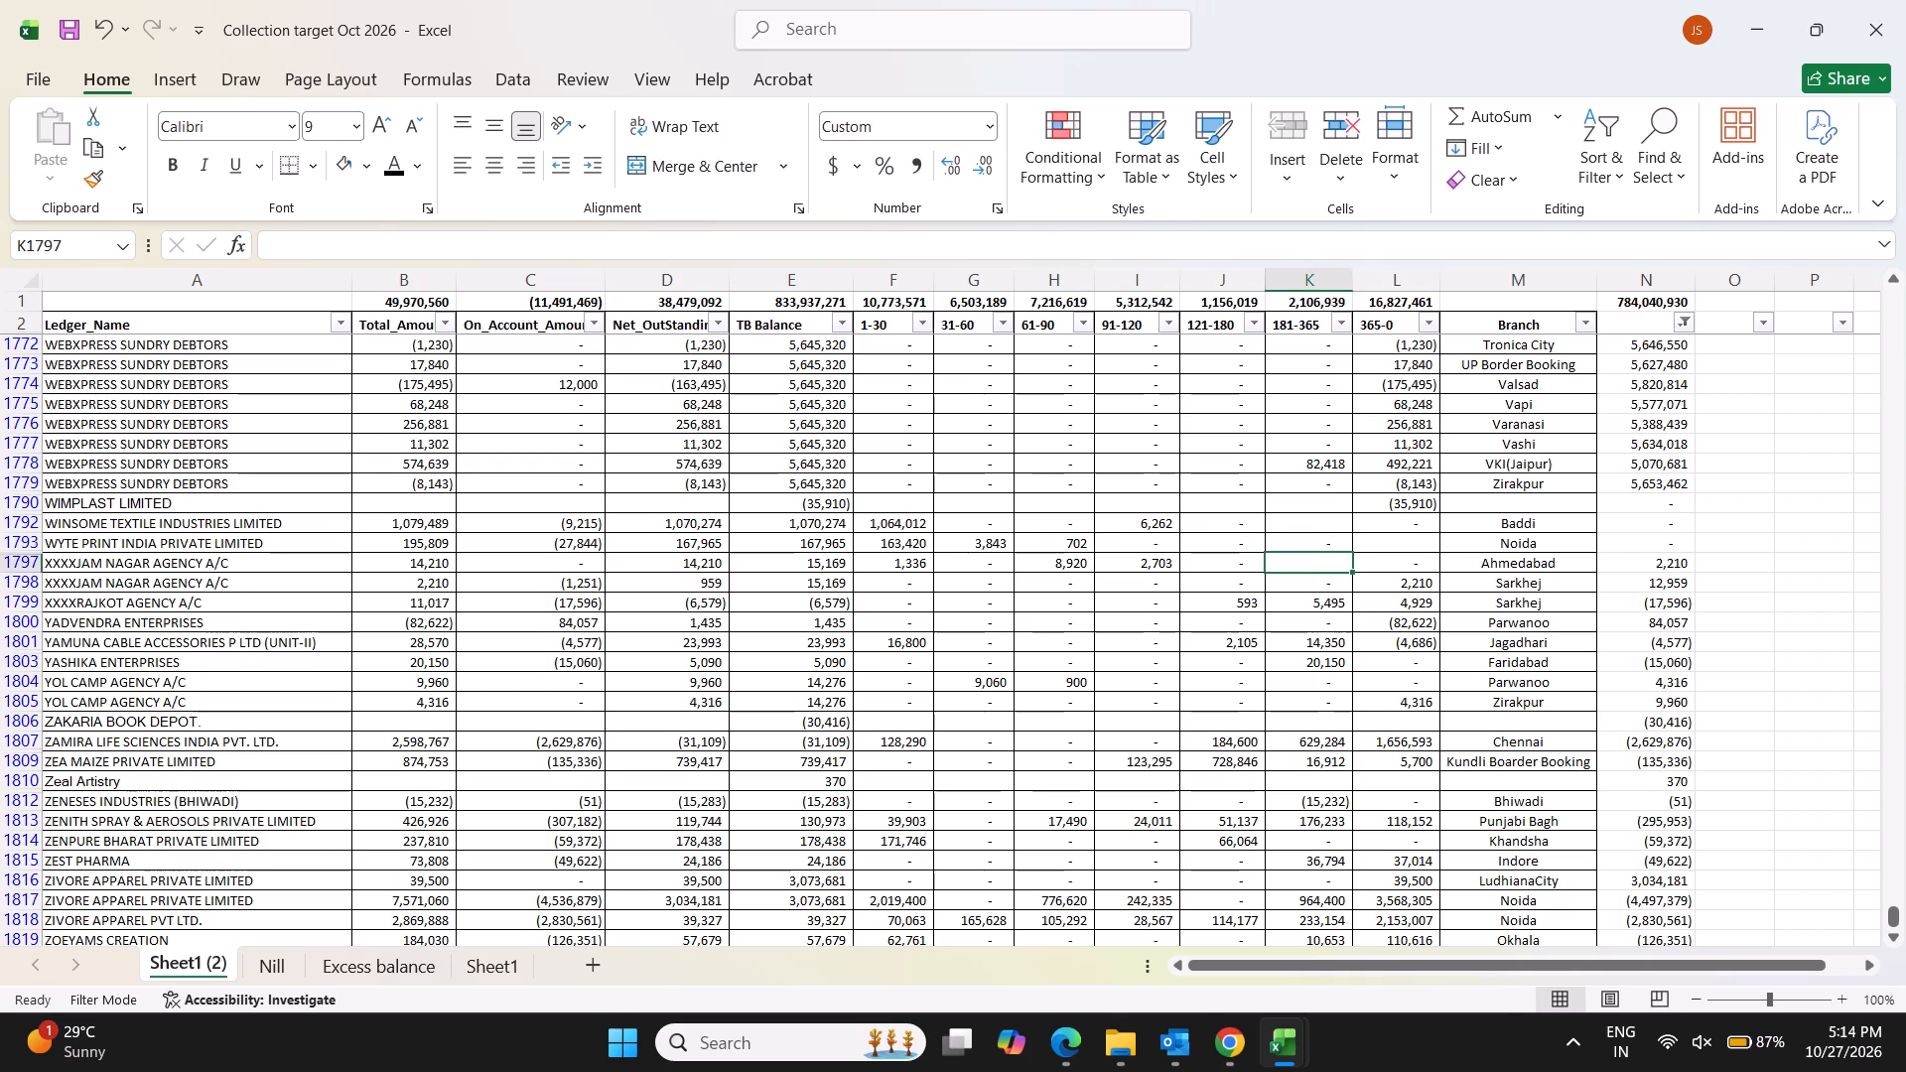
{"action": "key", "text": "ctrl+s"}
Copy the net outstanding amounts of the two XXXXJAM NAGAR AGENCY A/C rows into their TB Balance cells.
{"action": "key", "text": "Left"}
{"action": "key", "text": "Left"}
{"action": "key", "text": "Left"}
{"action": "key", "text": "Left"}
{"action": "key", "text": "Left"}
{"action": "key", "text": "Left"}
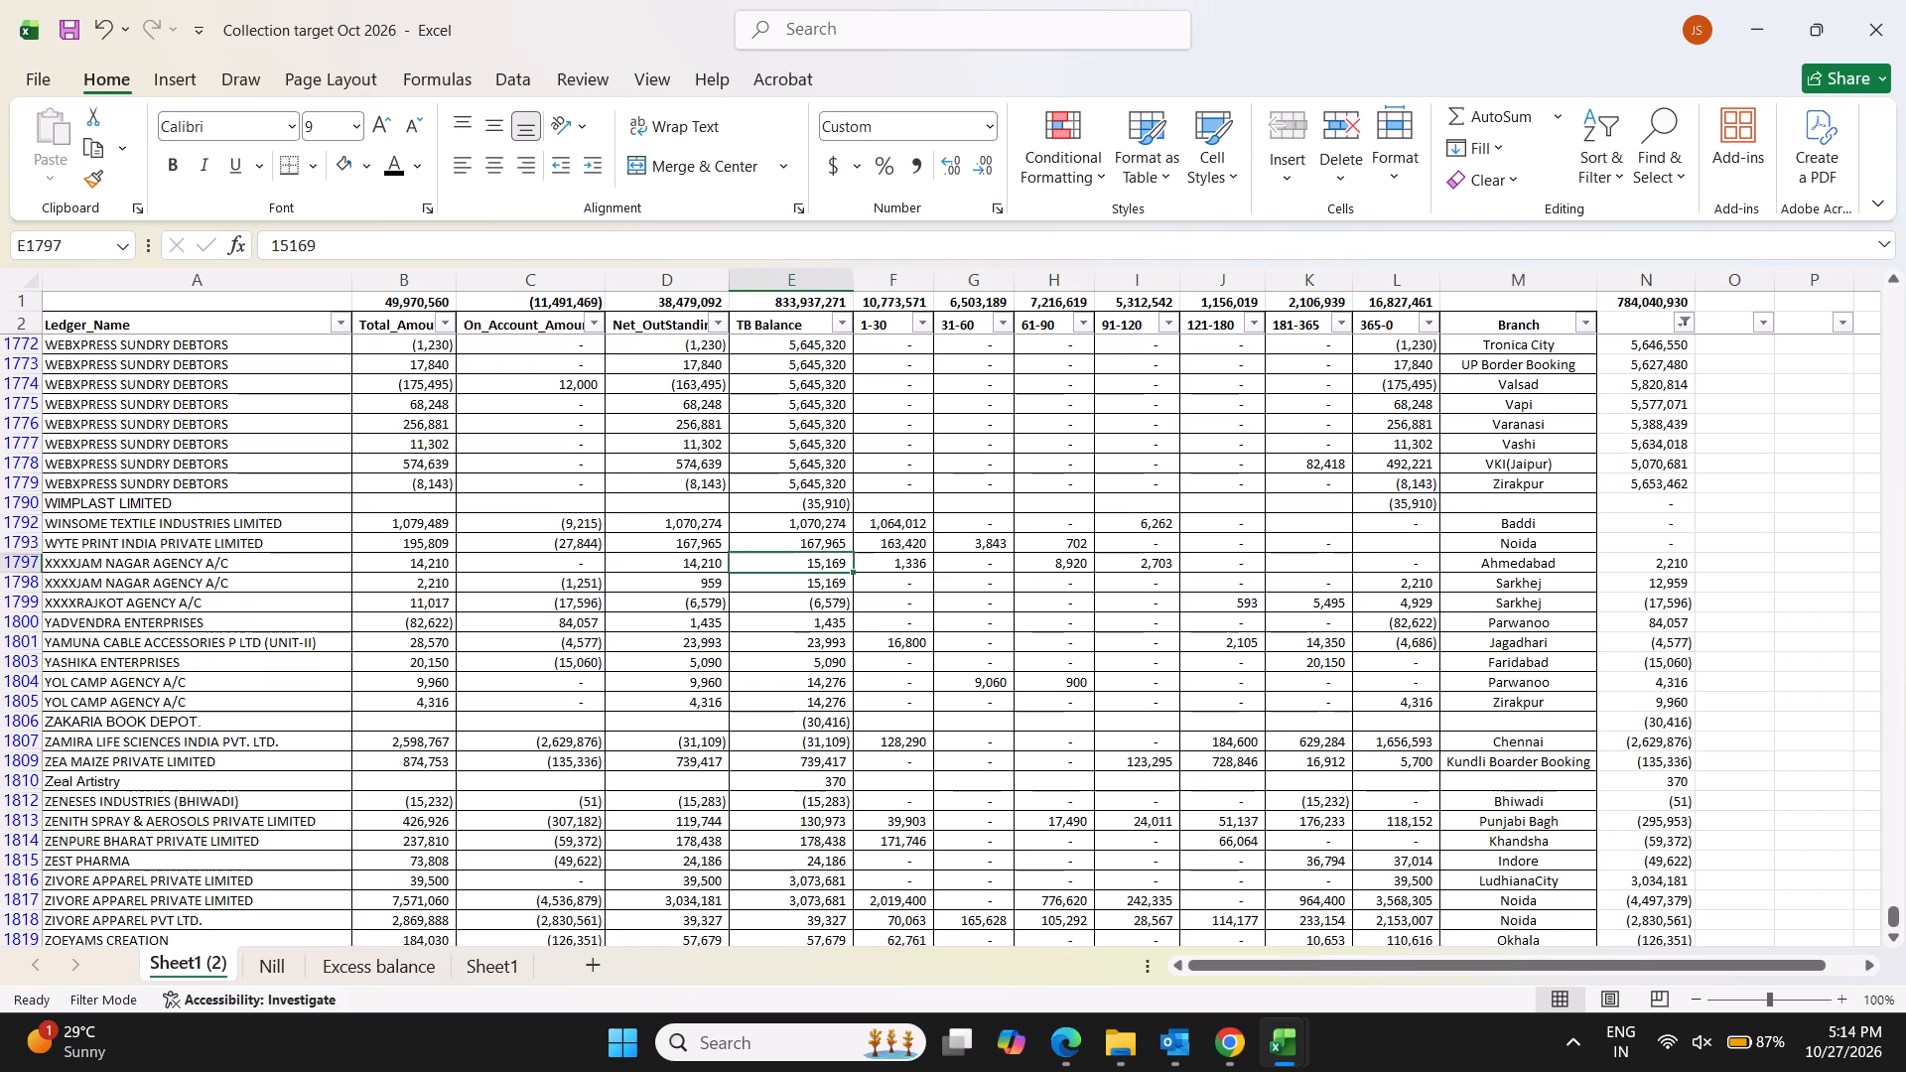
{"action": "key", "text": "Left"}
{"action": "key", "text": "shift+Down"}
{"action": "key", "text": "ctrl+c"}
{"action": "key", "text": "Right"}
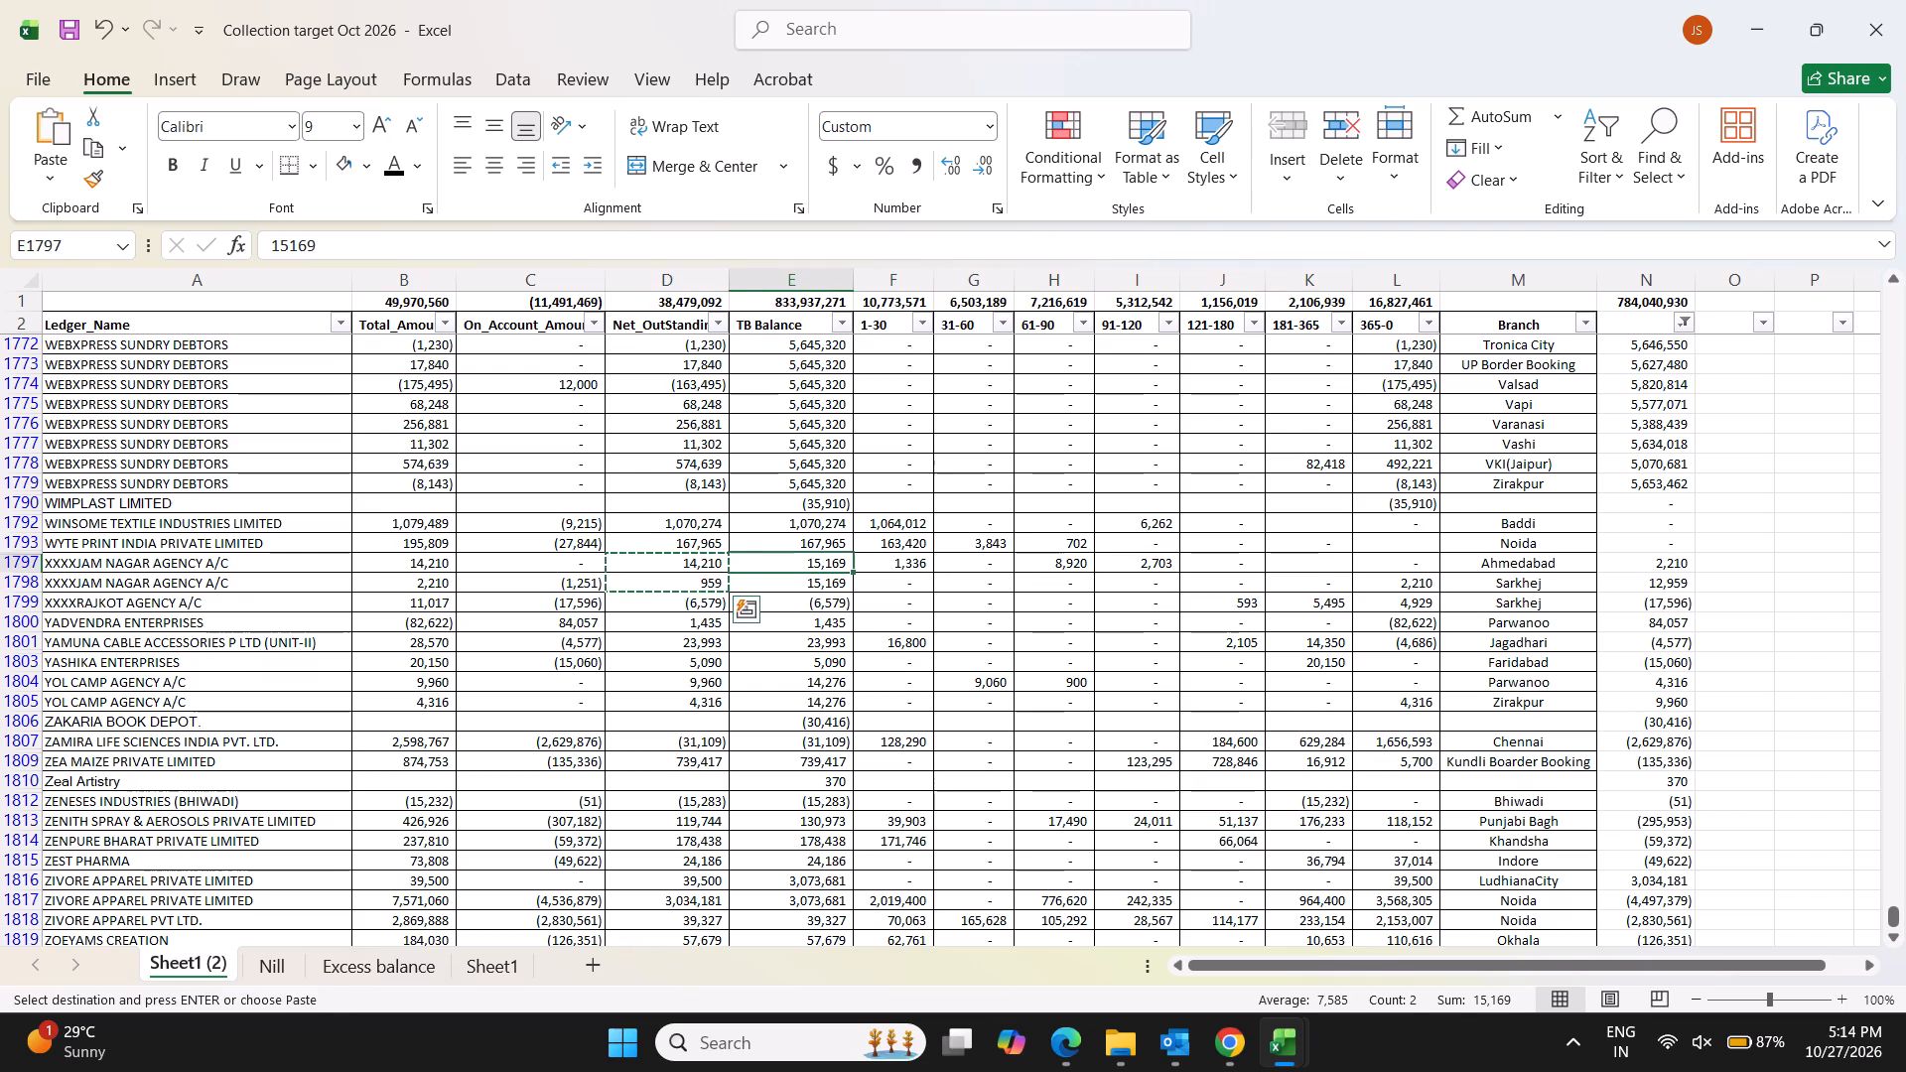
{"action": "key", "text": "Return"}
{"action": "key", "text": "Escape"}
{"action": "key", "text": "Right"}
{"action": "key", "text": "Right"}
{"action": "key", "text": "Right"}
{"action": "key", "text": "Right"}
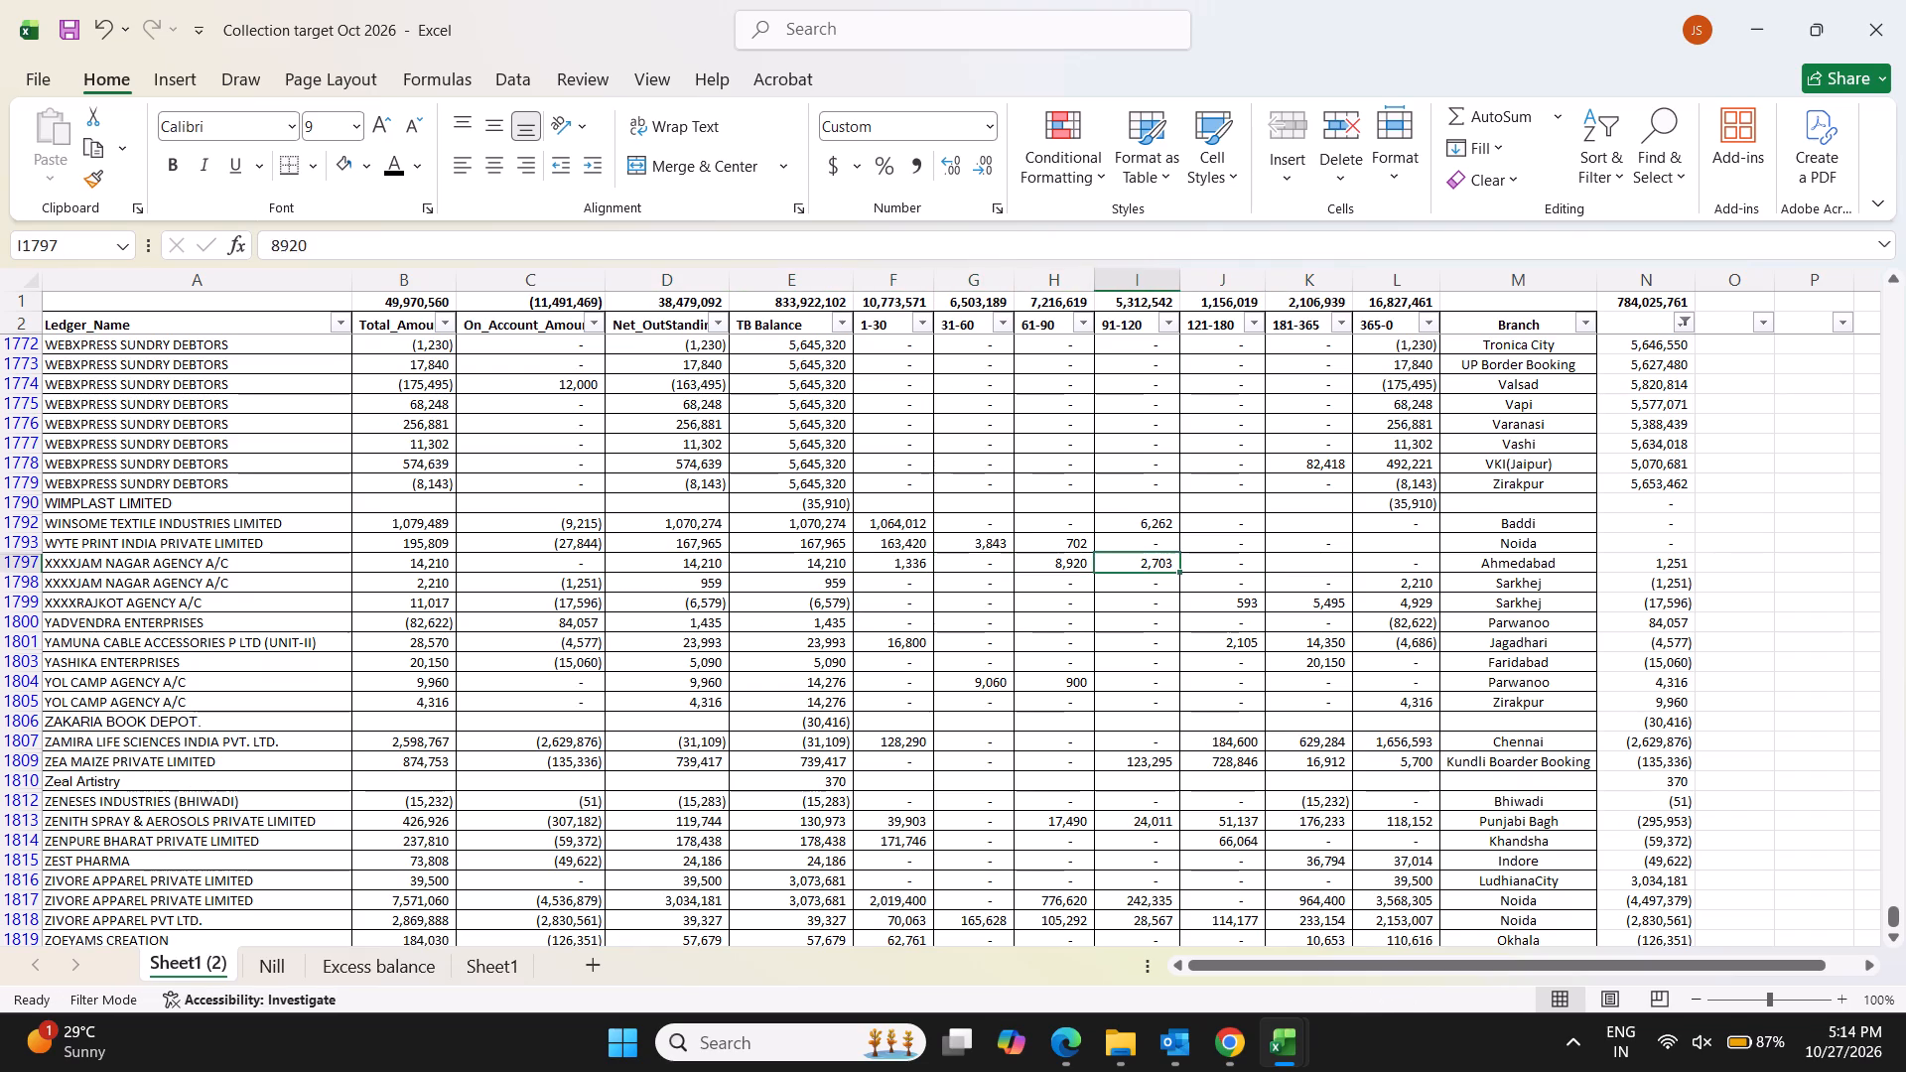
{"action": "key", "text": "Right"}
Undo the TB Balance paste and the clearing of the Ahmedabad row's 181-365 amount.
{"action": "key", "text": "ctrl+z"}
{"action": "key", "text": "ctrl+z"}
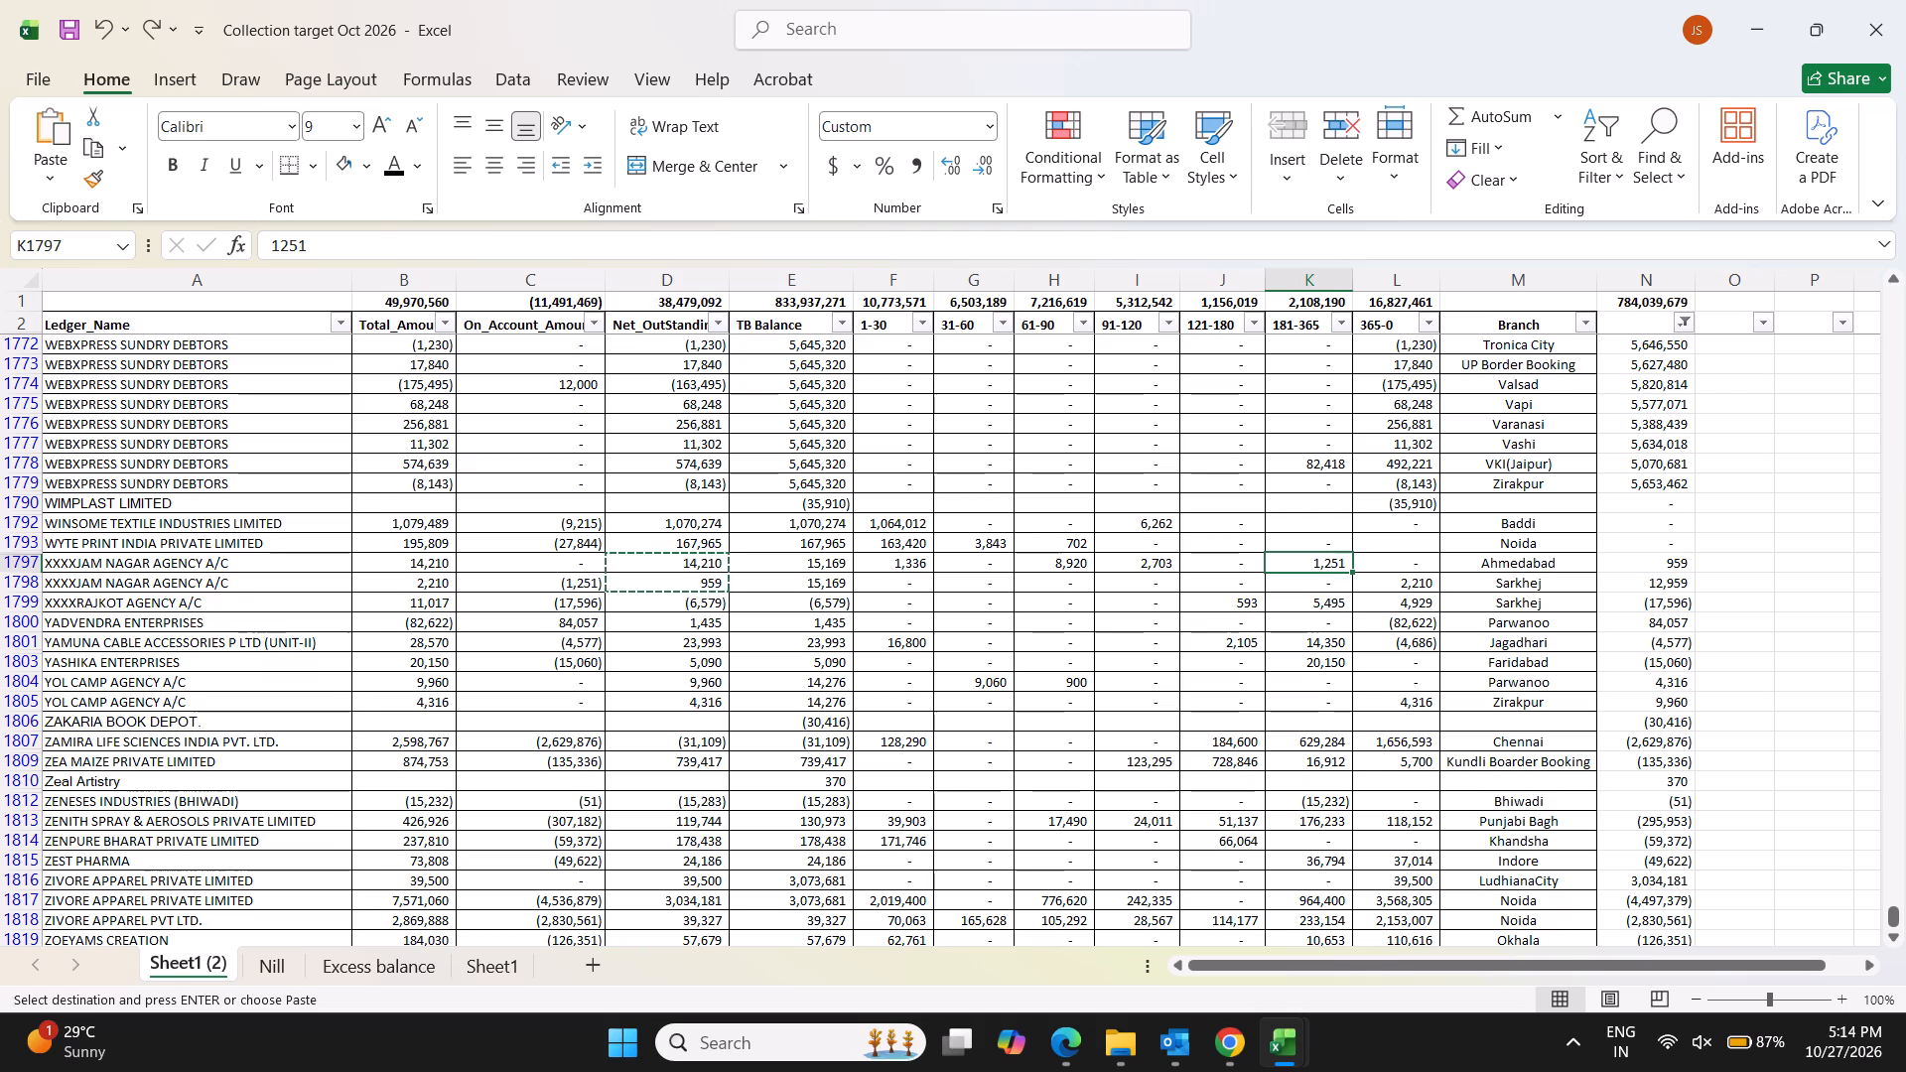
Copy the net outstanding amounts of both XXXXJAM NAGAR AGENCY A/C rows, 14210 and 959, into their TB Balance cells.
{"action": "key", "text": "Left"}
{"action": "key", "text": "Left"}
{"action": "key", "text": "Left"}
{"action": "key", "text": "Left"}
{"action": "key", "text": "Left"}
{"action": "key", "text": "Left"}
{"action": "key", "text": "Left"}
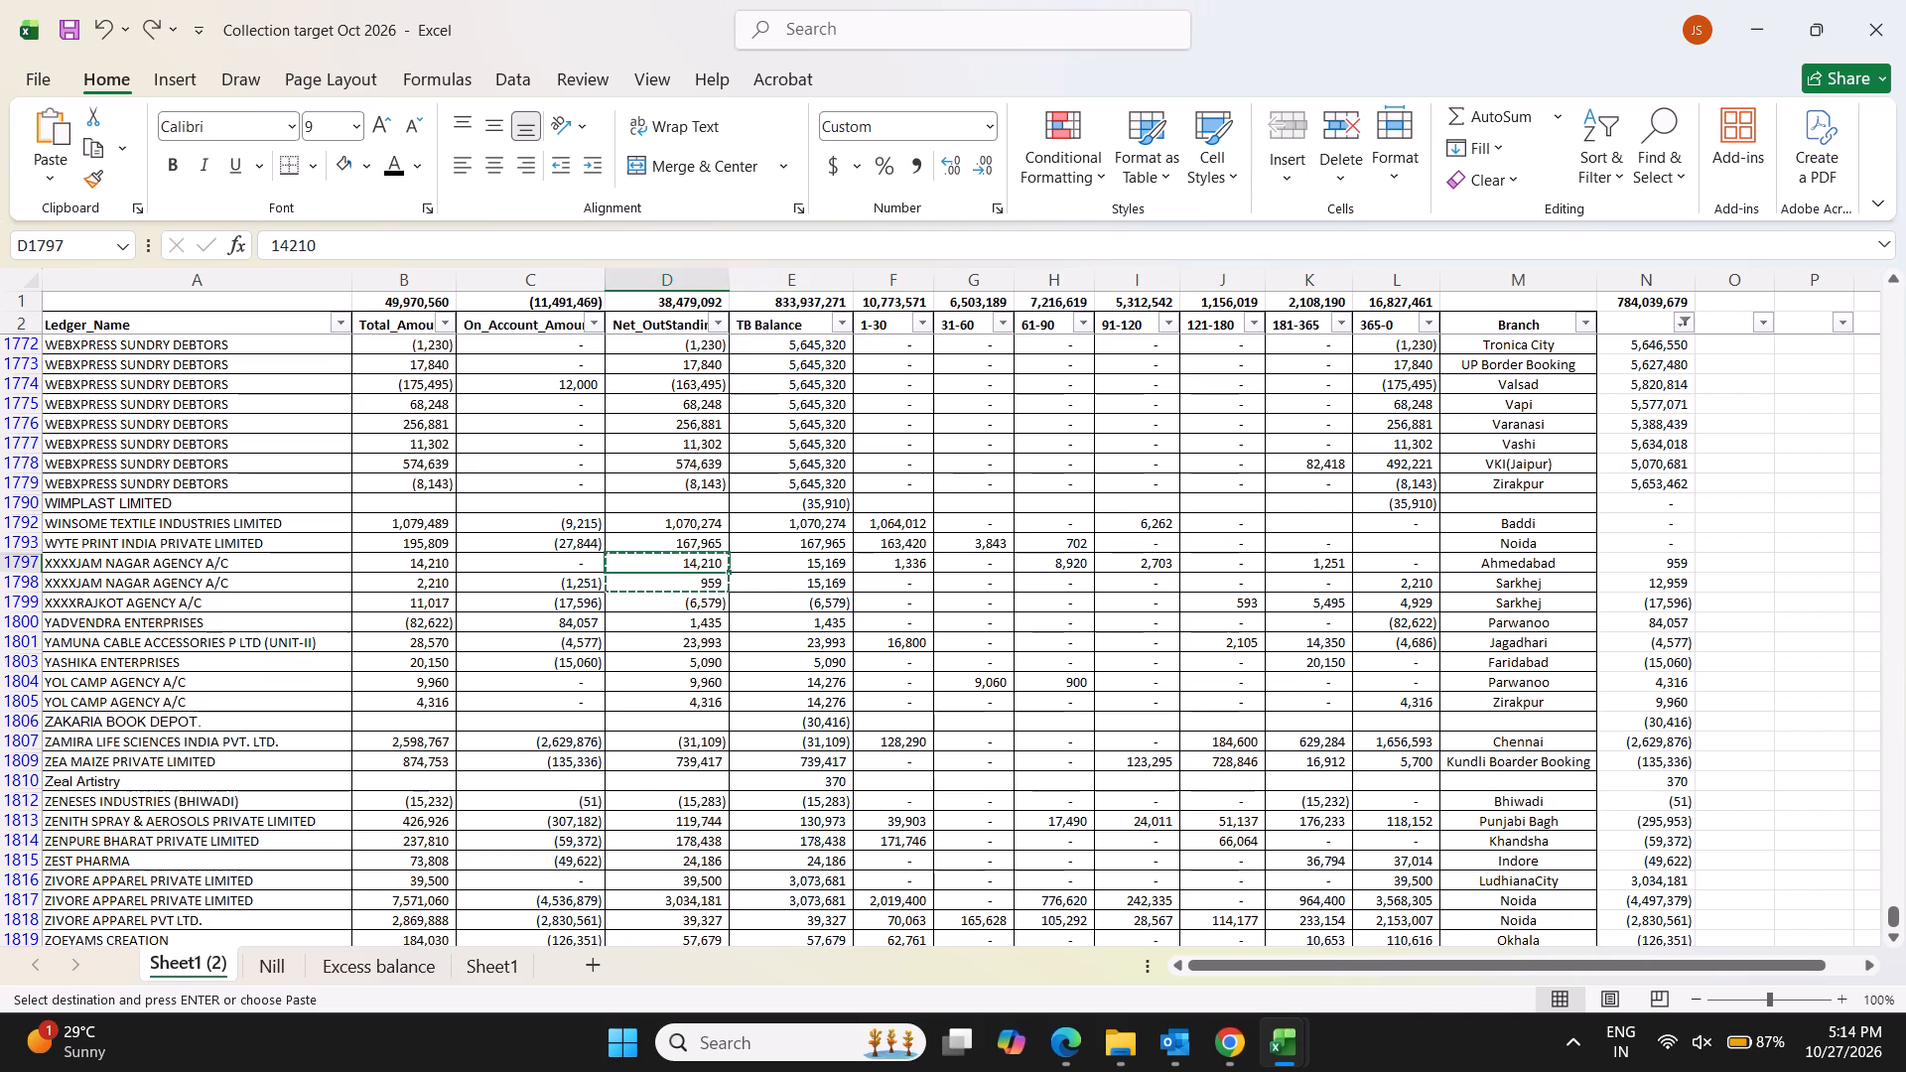
{"action": "key", "text": "shift+Down"}
{"action": "key", "text": "ctrl+c"}
{"action": "key", "text": "Right"}
{"action": "key", "text": "ctrl+v"}
{"action": "key", "text": "Escape"}
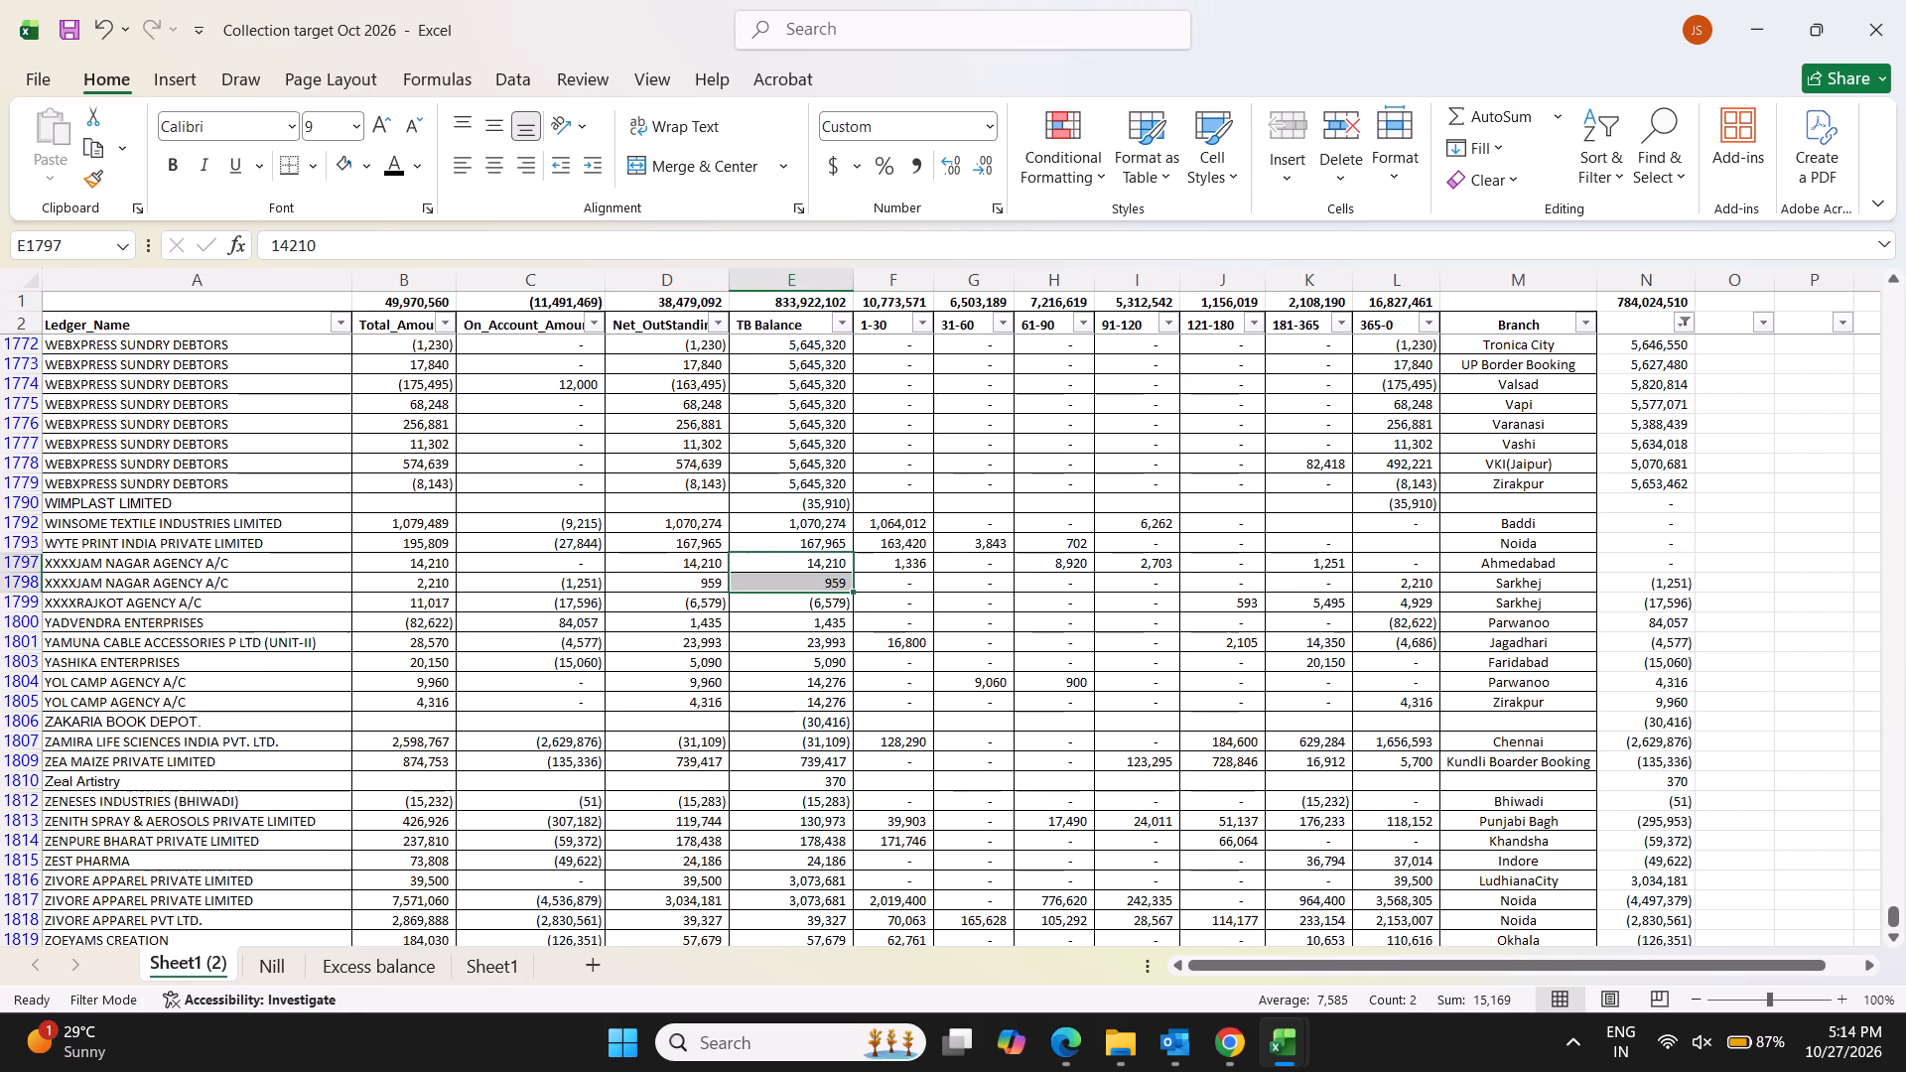
Set the 365-0 amount for XXXXJAM NAGAR AGENCY A/C, Sarkhej branch, to 959 and save the workbook.
{"action": "key", "text": "Right"}
{"action": "key", "text": "Right"}
{"action": "key", "text": "Right"}
{"action": "key", "text": "Down"}
{"action": "key", "text": "Right"}
{"action": "key", "text": "Right"}
{"action": "key", "text": "Right"}
{"action": "key", "text": "Right"}
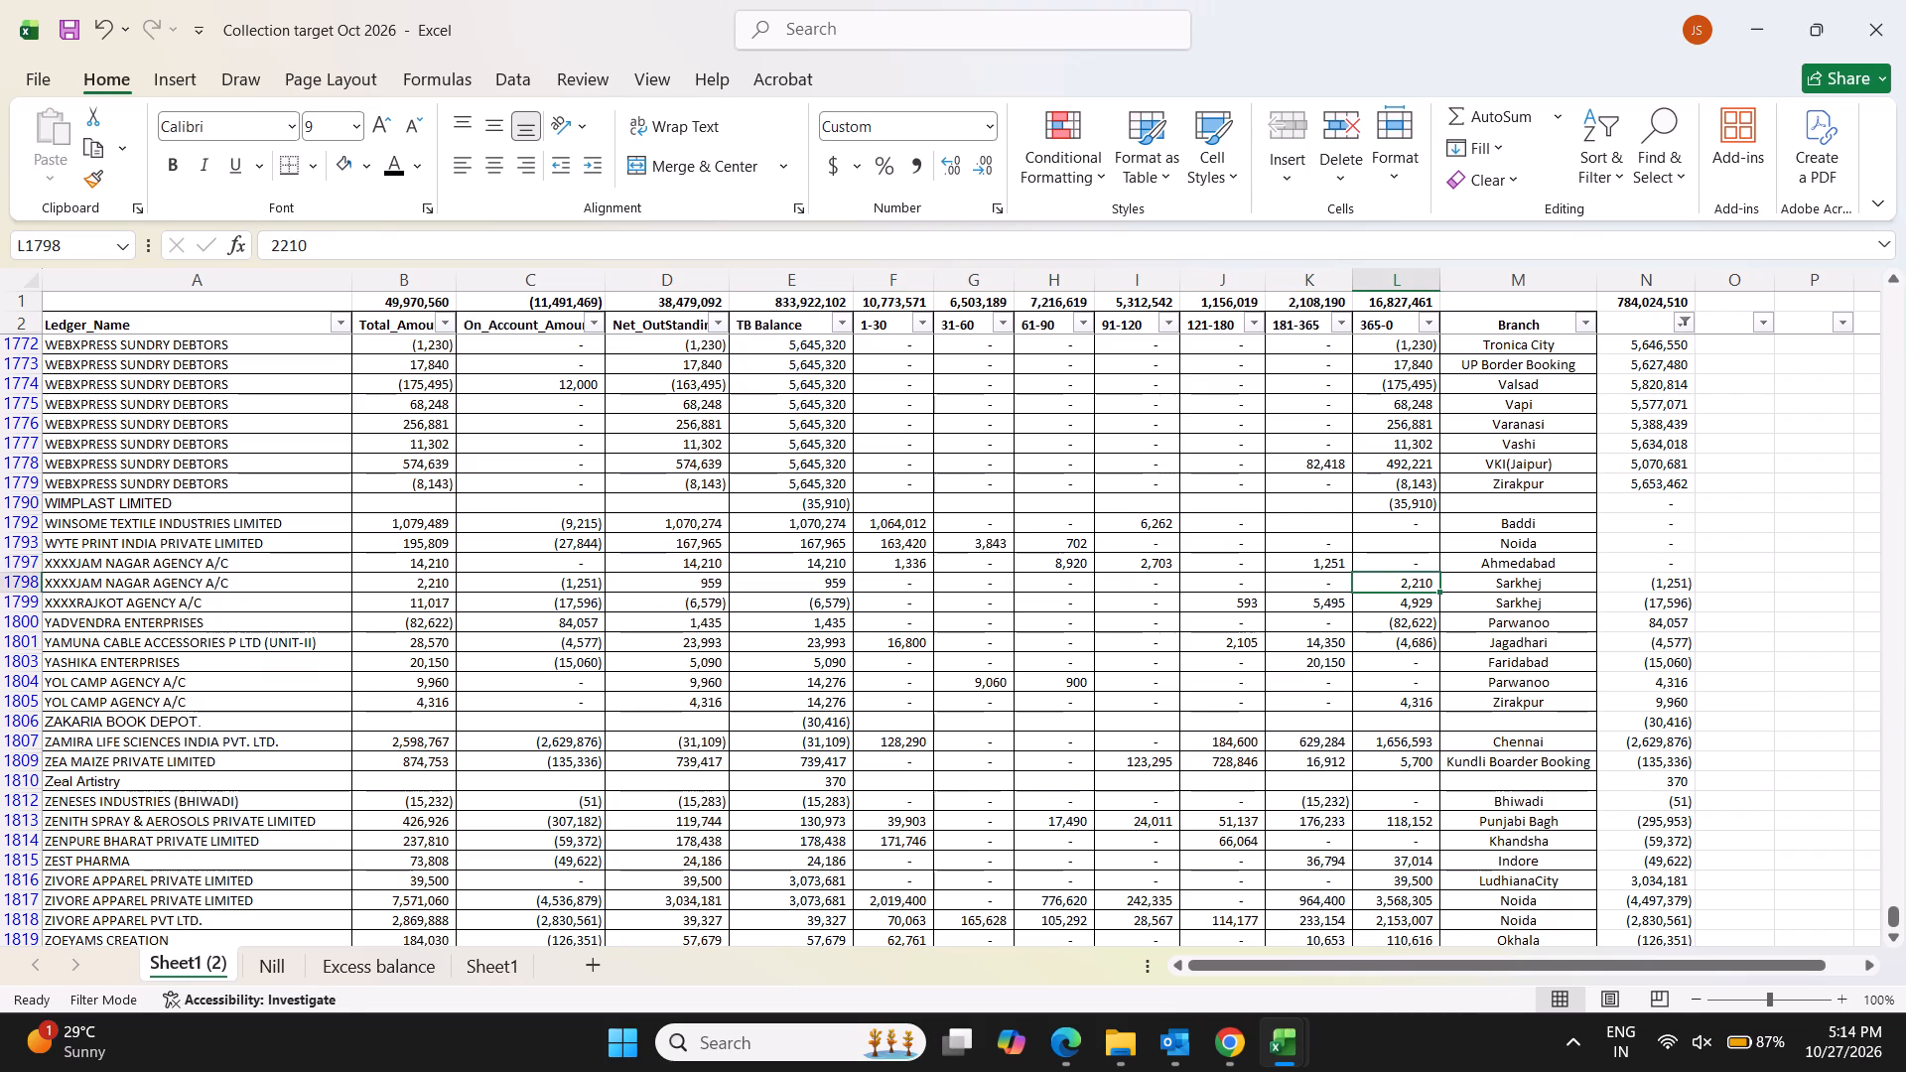
{"action": "type", "text": "959"}
{"action": "key", "text": "Return"}
{"action": "key", "text": "Escape"}
{"action": "key", "text": "ctrl+s"}
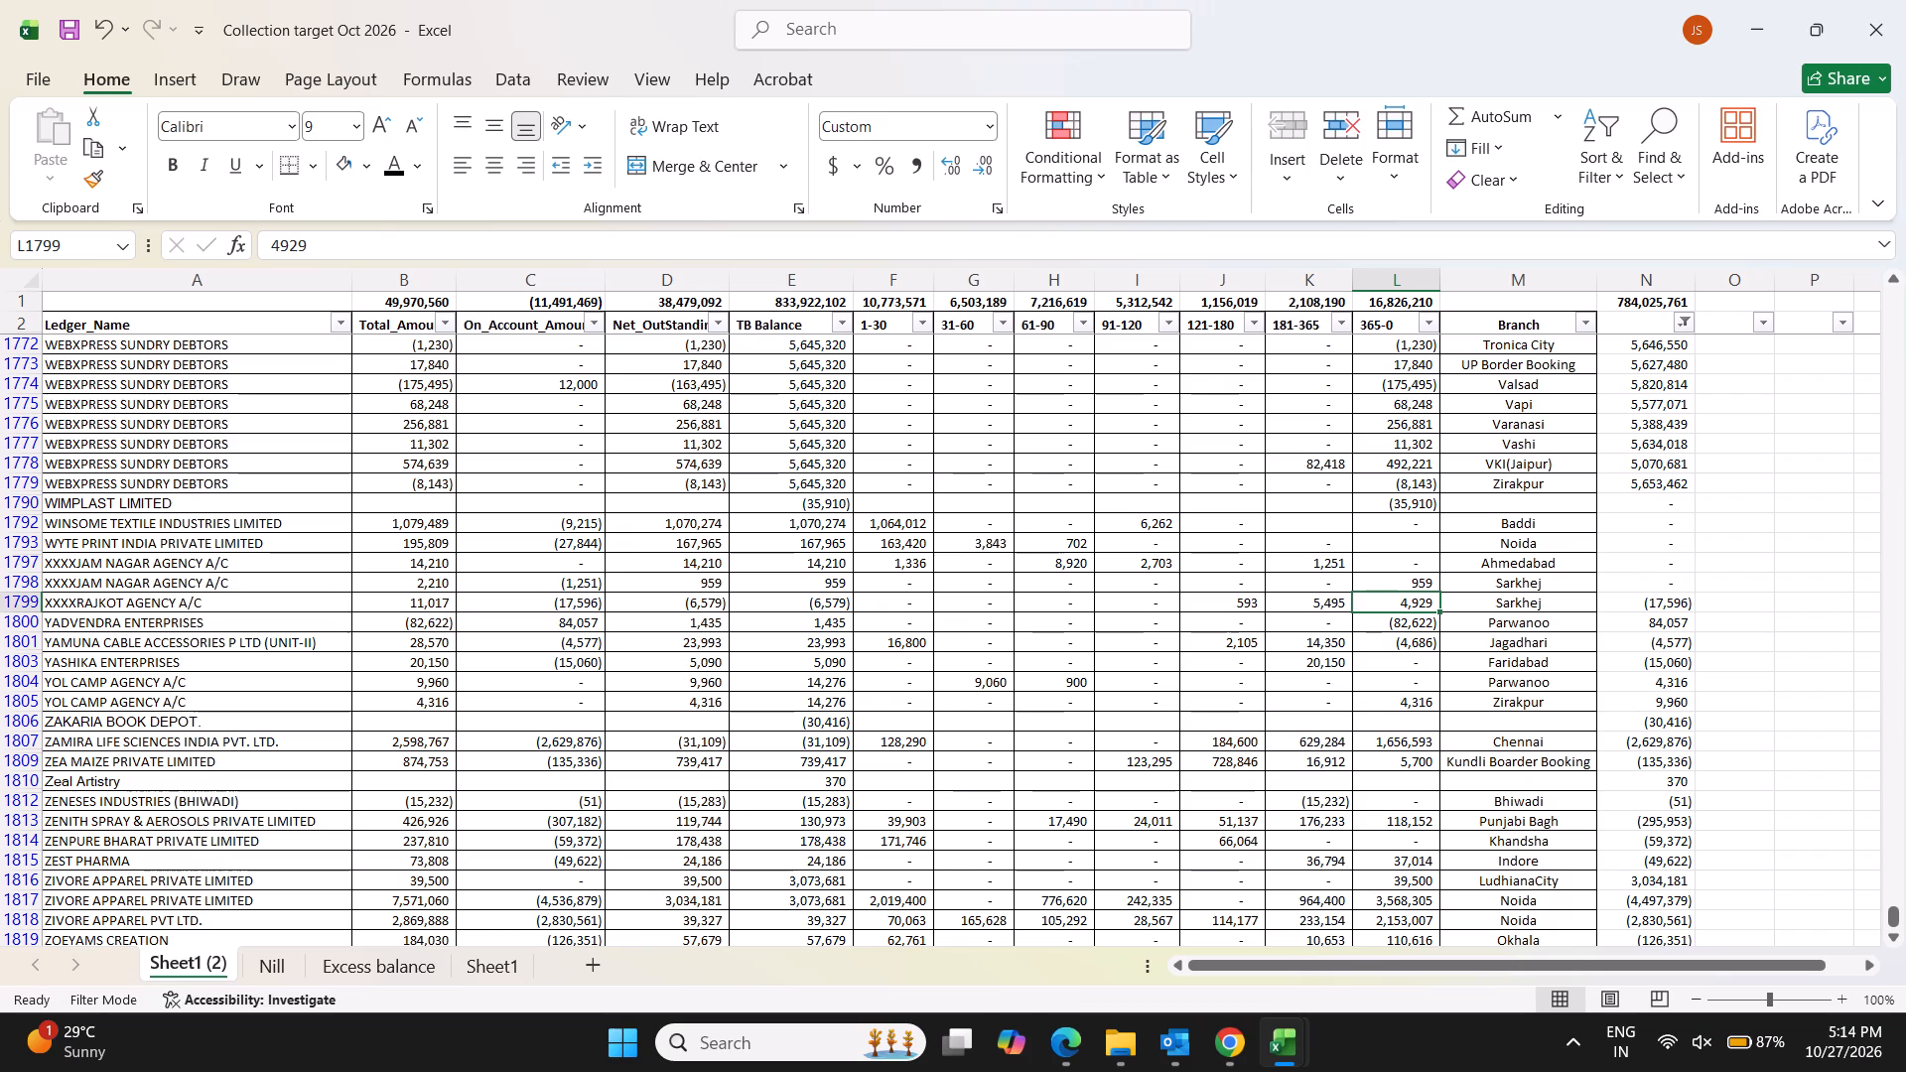
Clear the 365-0 amount for XXXXRAJKOT AGENCY A/C.
{"action": "key", "text": "Delete"}
Copy the ledger name XXXXRAJKOT AGENCY A/C and switch to the Trial Balance workbook.
{"action": "key", "text": "Left"}
{"action": "key", "text": "Left"}
{"action": "key", "text": "Left"}
{"action": "key", "text": "Left"}
{"action": "key", "text": "Left"}
{"action": "key", "text": "Left"}
{"action": "key", "text": "Left"}
{"action": "key", "text": "Left"}
{"action": "key", "text": "Left"}
{"action": "key", "text": "Left"}
{"action": "key", "text": "Left"}
{"action": "key", "text": "Left"}
{"action": "key", "text": "Left"}
{"action": "key", "text": "Left"}
{"action": "key", "text": "Left"}
{"action": "key", "text": "Left"}
{"action": "key", "text": "Left"}
{"action": "key", "text": "Left"}
{"action": "key", "text": "Left"}
{"action": "key", "text": "Left"}
{"action": "key", "text": "Left"}
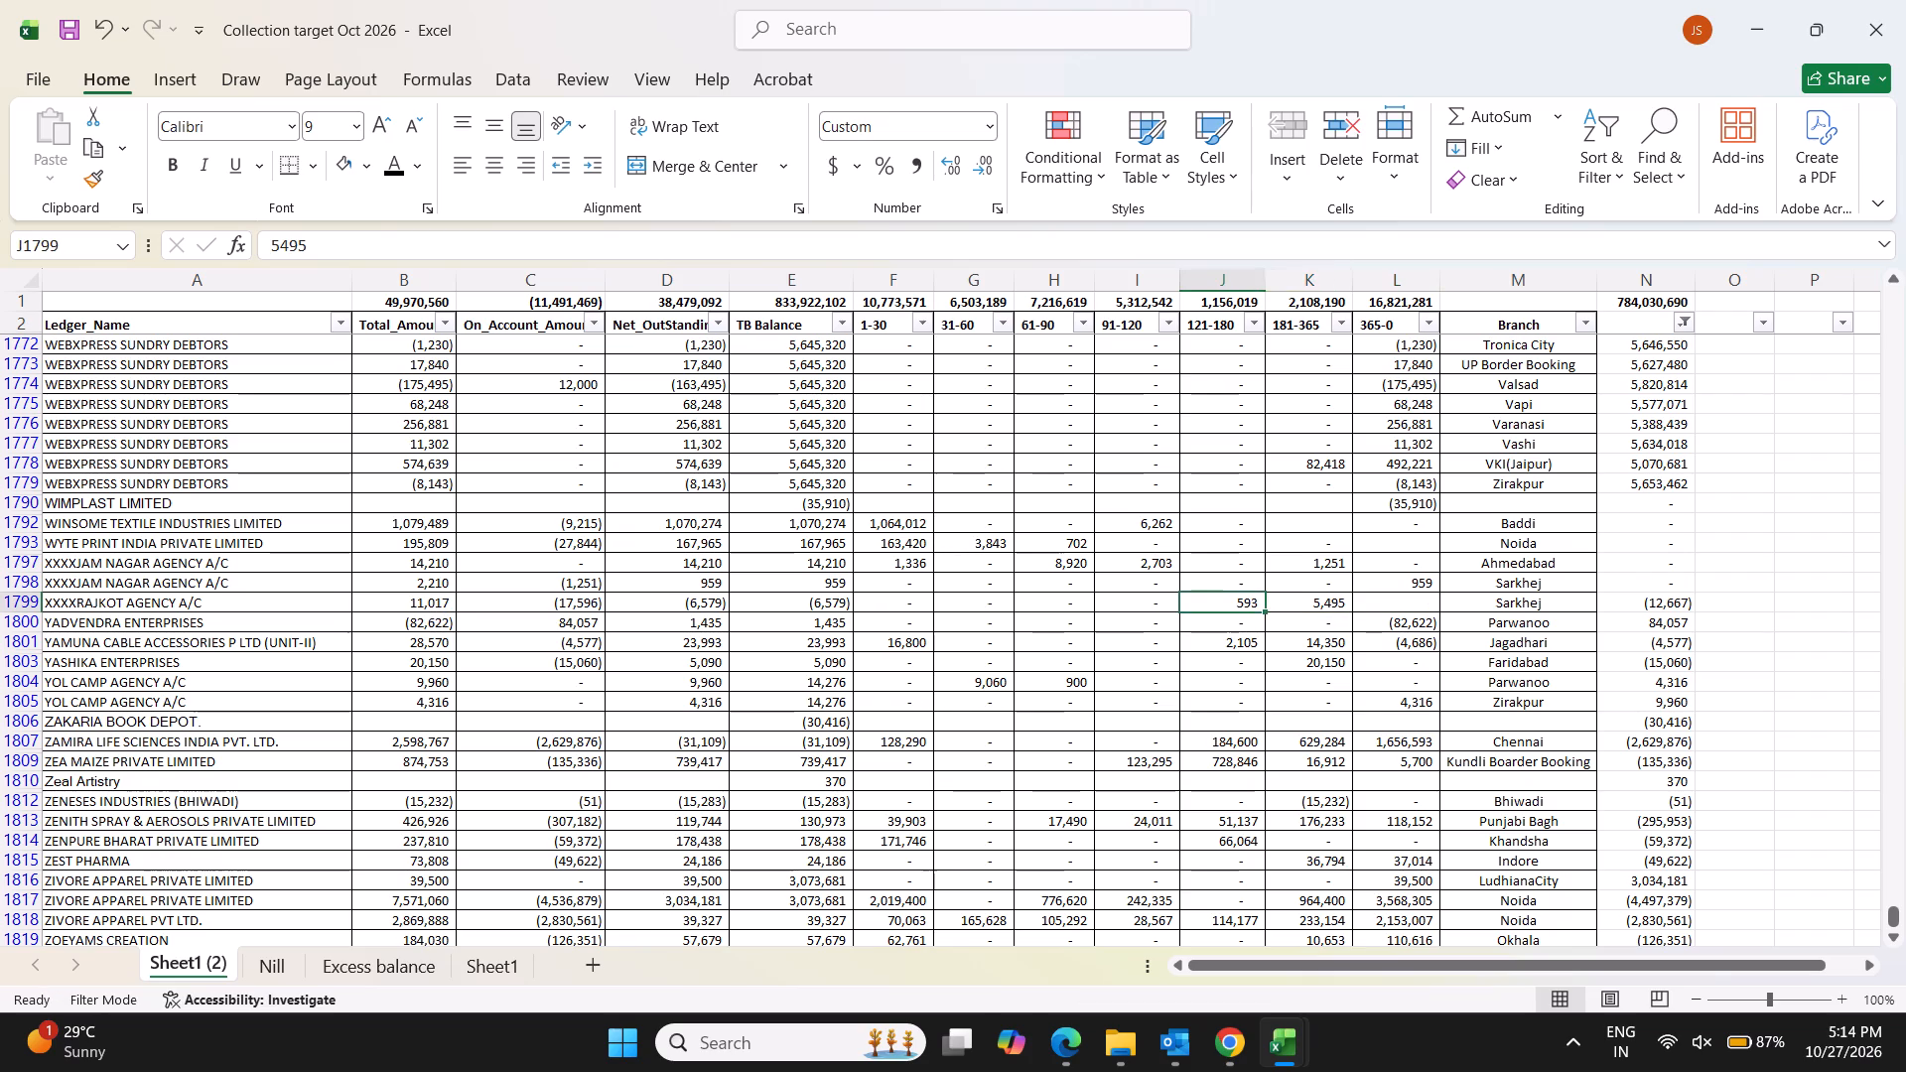
{"action": "key", "text": "ctrl+c"}
{"action": "key", "text": "alt+Tab"}
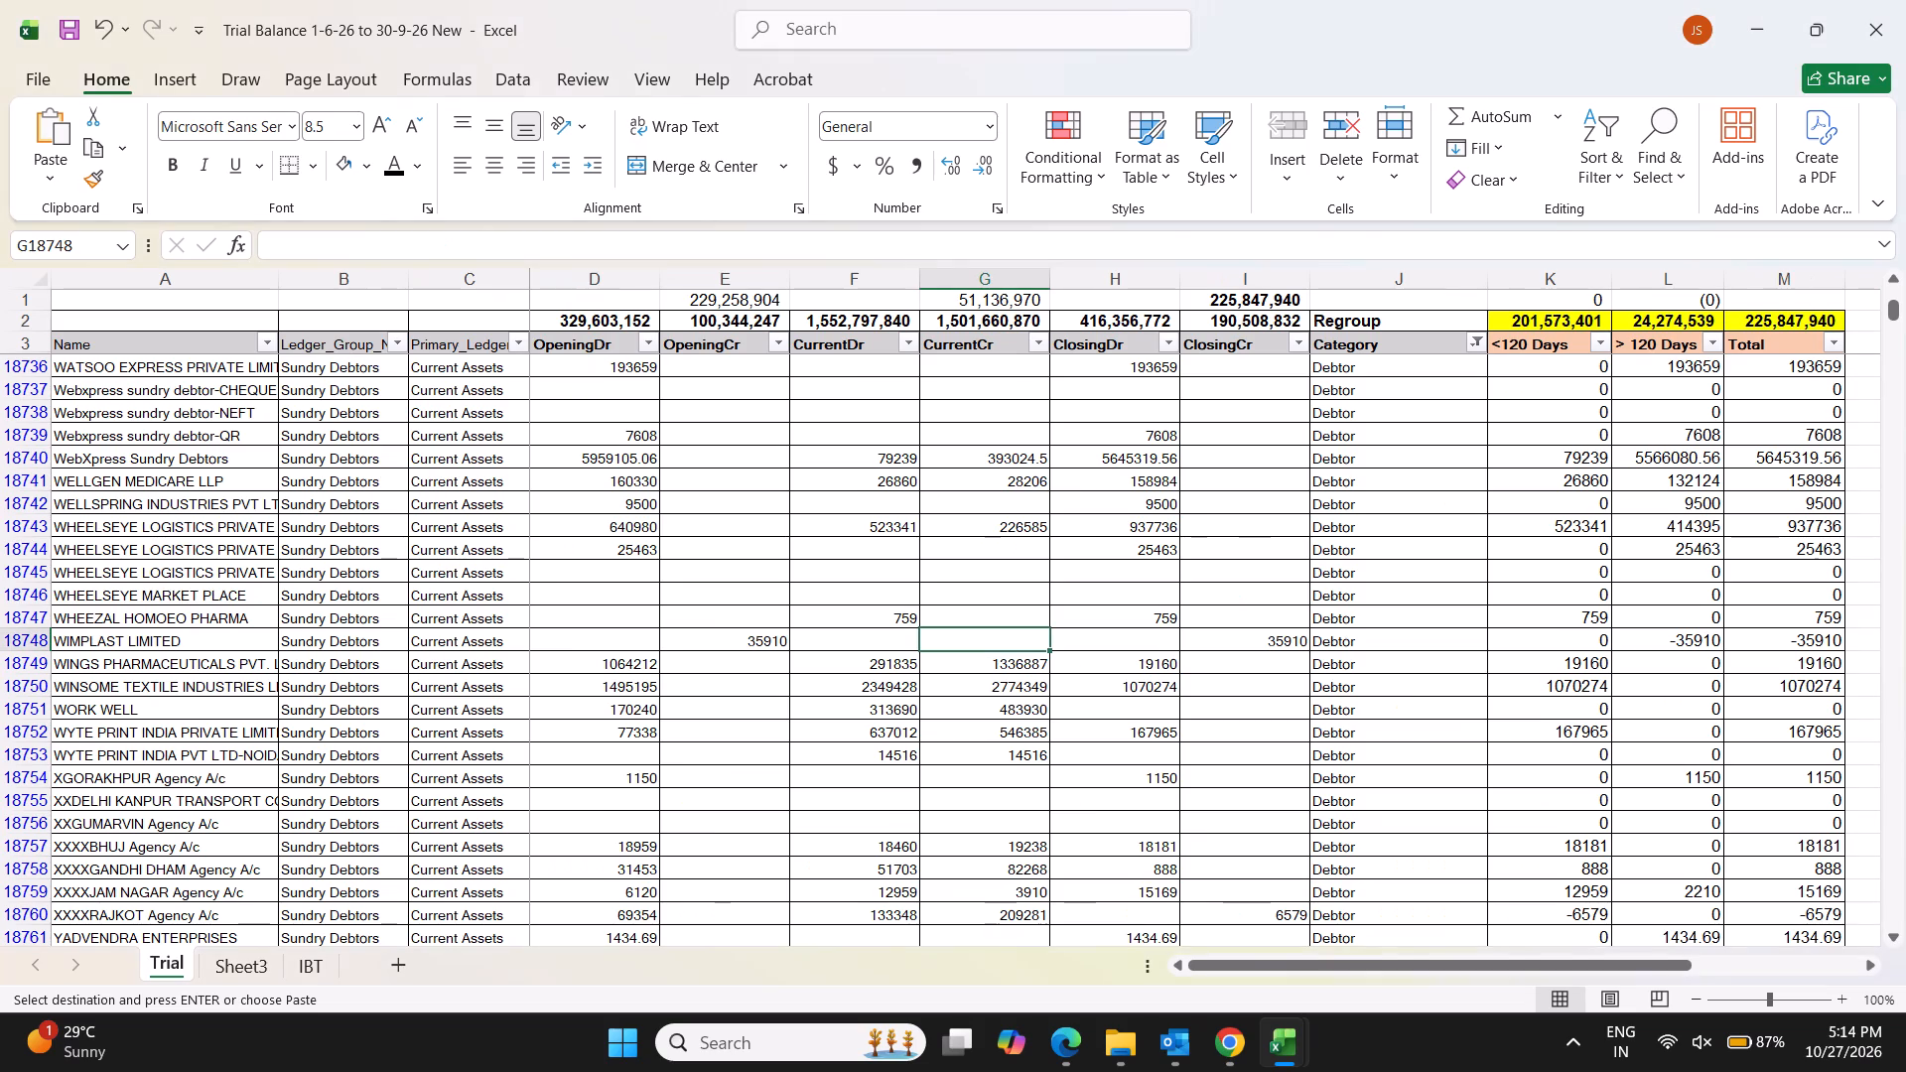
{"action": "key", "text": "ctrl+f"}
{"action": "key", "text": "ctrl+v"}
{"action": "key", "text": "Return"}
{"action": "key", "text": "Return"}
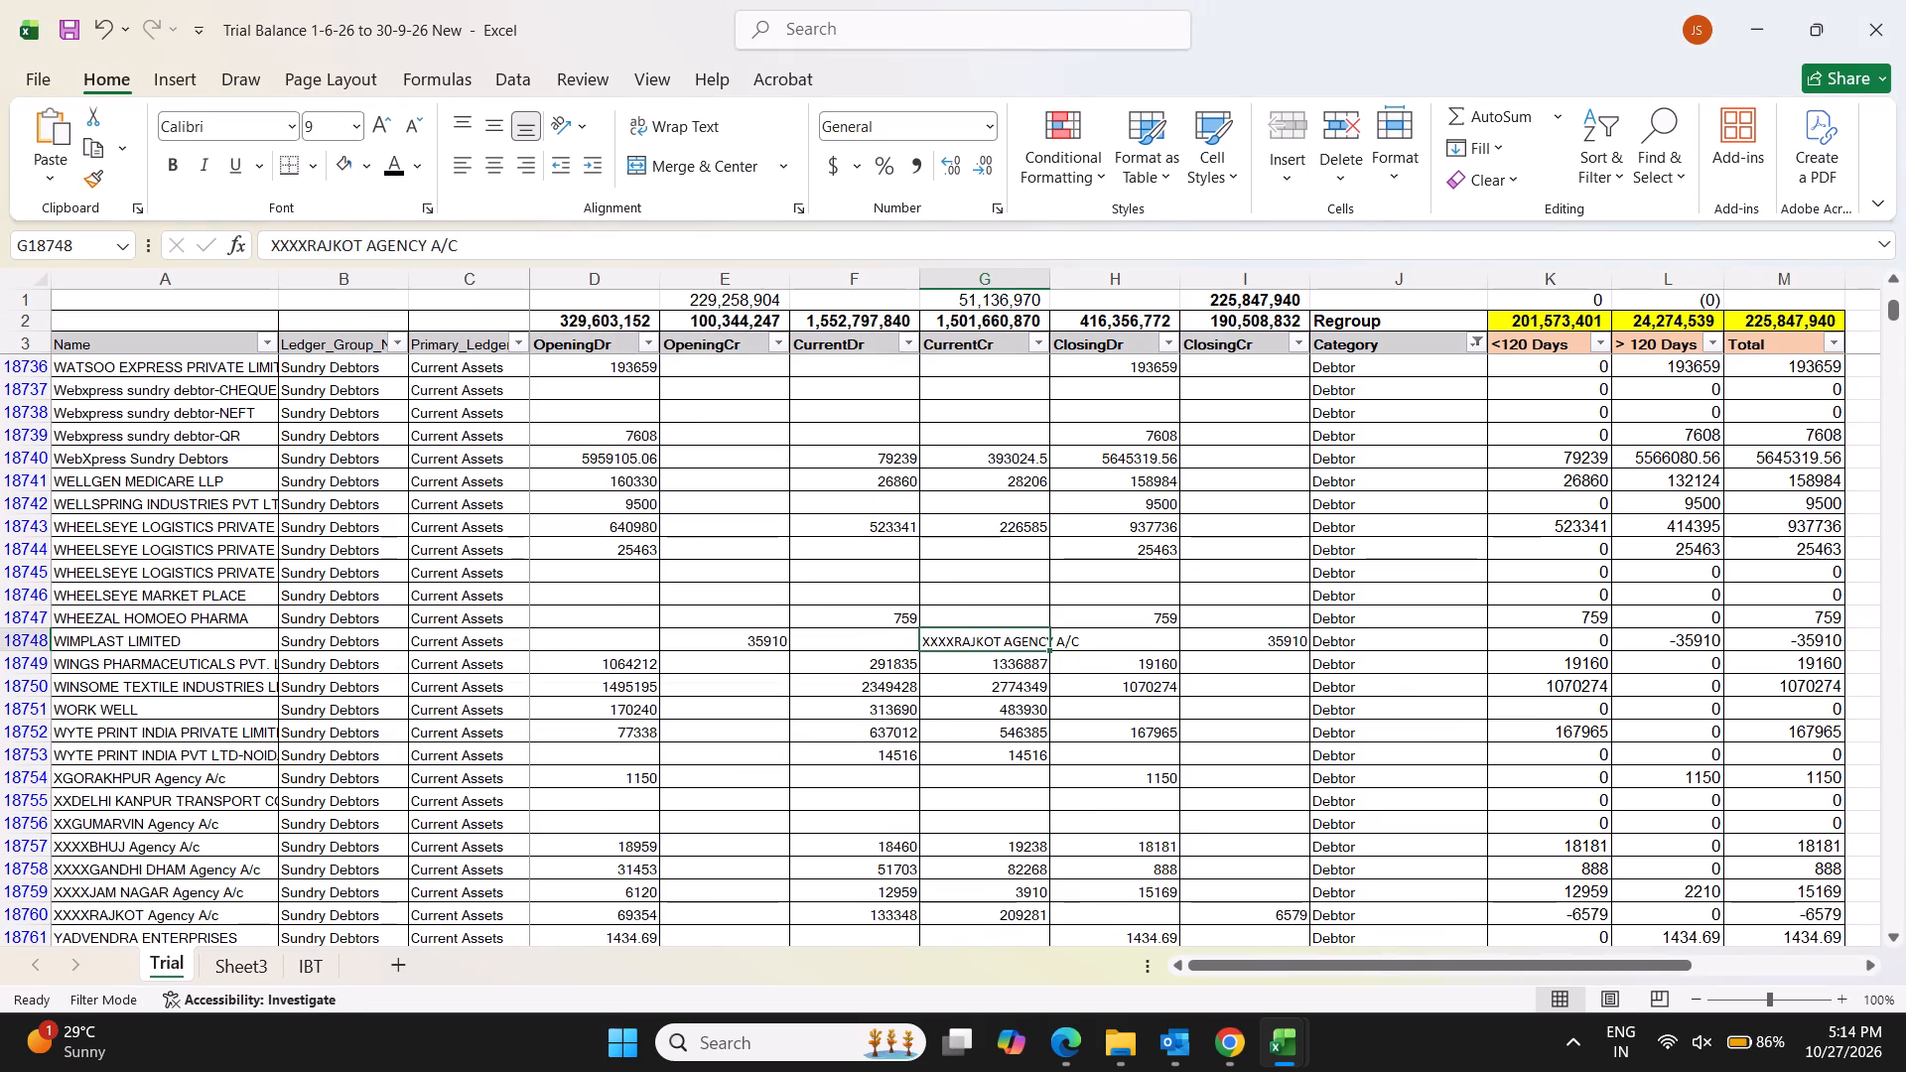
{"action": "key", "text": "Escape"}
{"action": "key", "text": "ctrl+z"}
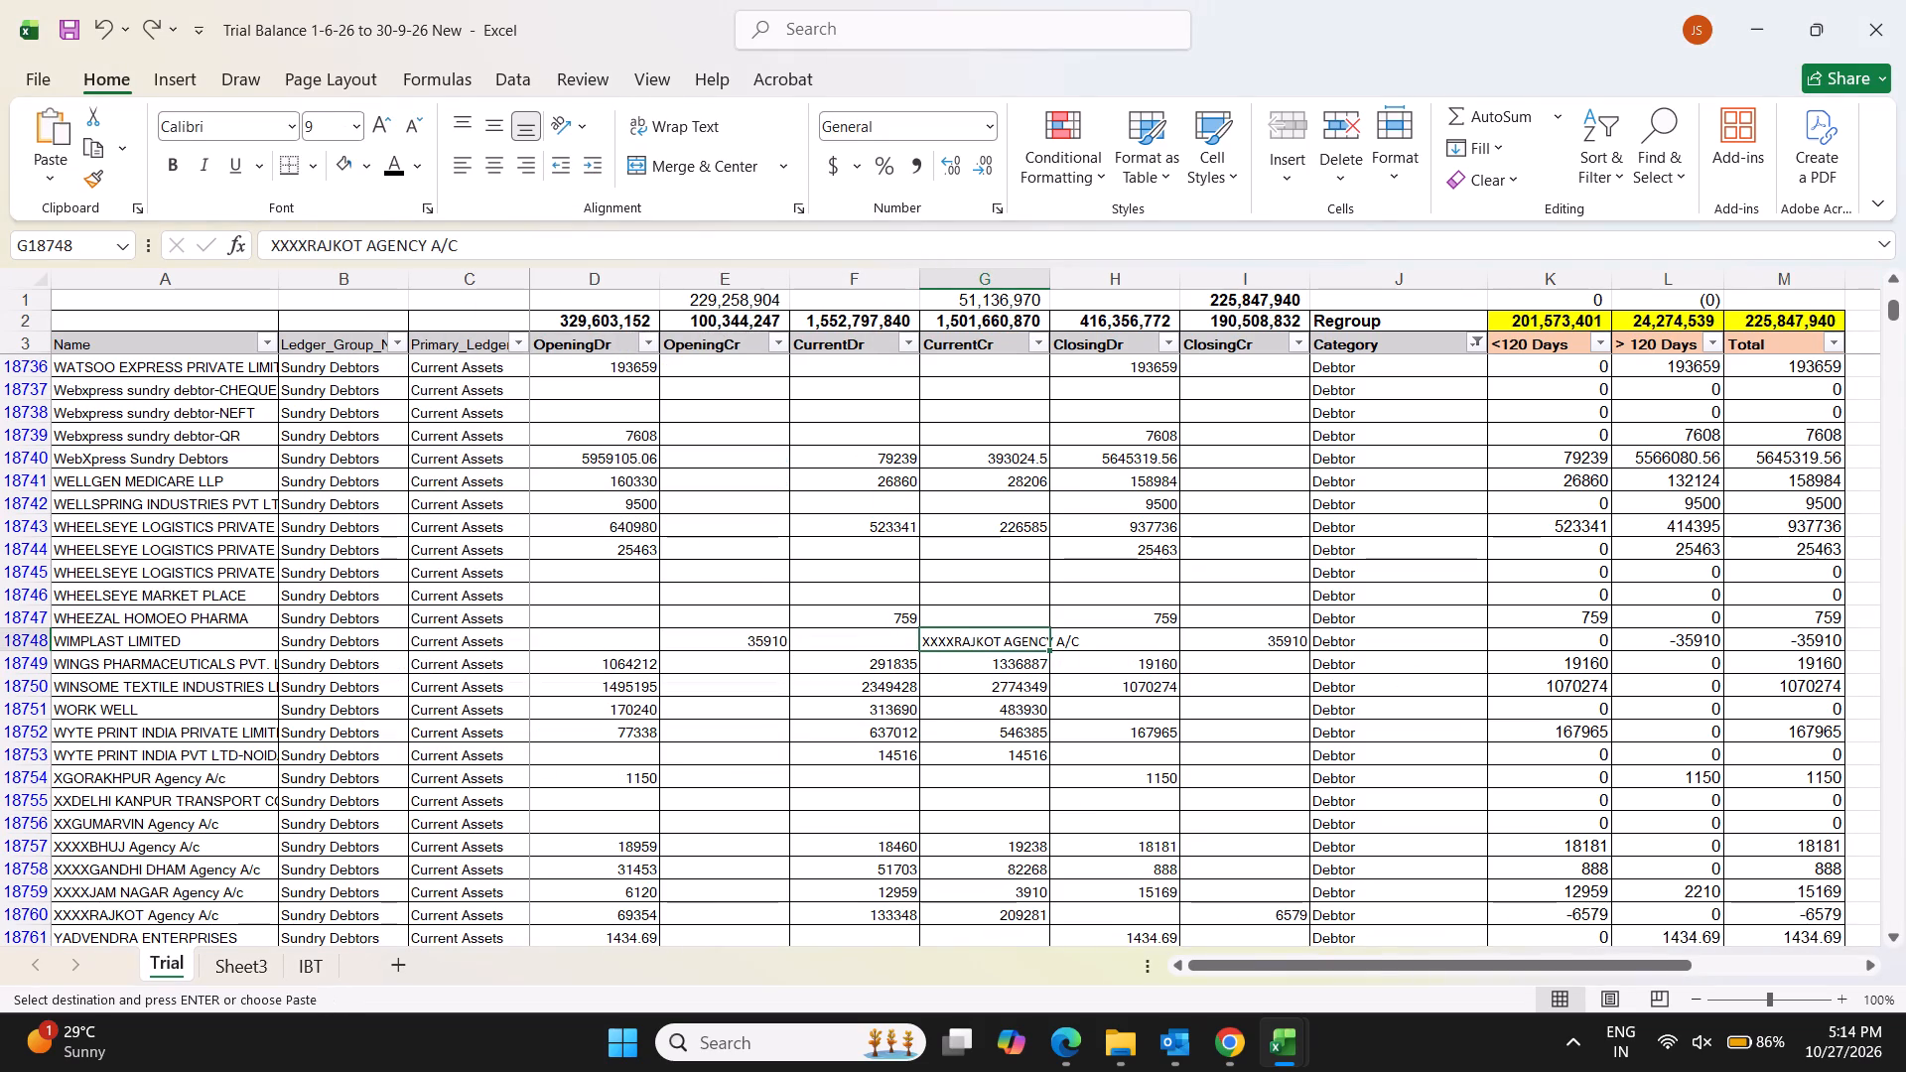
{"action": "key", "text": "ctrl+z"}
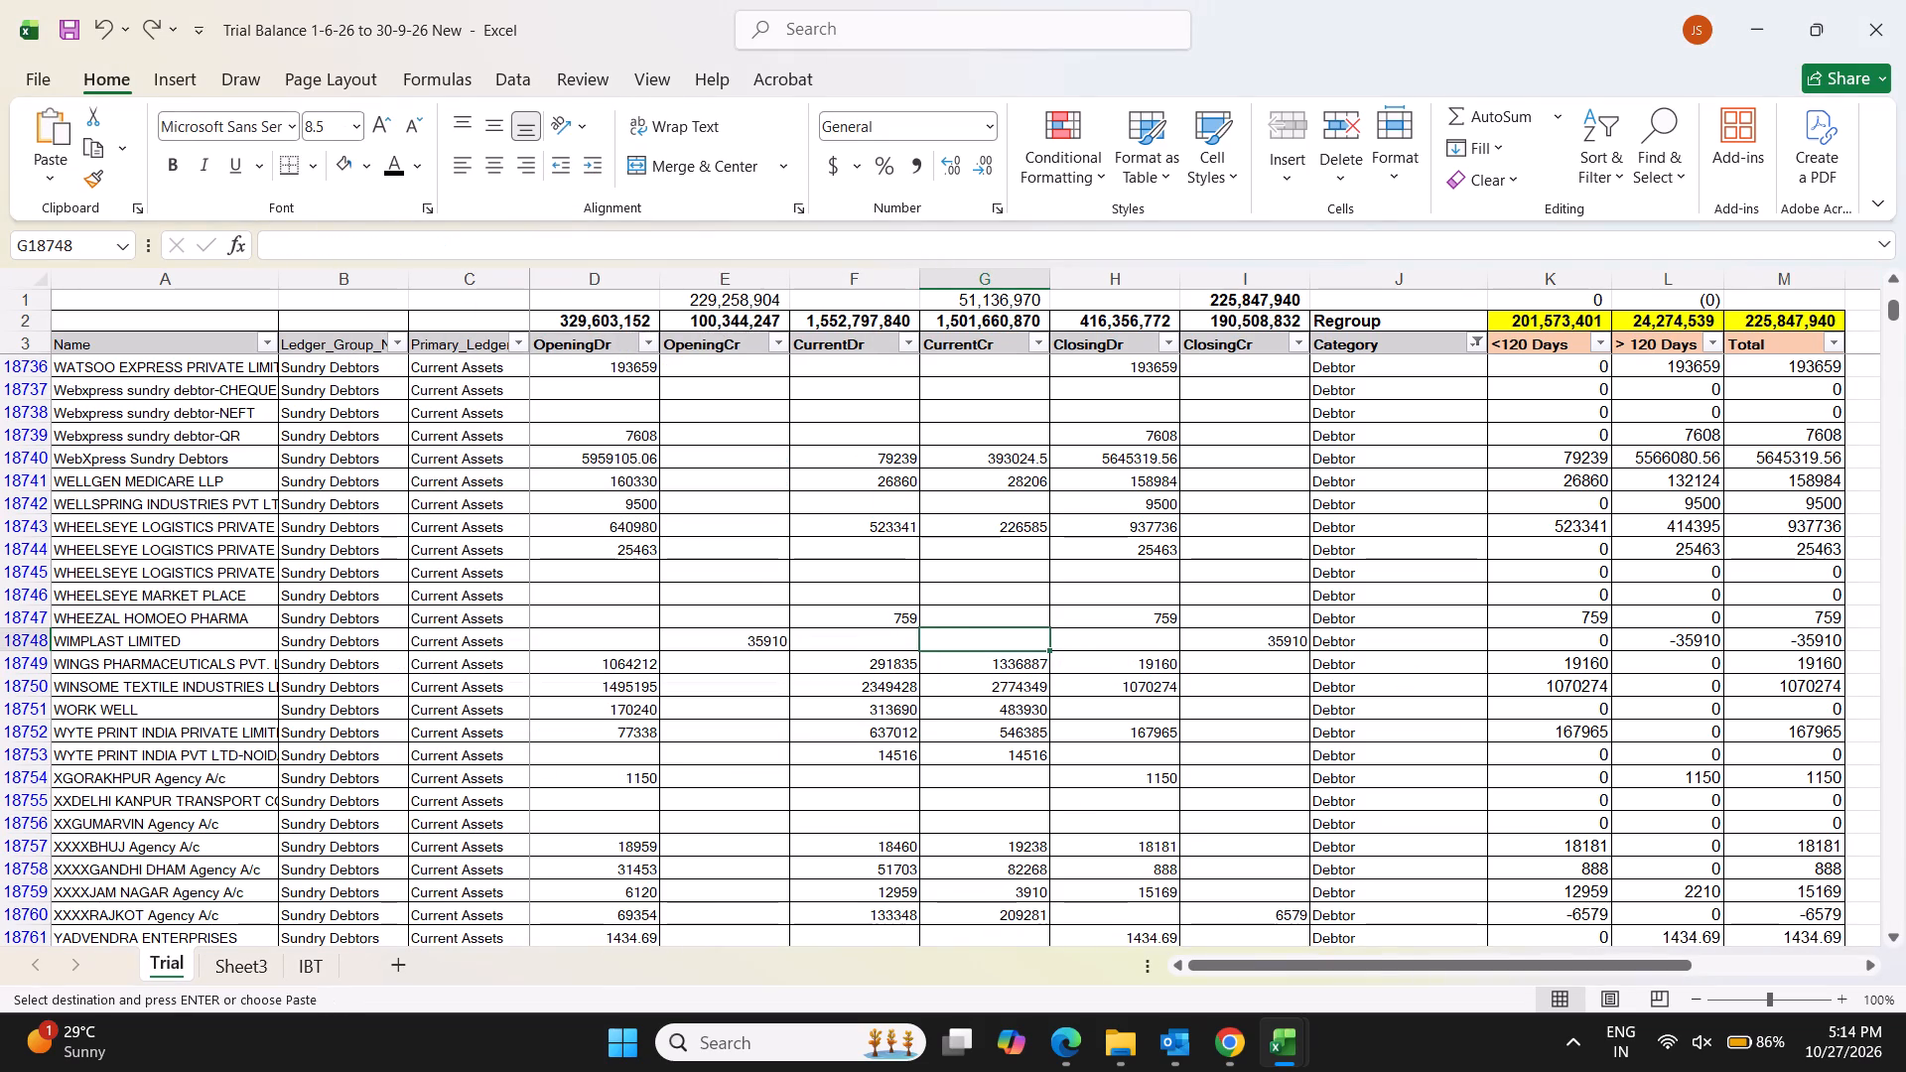
Look up the copied ledger name XXXXRAJKOT AGENCY A/C in the Trial sheet.
{"action": "key", "text": "ctrl+f"}
{"action": "key", "text": "ctrl+v"}
{"action": "key", "text": "Return"}
{"action": "key", "text": "Escape"}
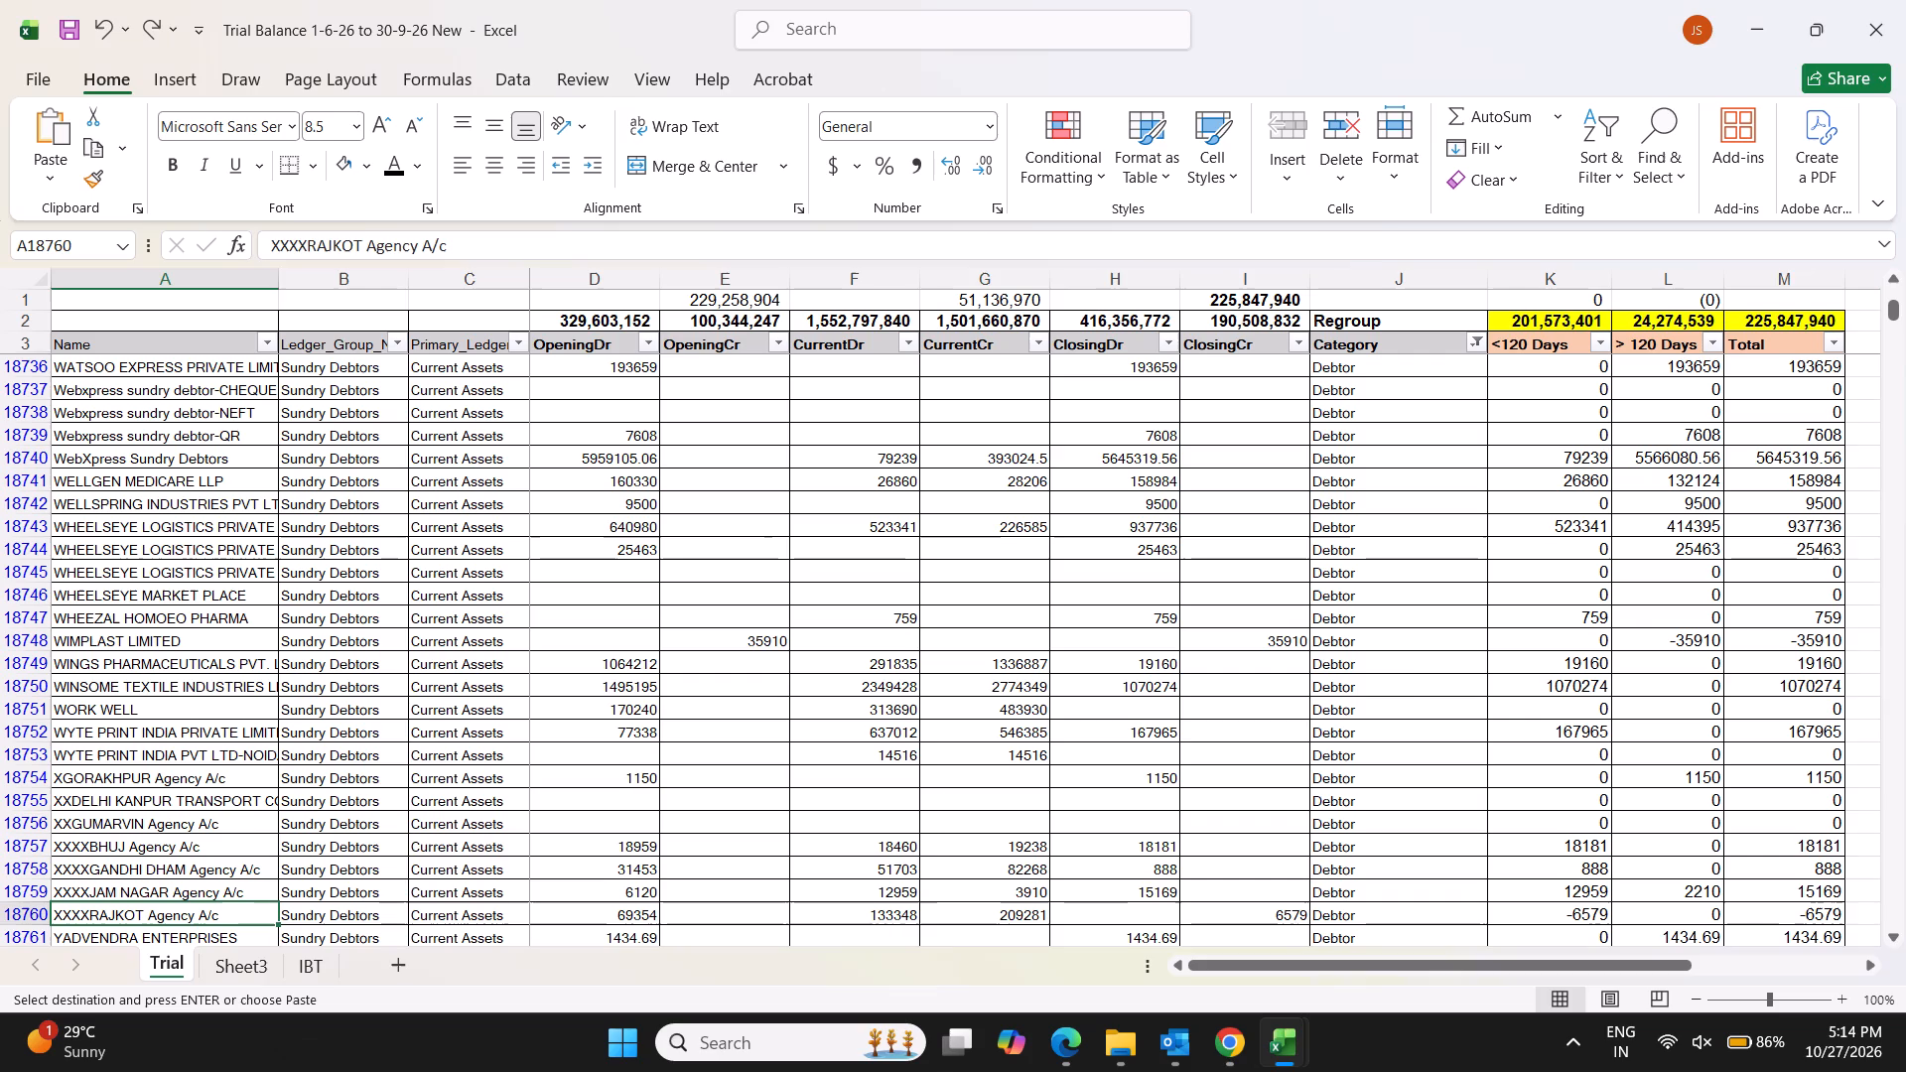
{"action": "key", "text": "Right"}
{"action": "key", "text": "Right"}
{"action": "key", "text": "Right"}
Back in the Collection target workbook, set XXXXRAJKOT AGENCY A/C's 31-60 amount to -6579 and clear its 181-365 and 121-180 amounts.
{"action": "key", "text": "alt+Tab"}
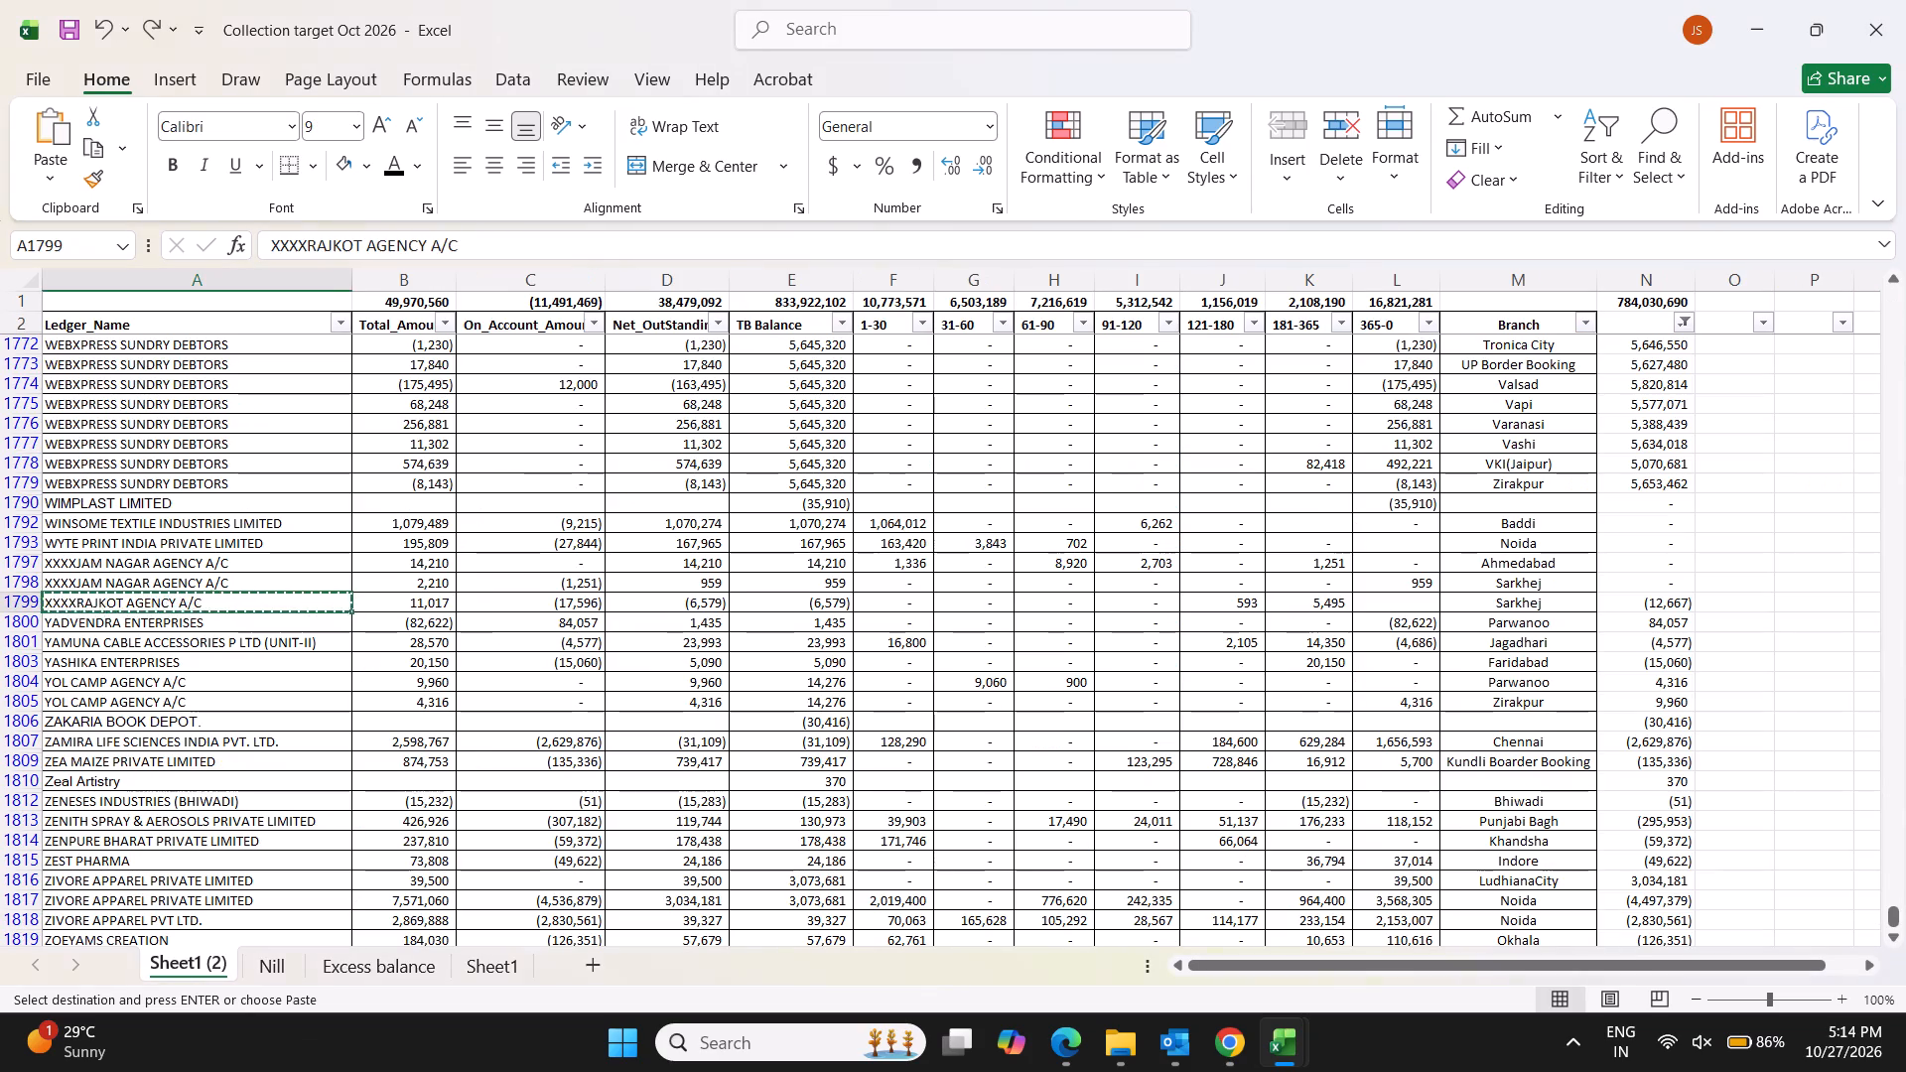
{"action": "key", "text": "Right"}
{"action": "key", "text": "Right"}
{"action": "key", "text": "Right"}
{"action": "key", "text": "Right"}
{"action": "key", "text": "Right"}
{"action": "key", "text": "Right"}
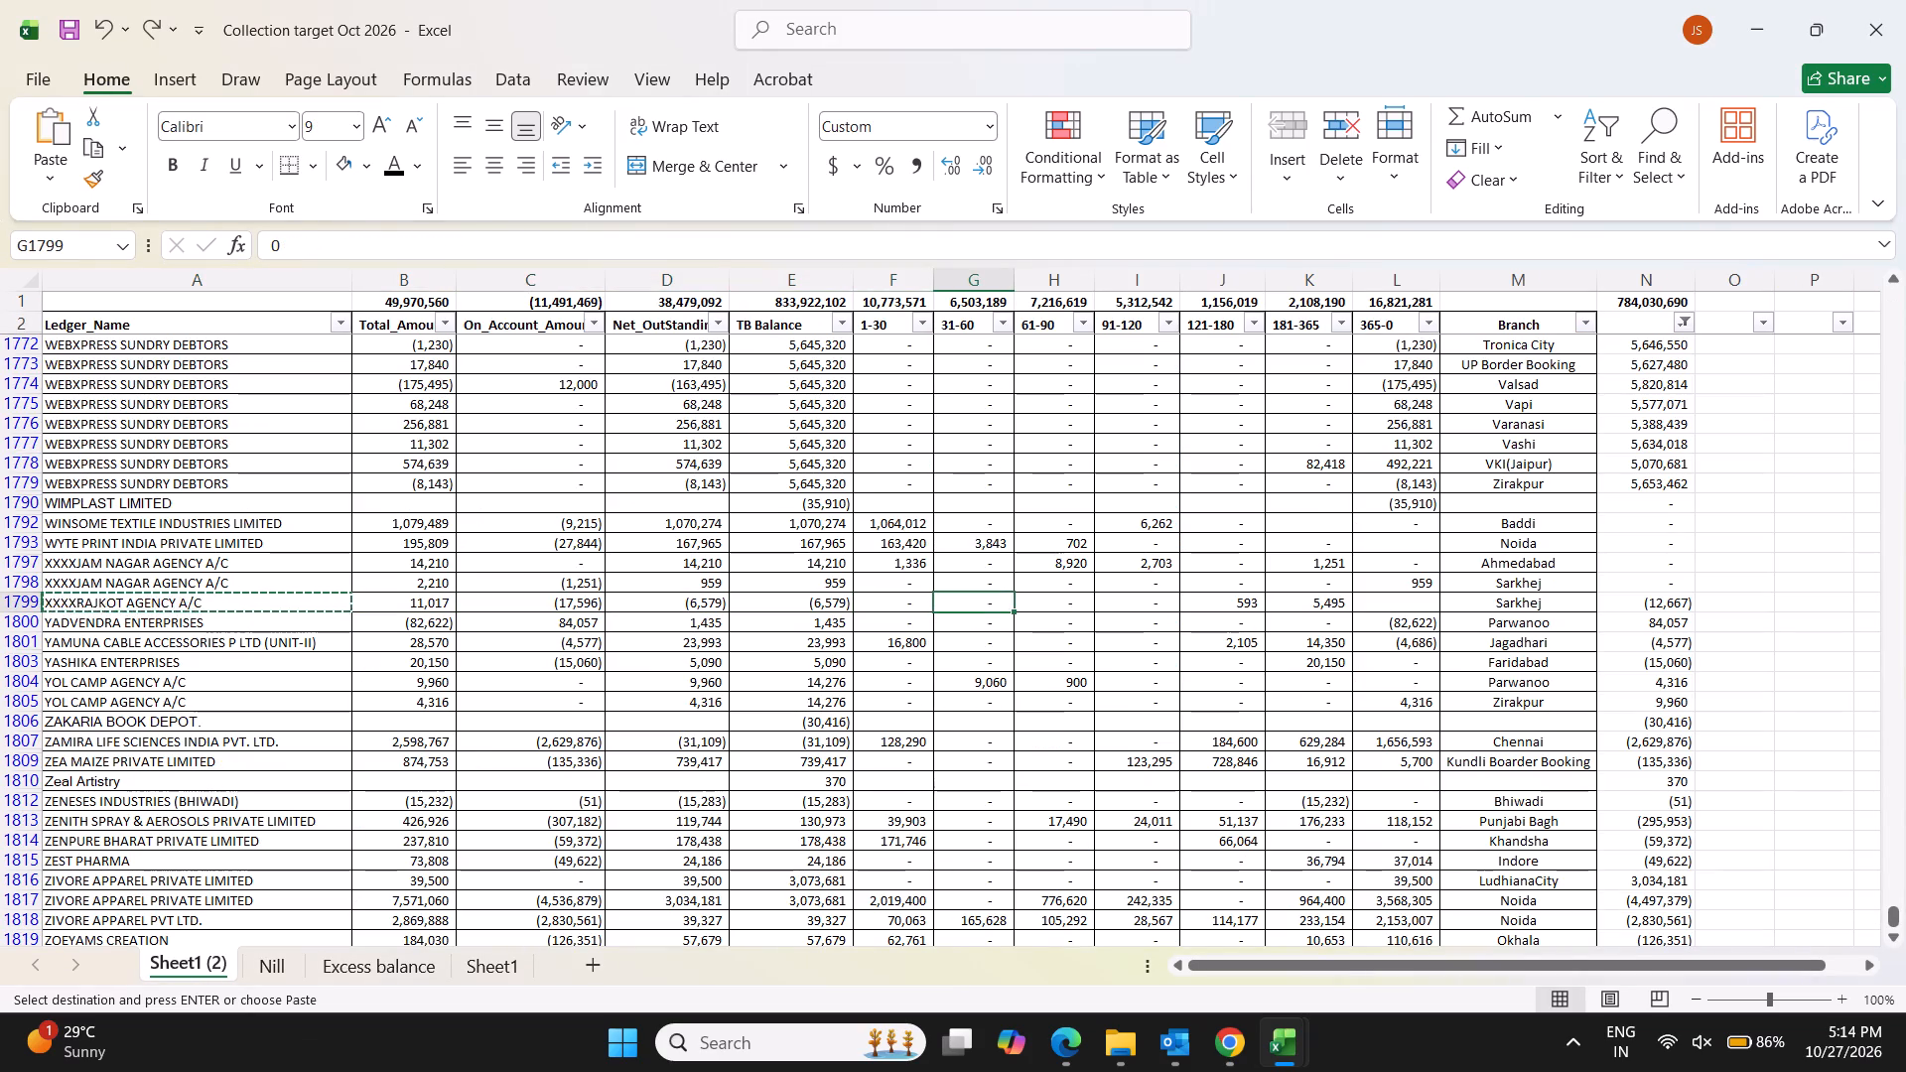
{"action": "type", "text": "-6579"}
{"action": "key", "text": "Return"}
{"action": "key", "text": "Up"}
{"action": "key", "text": "Right"}
{"action": "key", "text": "Right"}
{"action": "key", "text": "Right"}
{"action": "key", "text": "Right"}
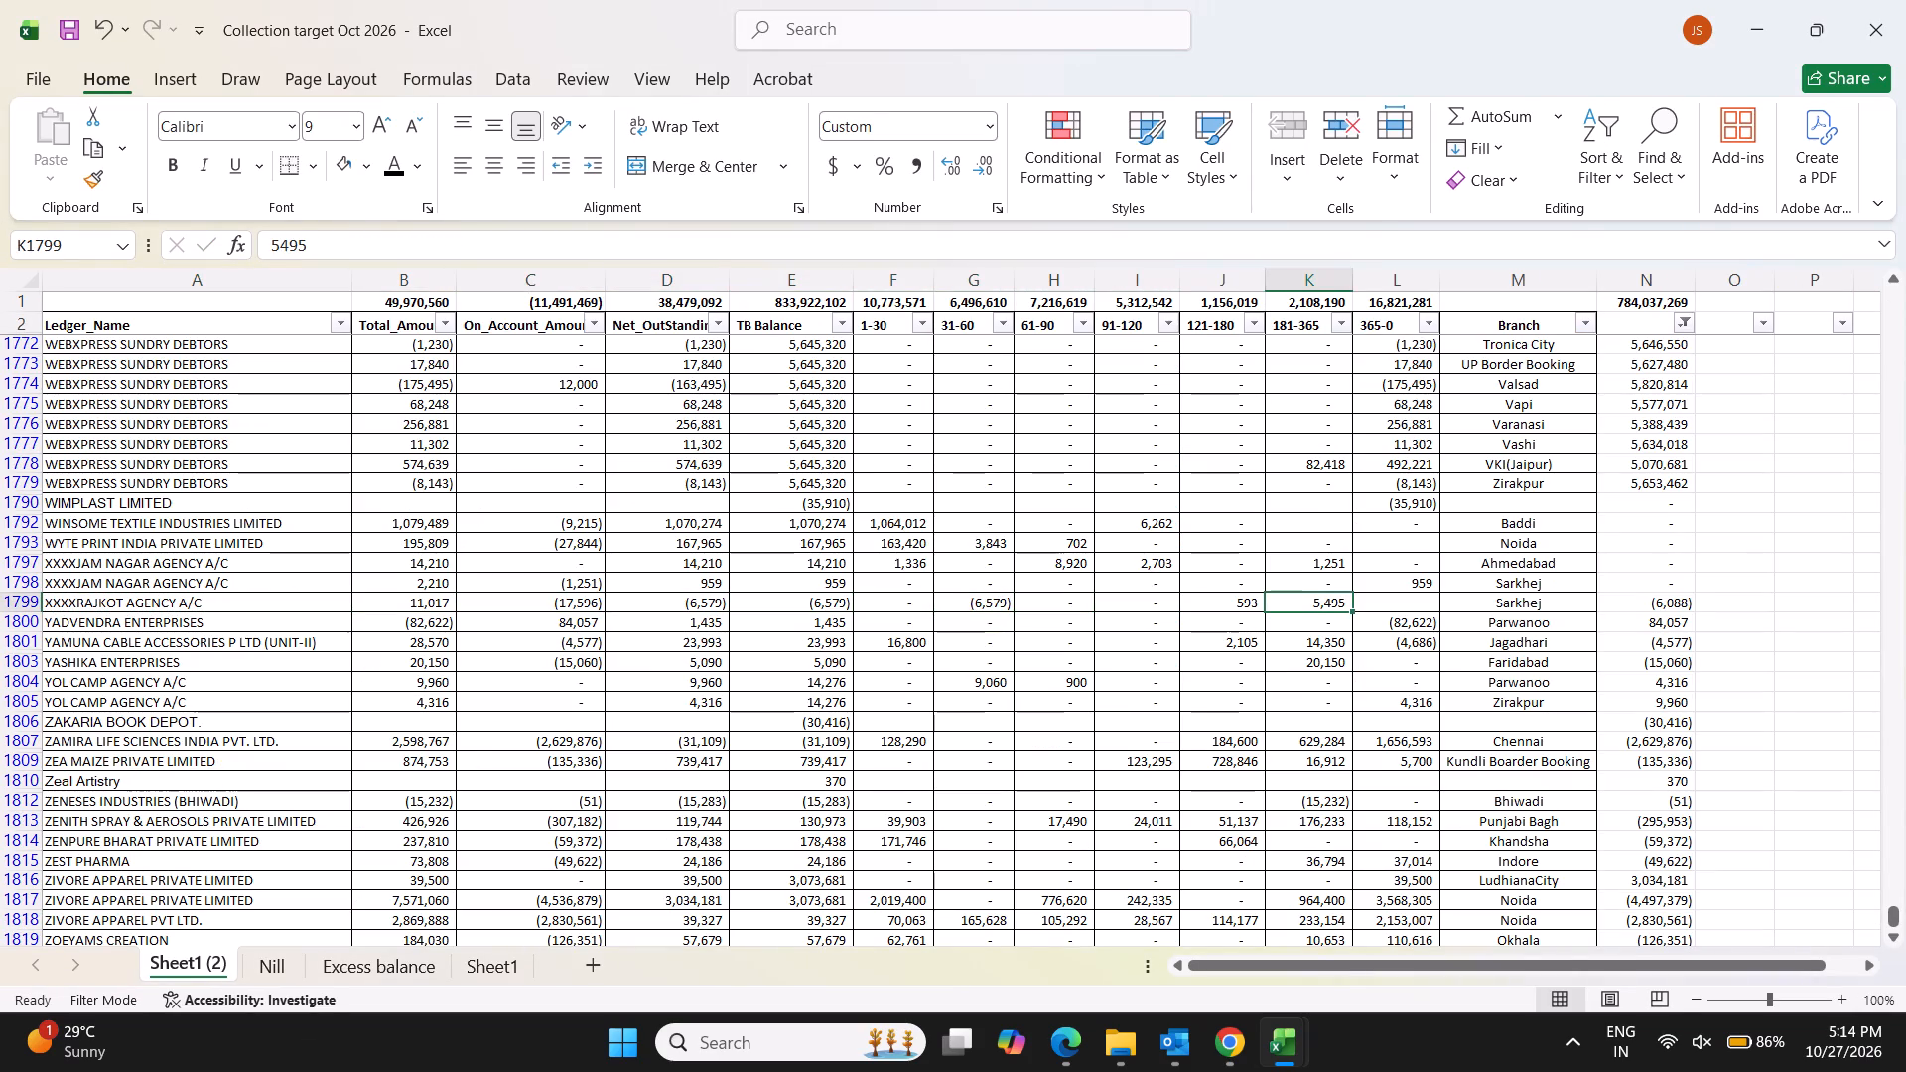
{"action": "key", "text": "Delete"}
{"action": "key", "text": "Left"}
{"action": "key", "text": "Delete"}
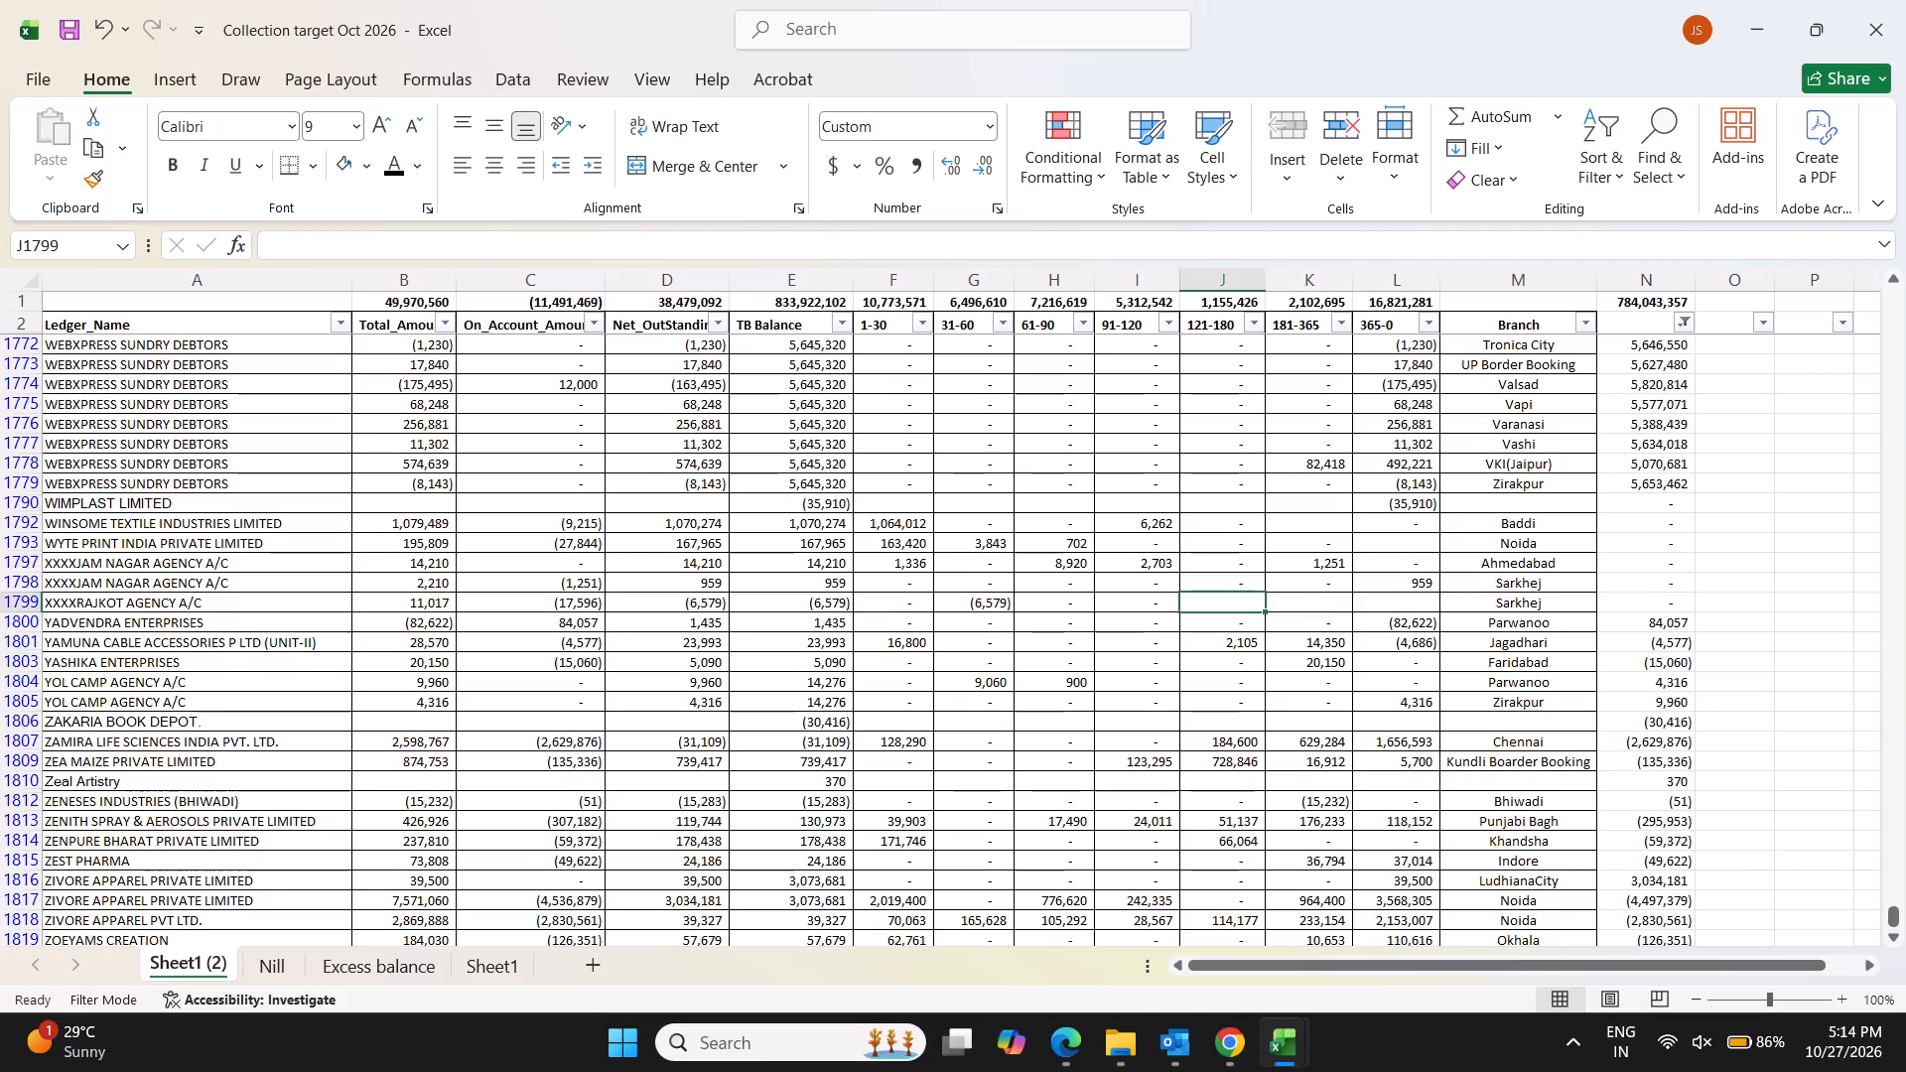
Look up YADVENDRA ENTERPRISES, copied from the Collection target sheet, in the Trial Balance workbook.
{"action": "key", "text": "Down"}
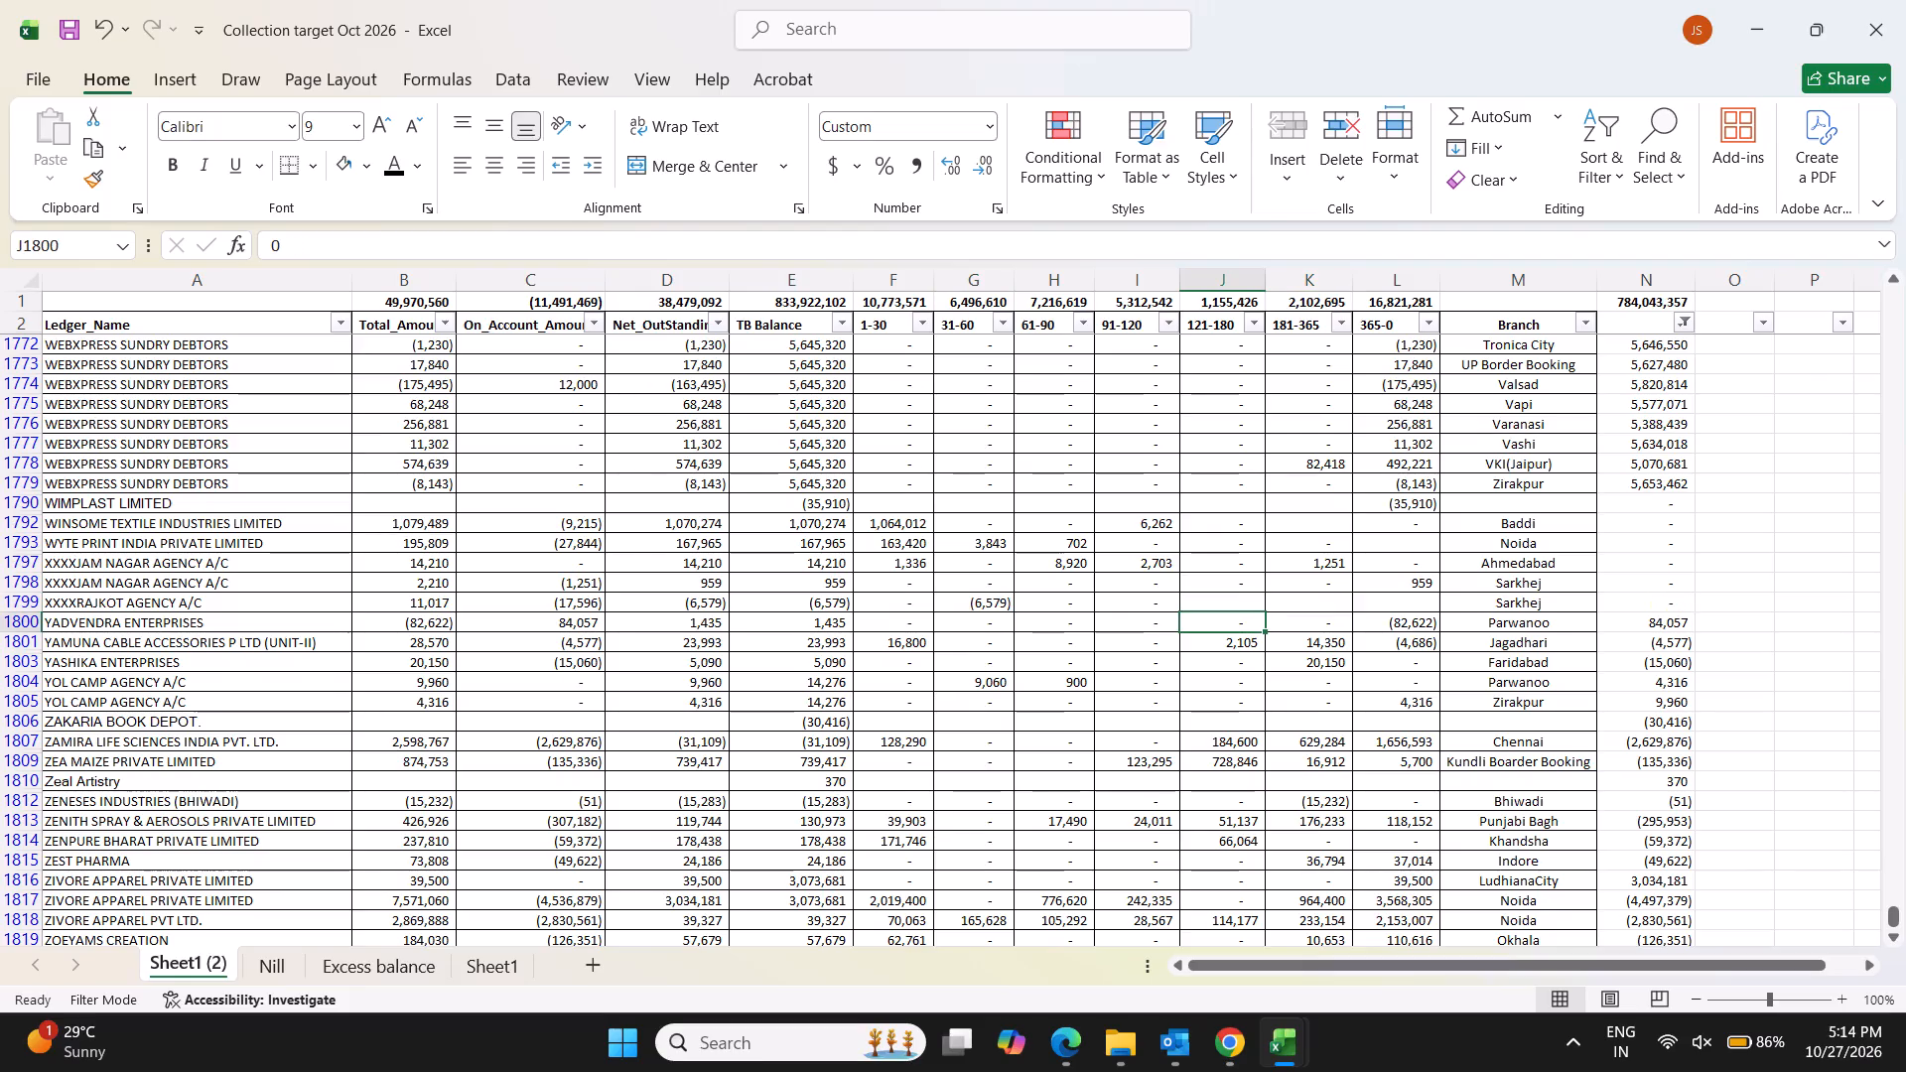
{"action": "key", "text": "Right"}
{"action": "key", "text": "Right"}
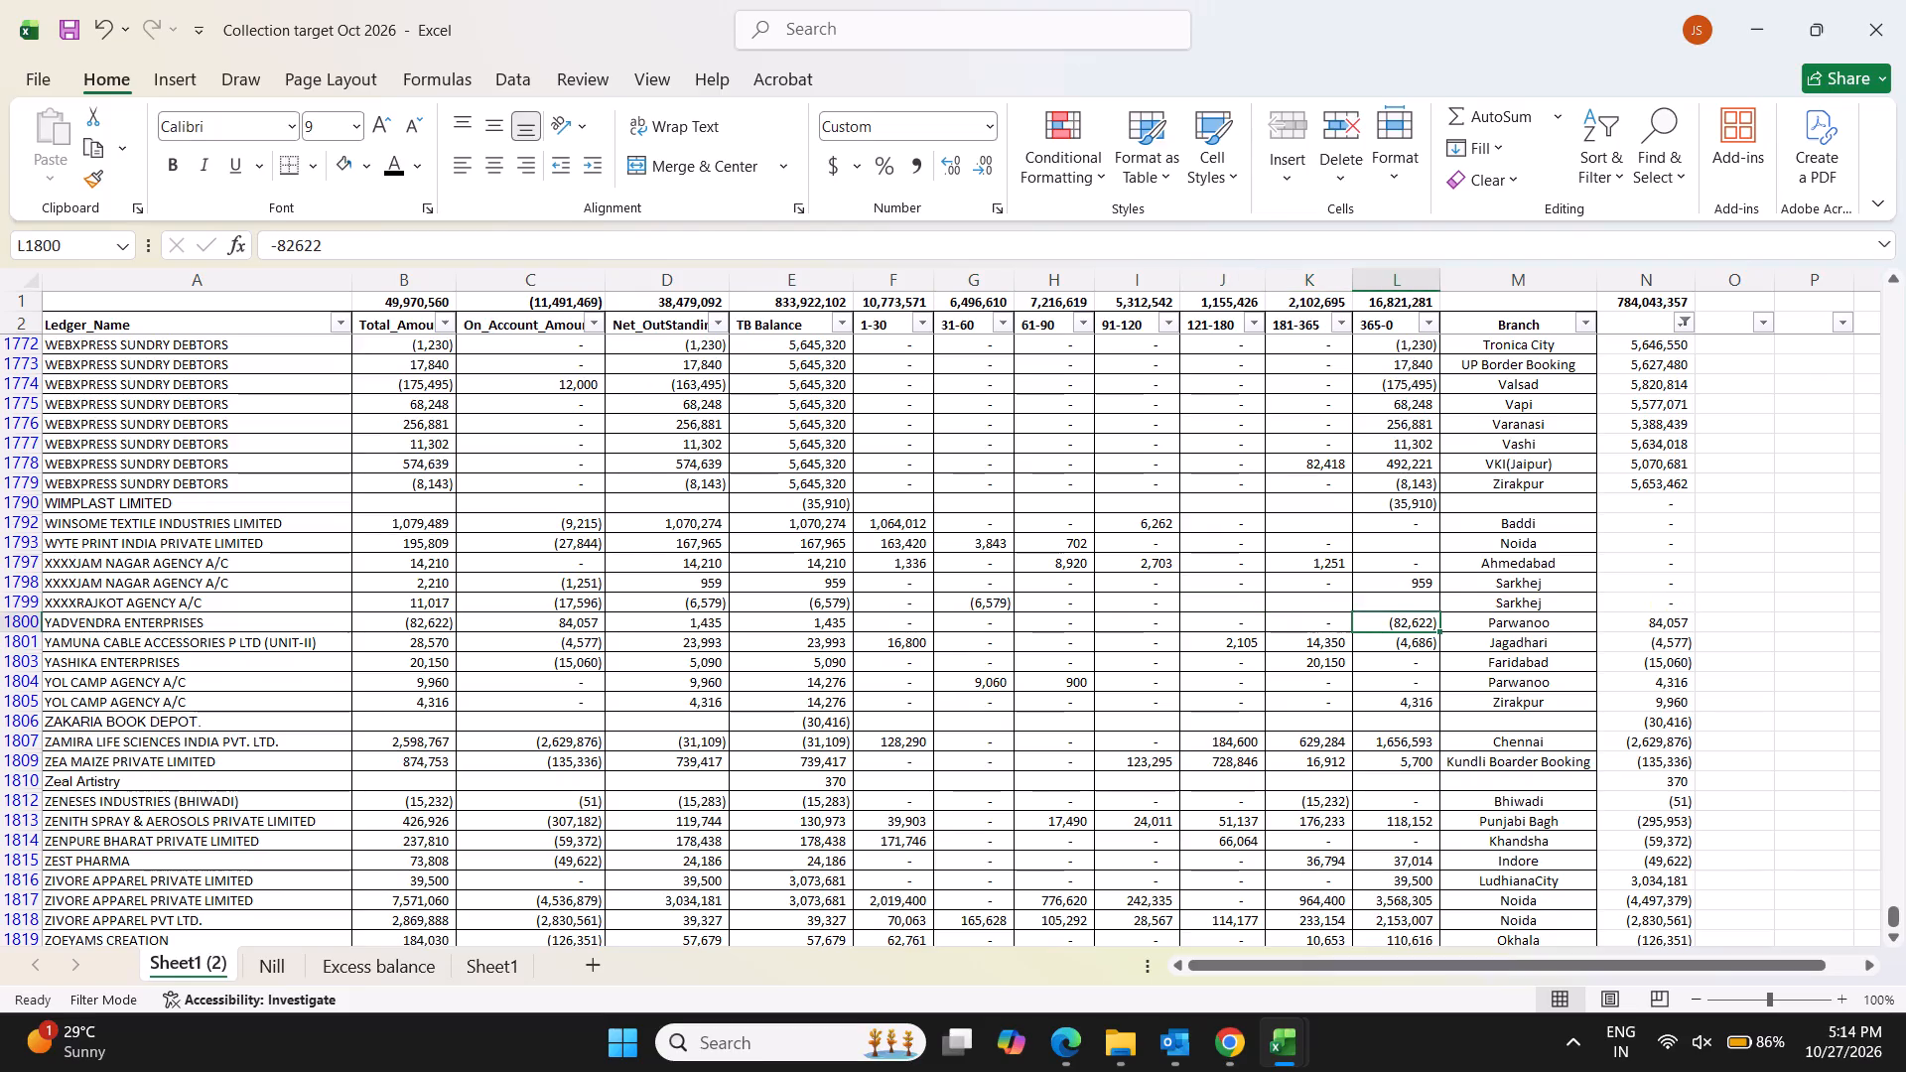
{"action": "key", "text": "Left"}
{"action": "key", "text": "Left"}
{"action": "key", "text": "Left"}
{"action": "key", "text": "Left"}
{"action": "key", "text": "Left"}
{"action": "key", "text": "Left"}
{"action": "key", "text": "Left"}
{"action": "key", "text": "Left"}
{"action": "key", "text": "Left"}
{"action": "key", "text": "Left"}
{"action": "key", "text": "Left"}
{"action": "key", "text": "Left"}
{"action": "key", "text": "Left"}
{"action": "key", "text": "Left"}
{"action": "key", "text": "Left"}
{"action": "key", "text": "Left"}
{"action": "key", "text": "Left"}
{"action": "key", "text": "ctrl+c"}
{"action": "key", "text": "alt+Tab"}
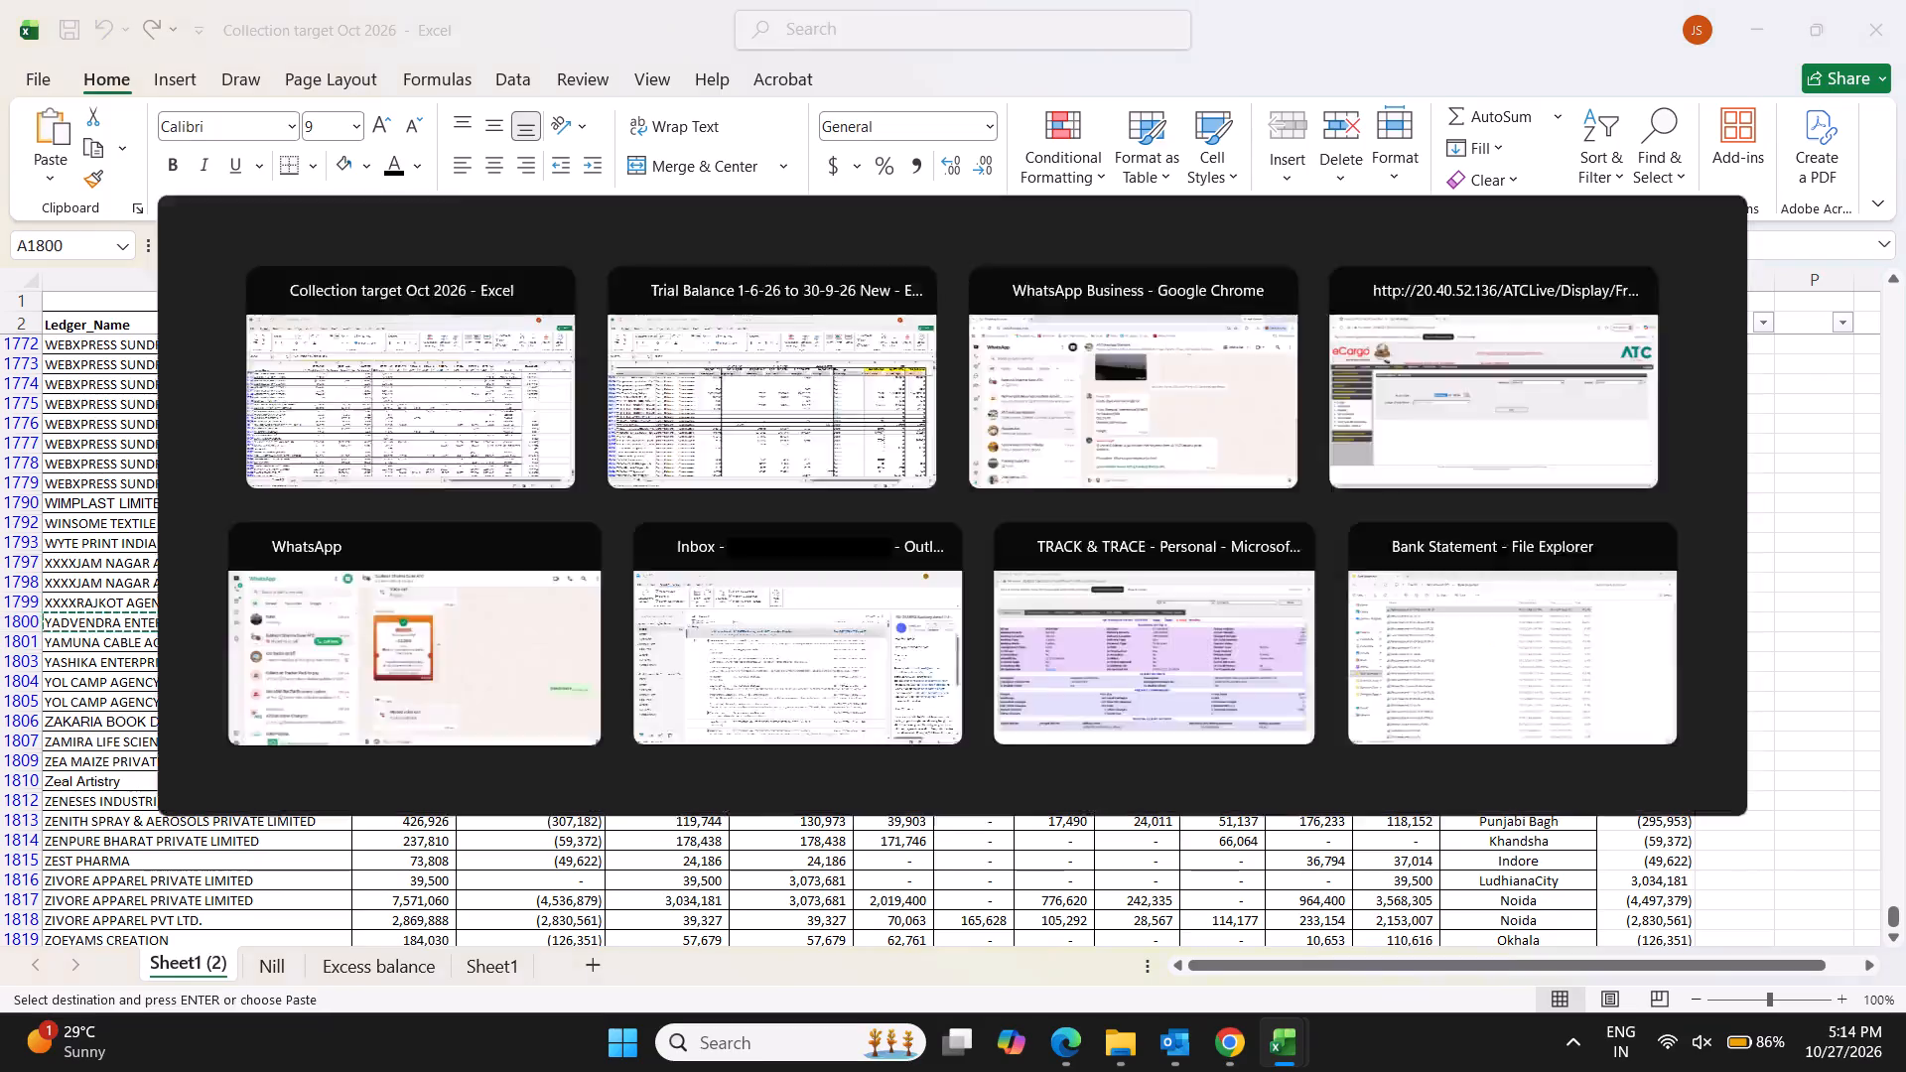
{"action": "key", "text": "ctrl+f"}
{"action": "key", "text": "ctrl+v"}
{"action": "key", "text": "Return"}
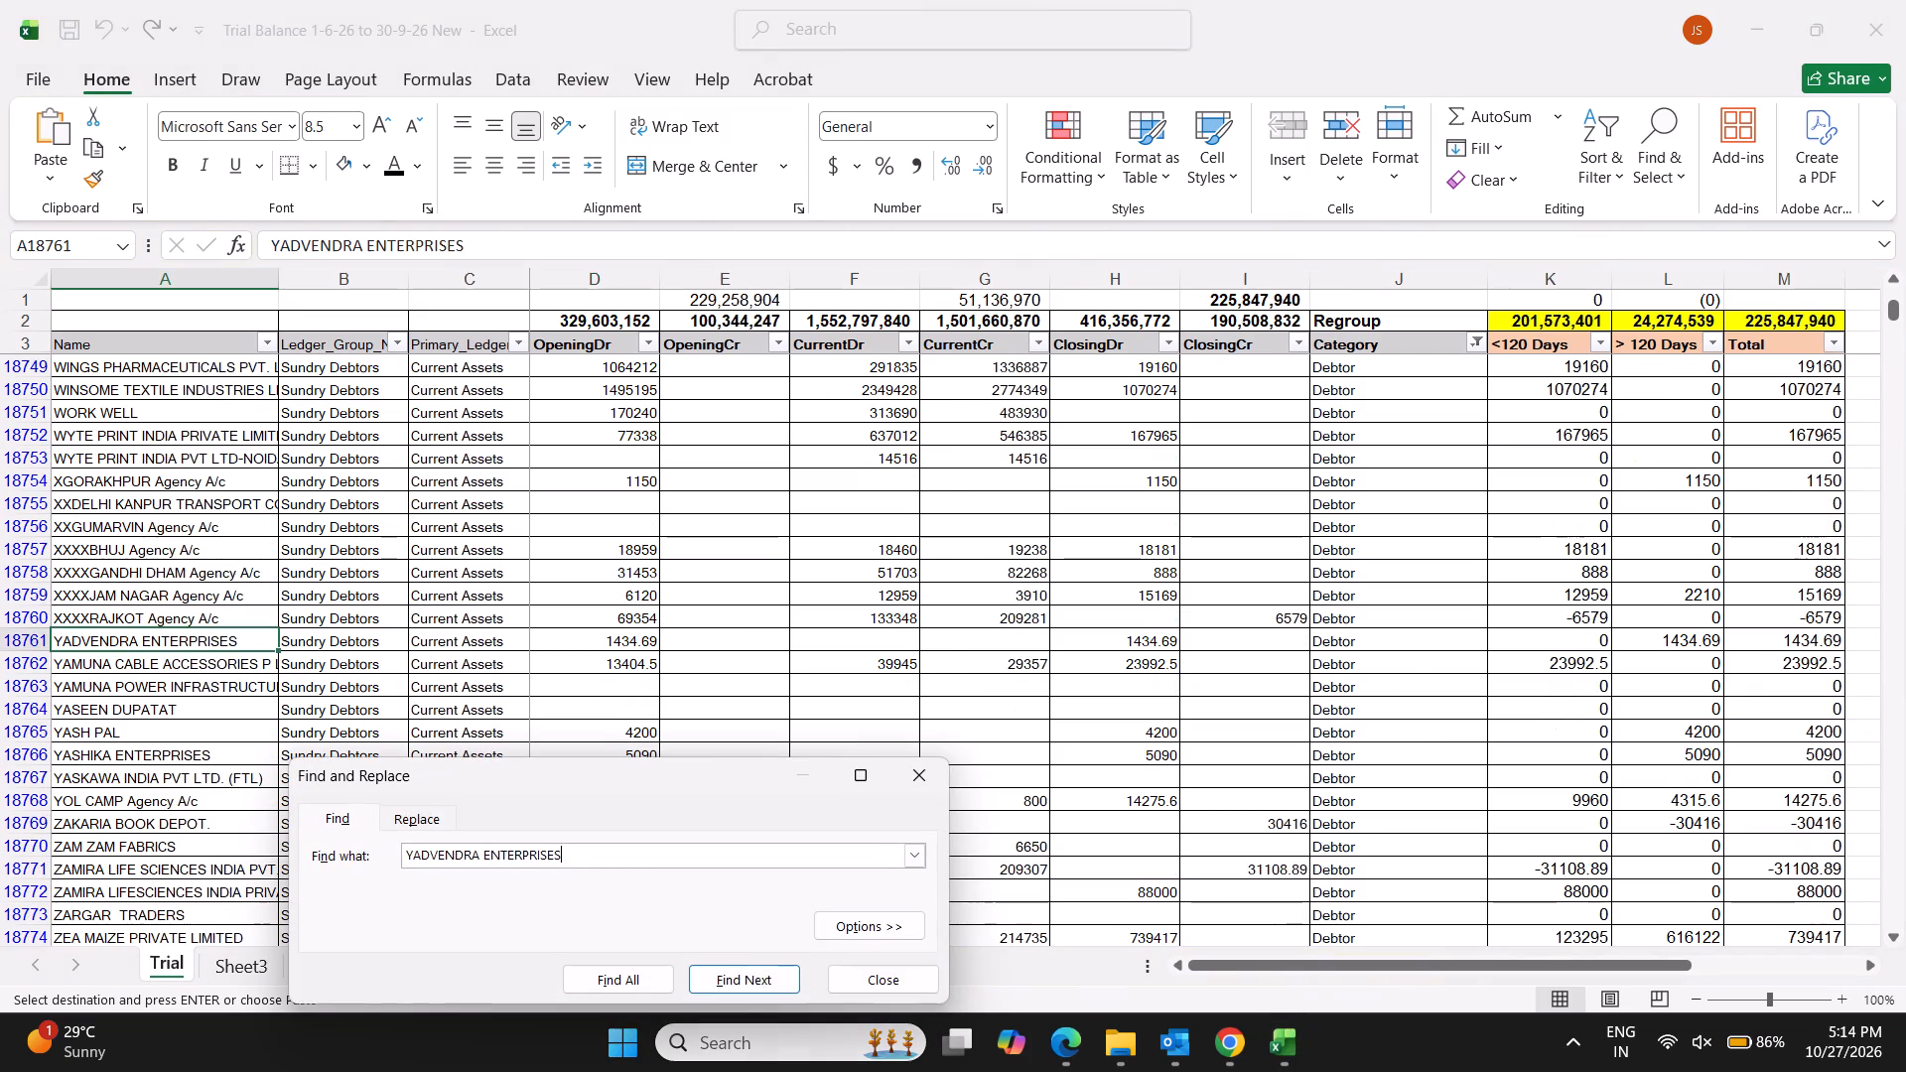
{"action": "key", "text": "Escape"}
Back in the Collection target workbook, set the 365-0 amount for YADVENDRA ENTERPRISES to 1435.
{"action": "key", "text": "alt+Tab"}
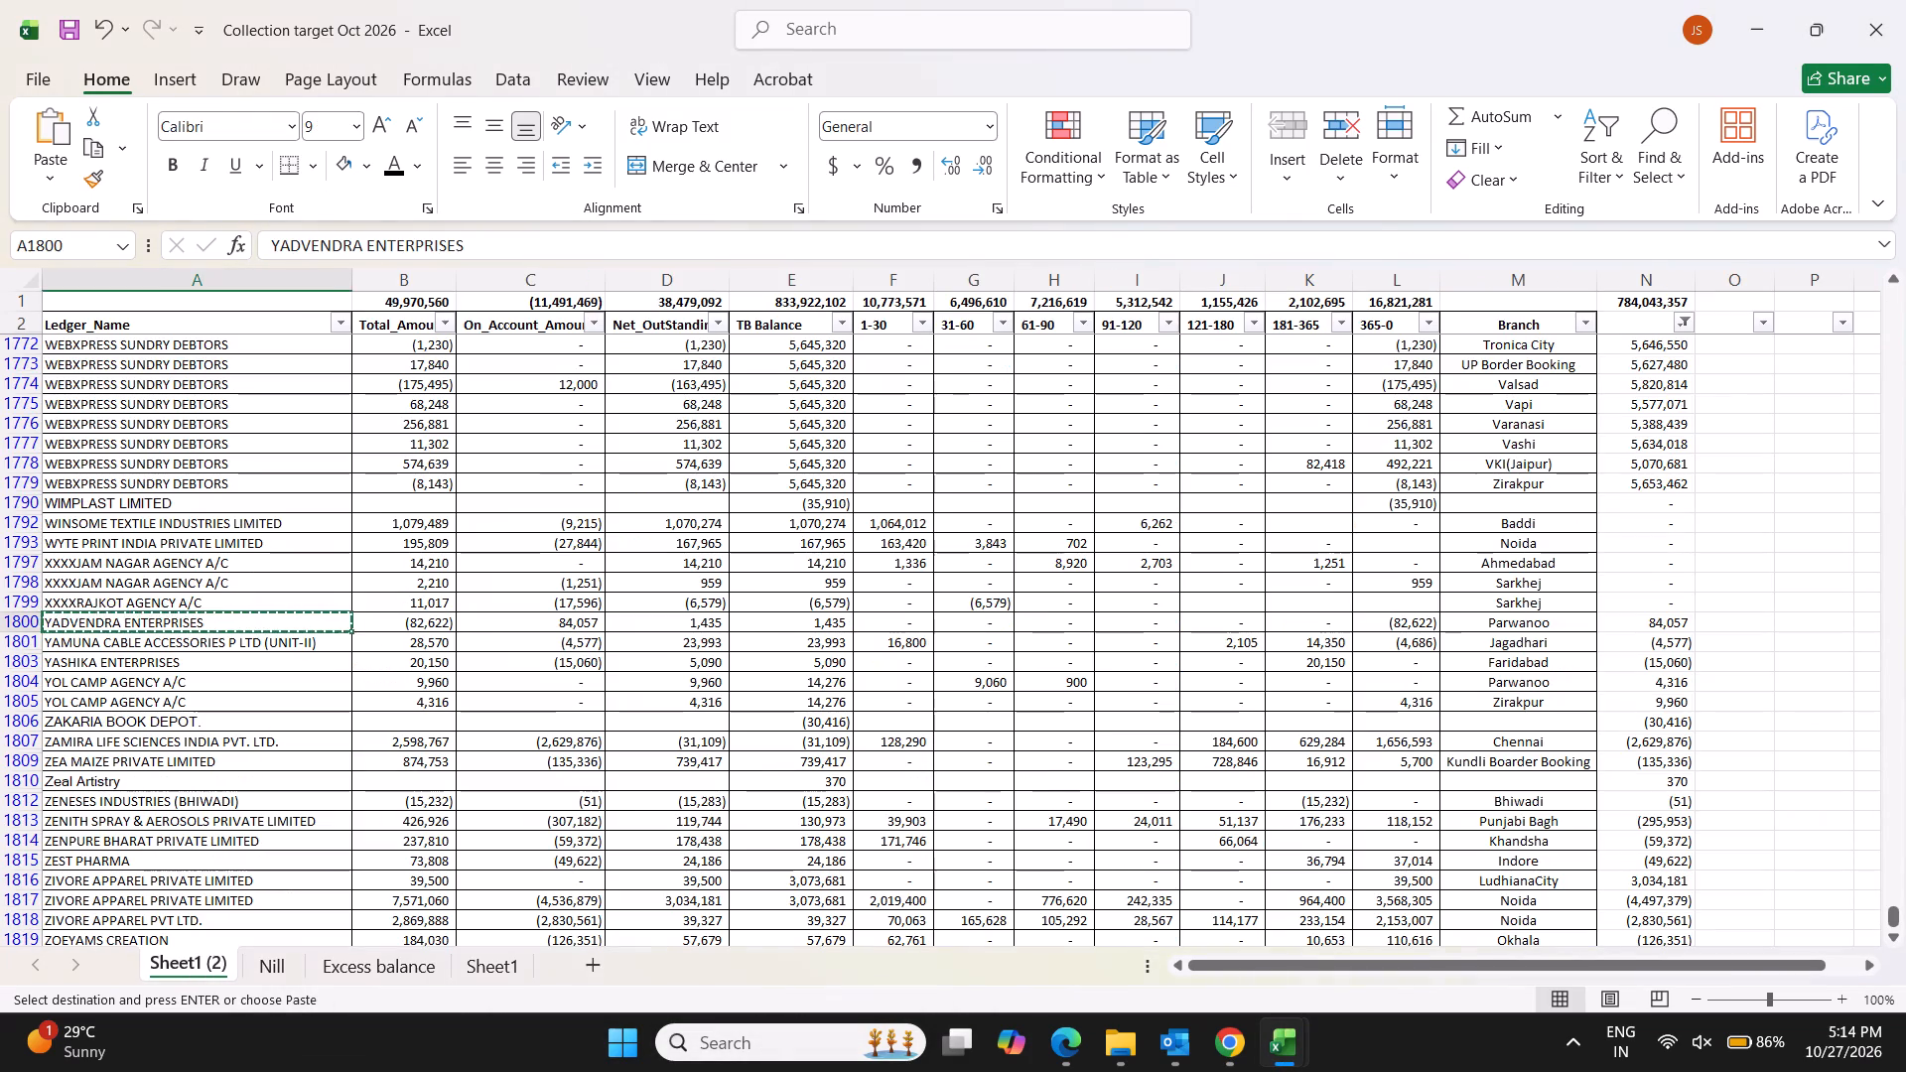
{"action": "key", "text": "Right"}
{"action": "key", "text": "Right"}
{"action": "key", "text": "Right"}
{"action": "key", "text": "Right"}
{"action": "key", "text": "Right"}
{"action": "key", "text": "Right"}
{"action": "key", "text": "Right"}
{"action": "key", "text": "Right"}
{"action": "key", "text": "Right"}
{"action": "key", "text": "Right"}
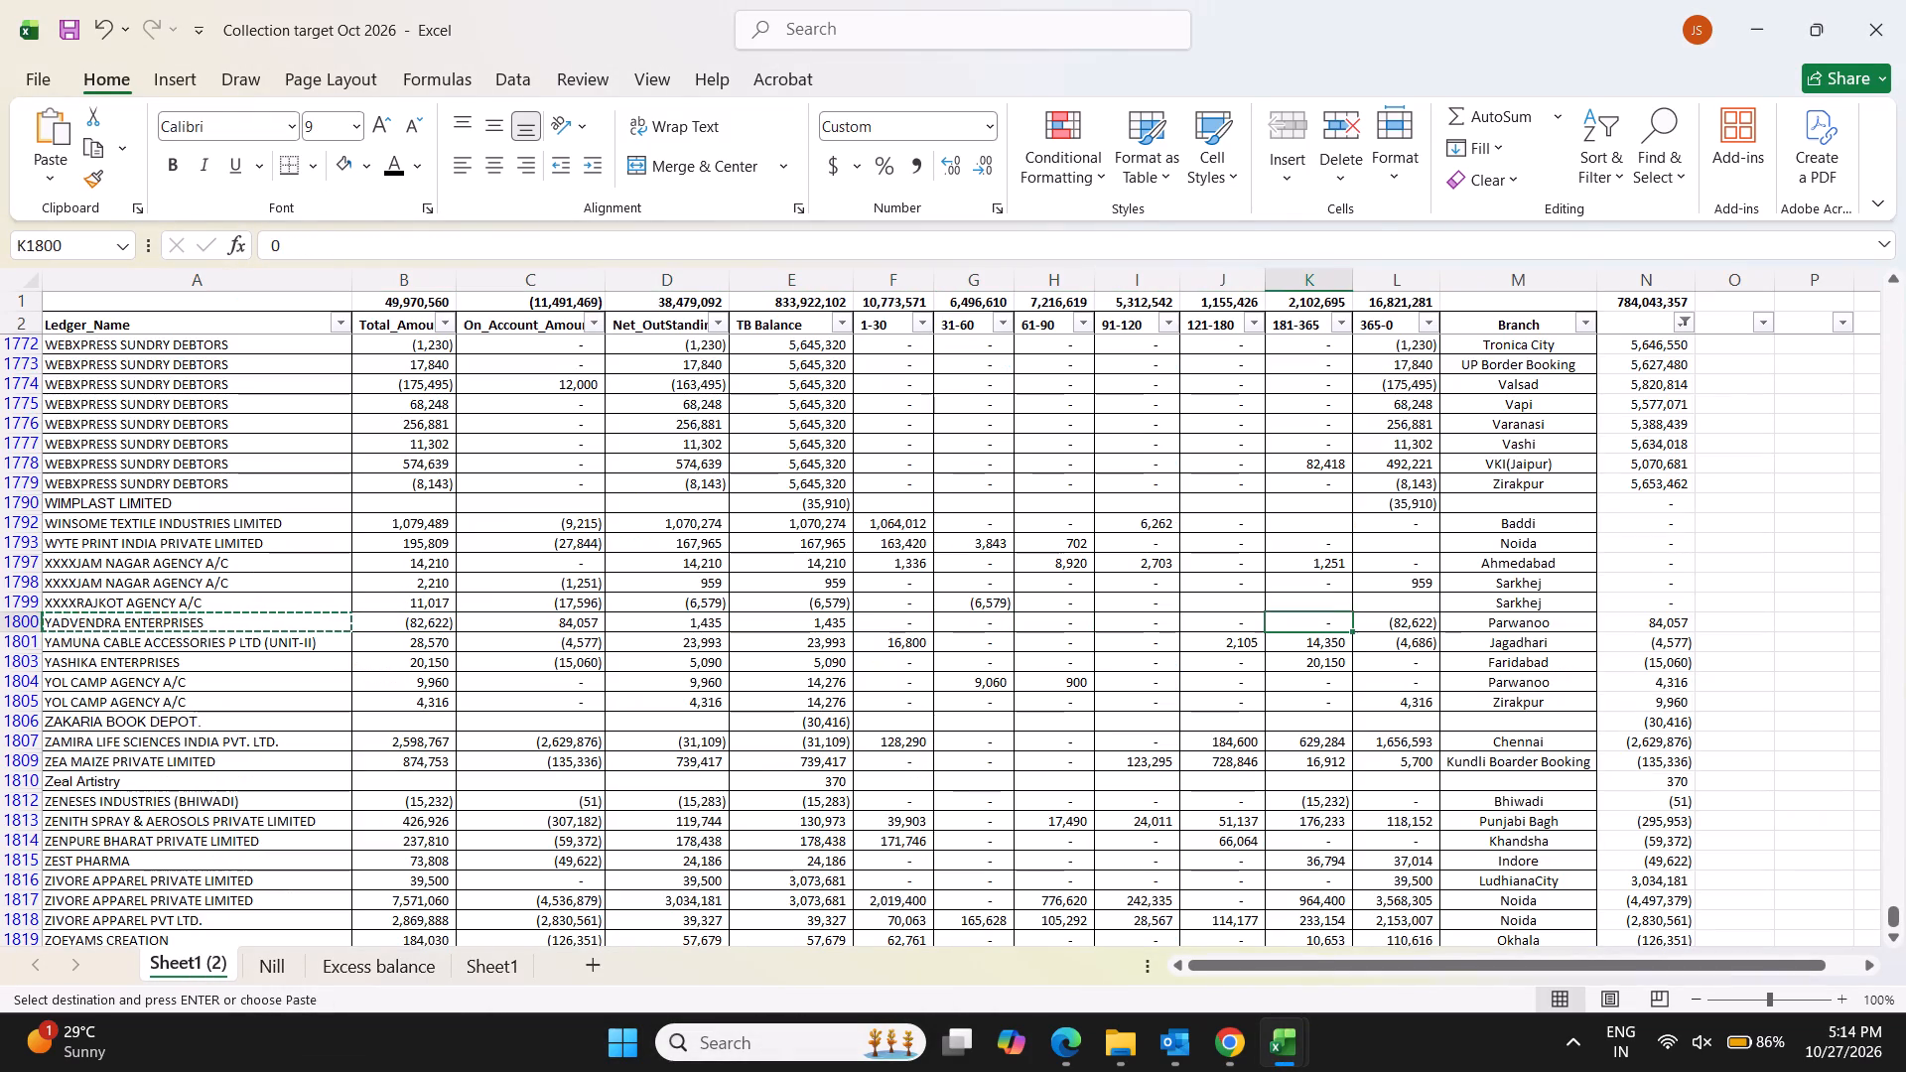
{"action": "key", "text": "Right"}
{"action": "type", "text": "1435"}
{"action": "key", "text": "Return"}
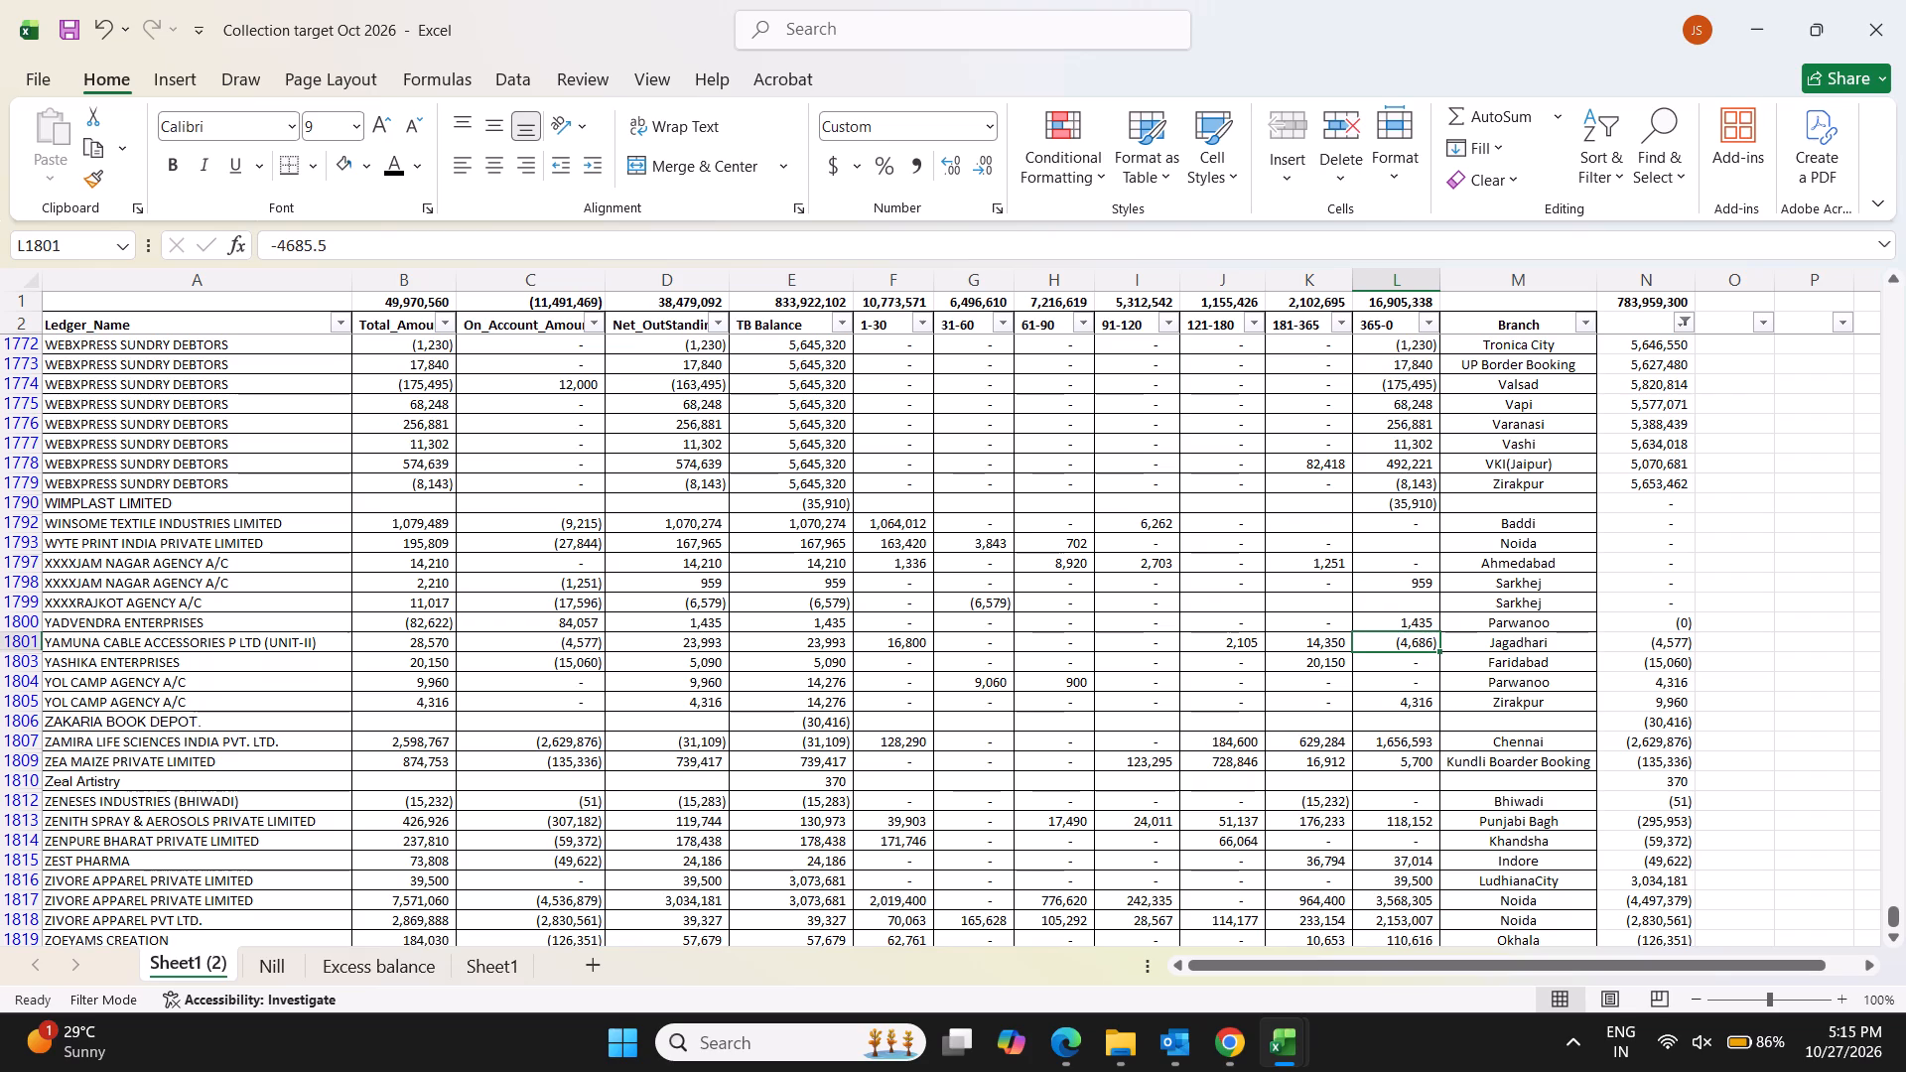
Clear the 365-0 amount for YAMUNA CABLE ACCESSORIES P LTD (UNIT-II) and set its 181-365 amount to 5088.
{"action": "key", "text": "Delete"}
{"action": "key", "text": "Left"}
{"action": "key", "text": "Delete"}
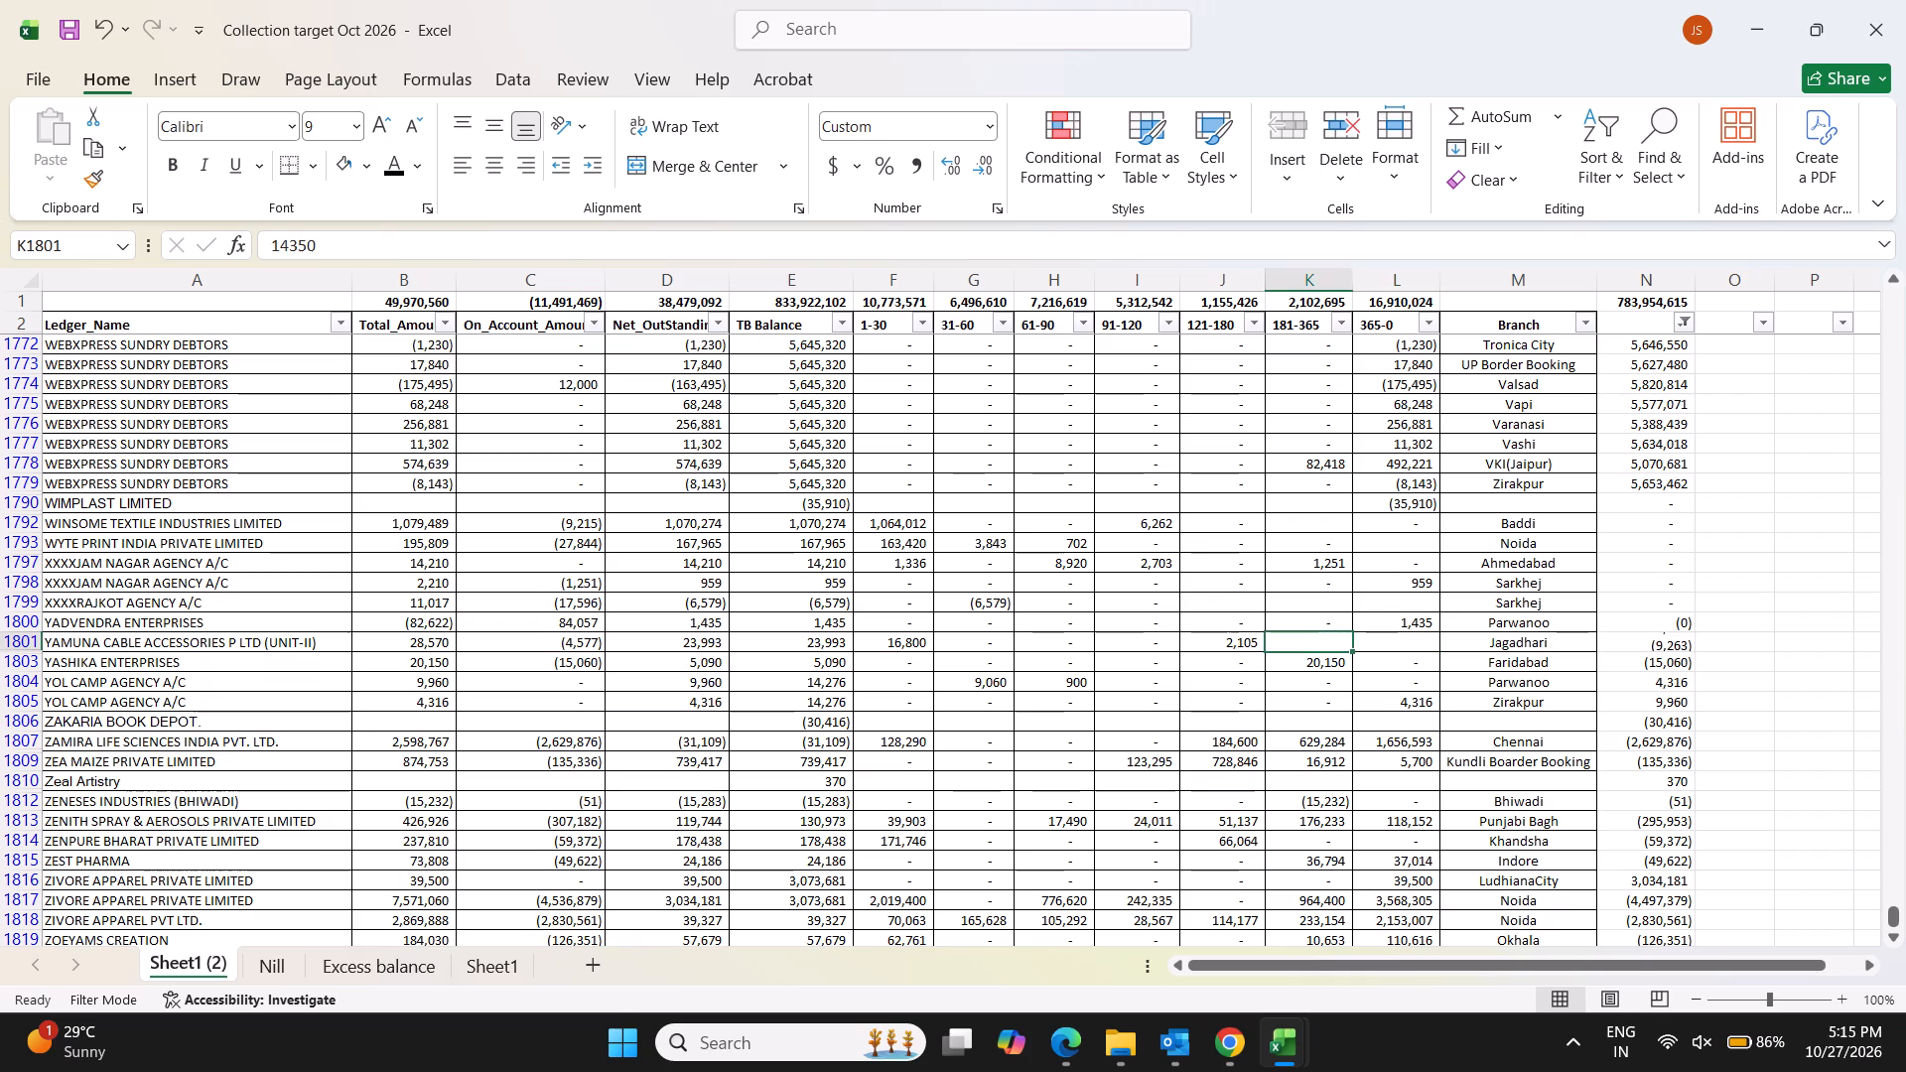
{"action": "type", "text": "5088"}
{"action": "key", "text": "Return"}
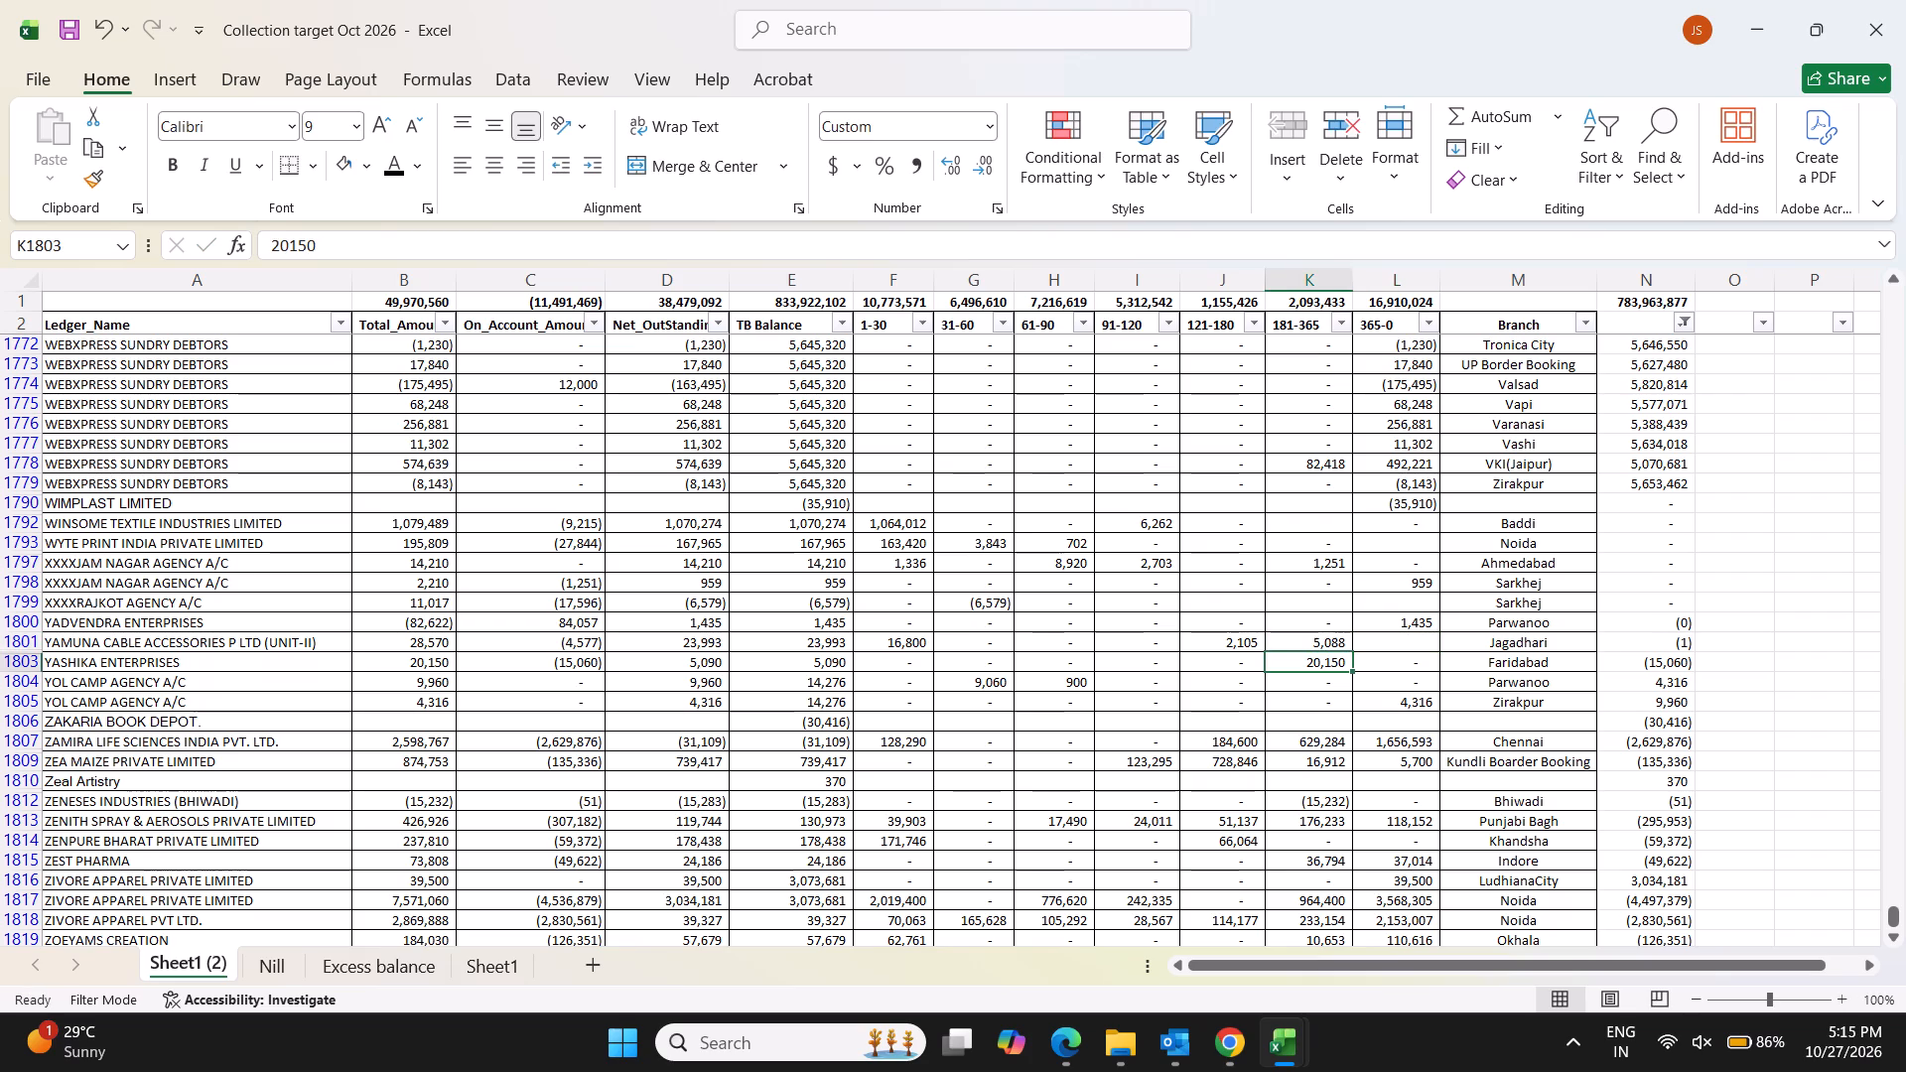
Set the 181-365 amount for YASHIKA ENTERPRISES to 5090.
{"action": "type", "text": "5090"}
{"action": "key", "text": "Return"}
Set the 181-365 amount for YAMUNA CABLE ACCESSORIES P LTD (UNIT-II) to 5087.5.
{"action": "key", "text": "Up"}
{"action": "key", "text": "Up"}
{"action": "type", "text": "5087.5"}
{"action": "key", "text": "Return"}
Copy the net outstanding amounts of the two YOL CAMP AGENCY A/C rows into their TB Balance cells.
{"action": "key", "text": "Down"}
{"action": "key", "text": "Down"}
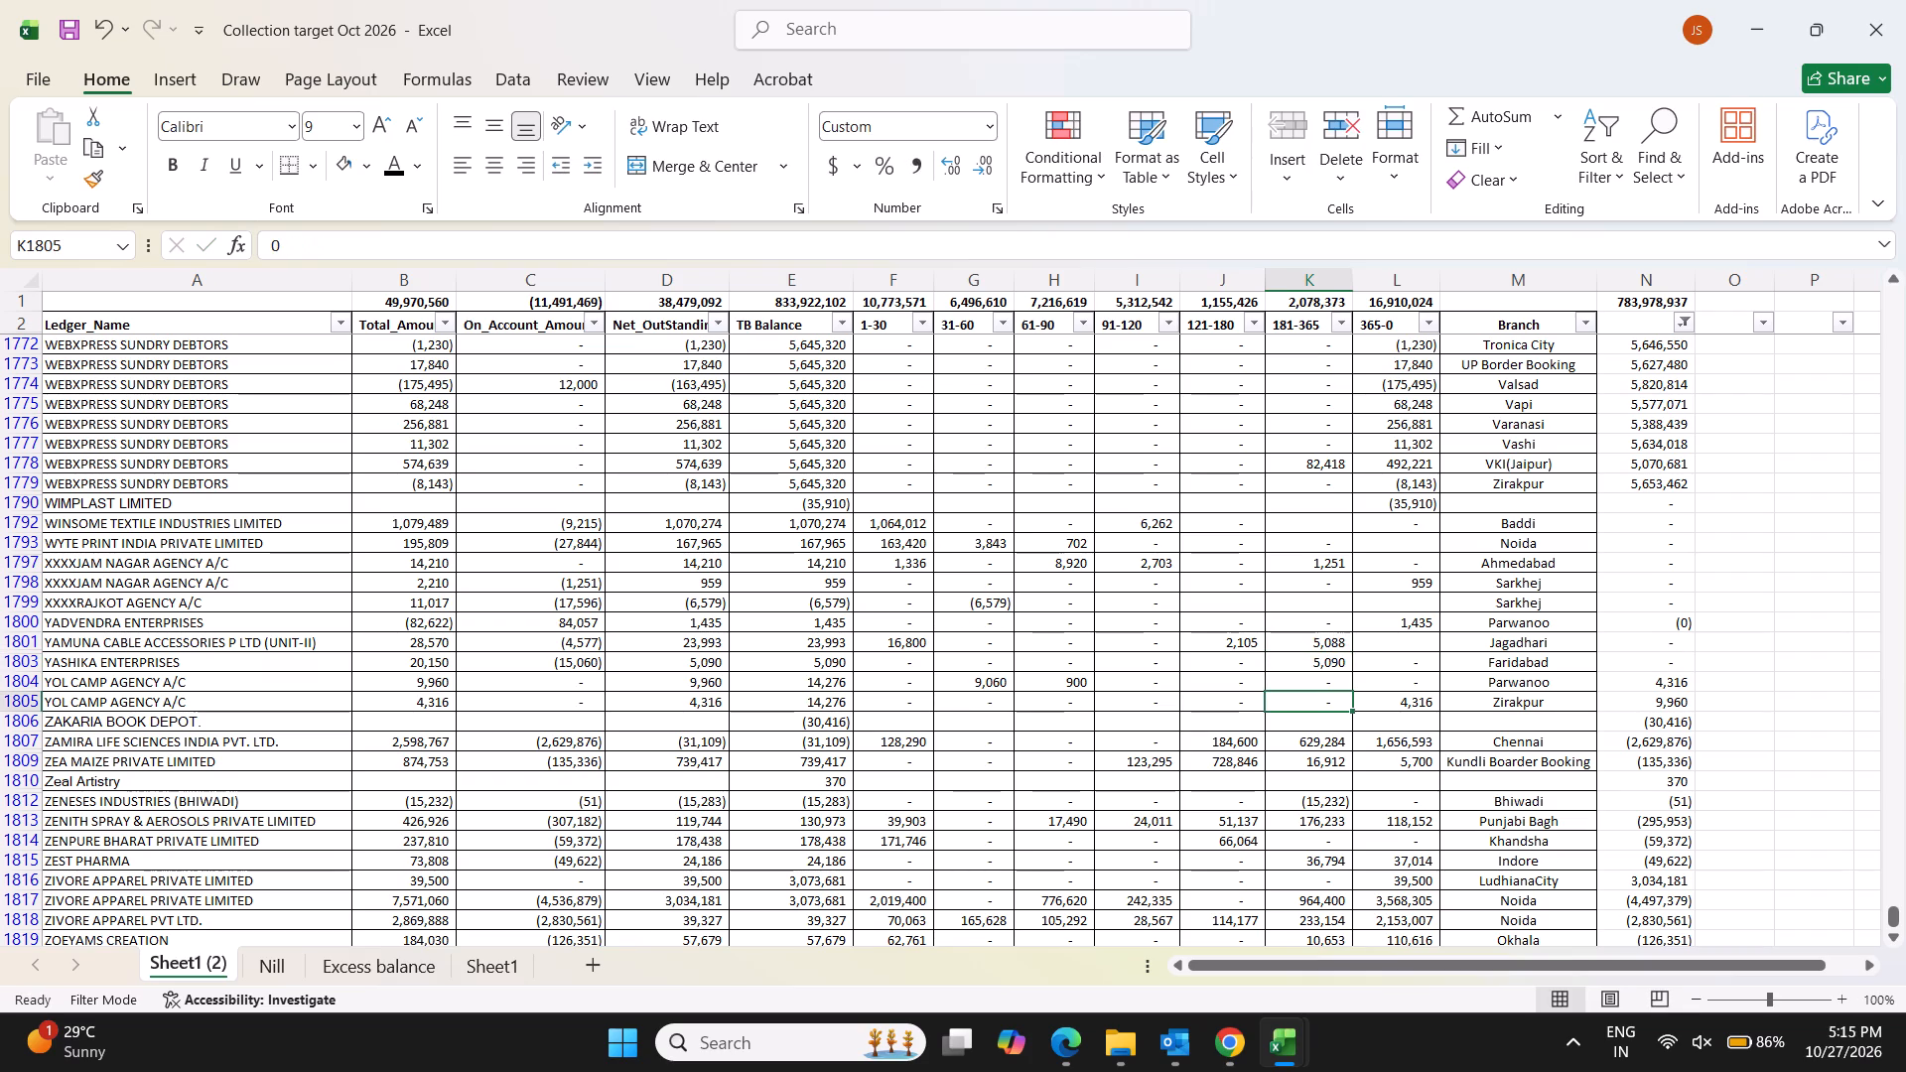
{"action": "key", "text": "Up"}
{"action": "key", "text": "Left"}
{"action": "key", "text": "Left"}
{"action": "key", "text": "Left"}
{"action": "key", "text": "Left"}
{"action": "key", "text": "Left"}
{"action": "key", "text": "Left"}
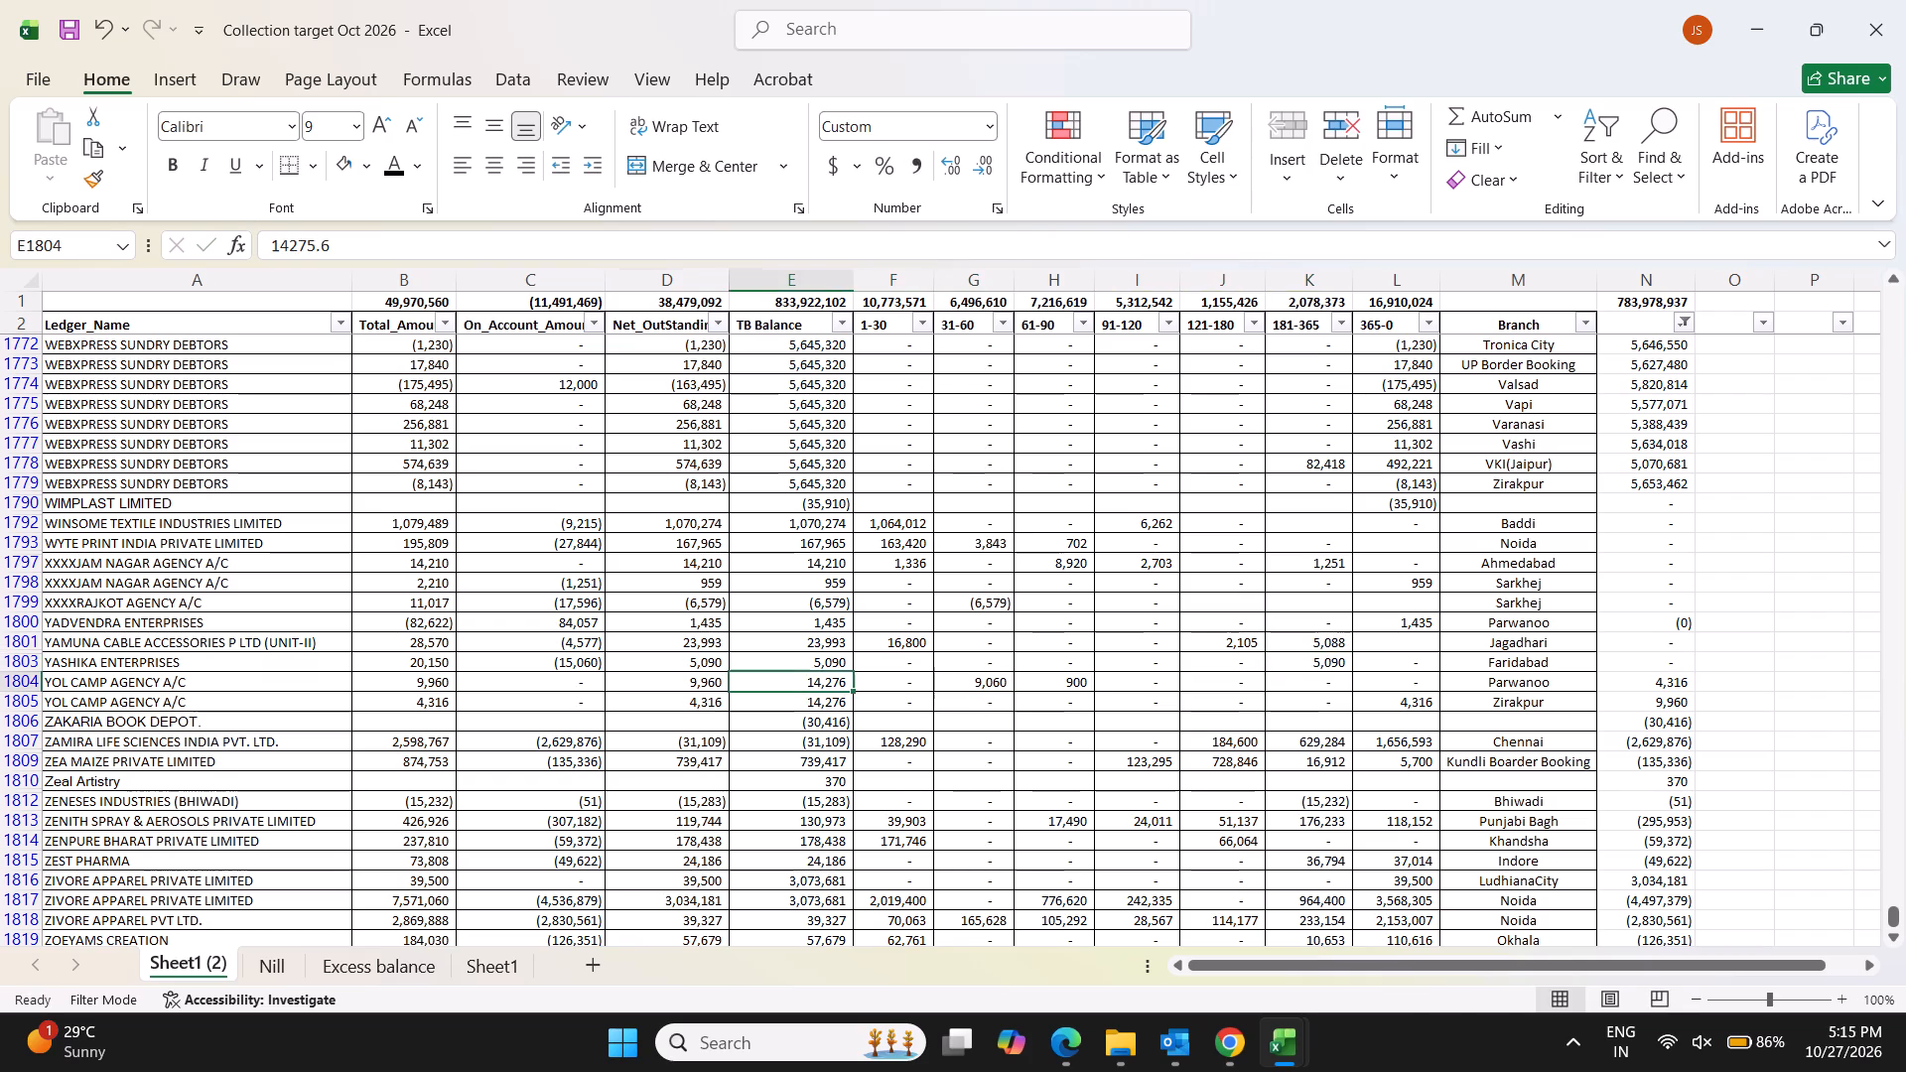
{"action": "key", "text": "Left"}
{"action": "key", "text": "shift+Down"}
{"action": "key", "text": "ctrl+c"}
{"action": "key", "text": "Right"}
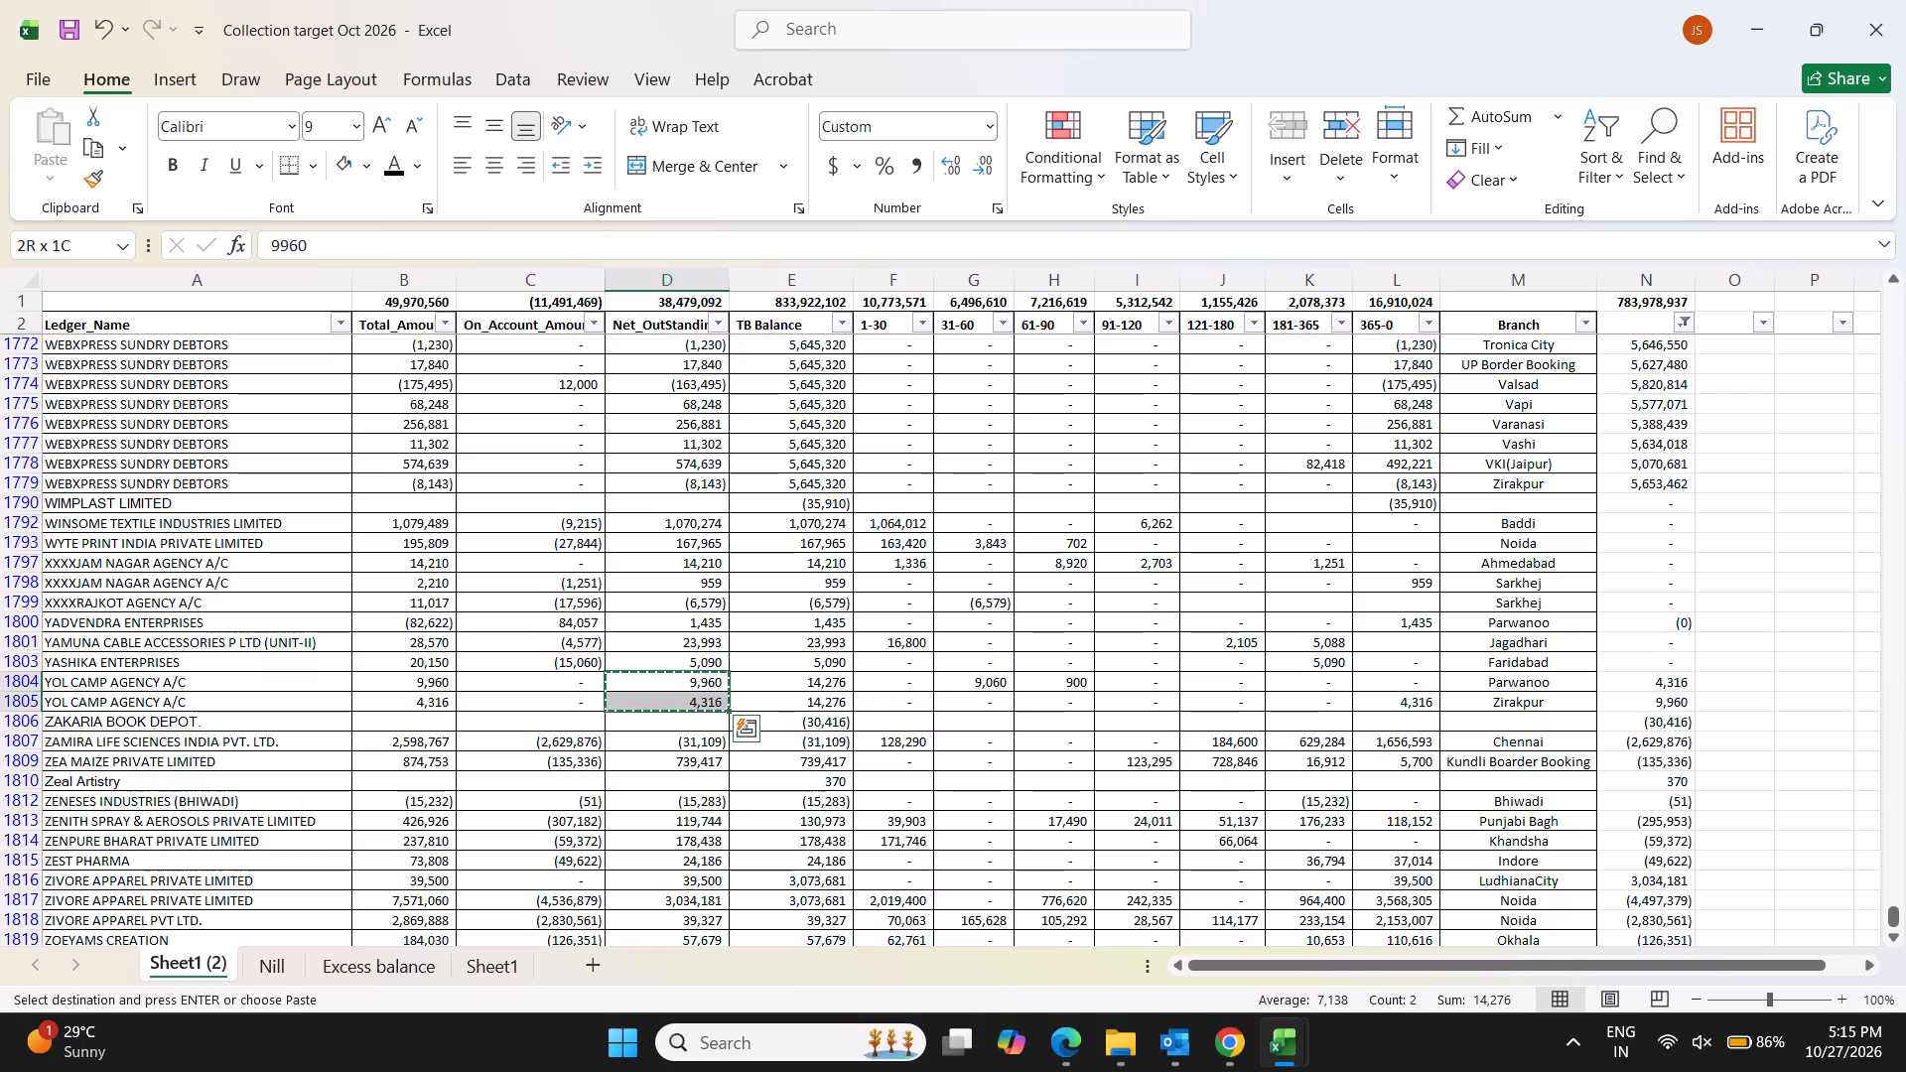
{"action": "key", "text": "ctrl+v"}
{"action": "key", "text": "Down"}
{"action": "key", "text": "Escape"}
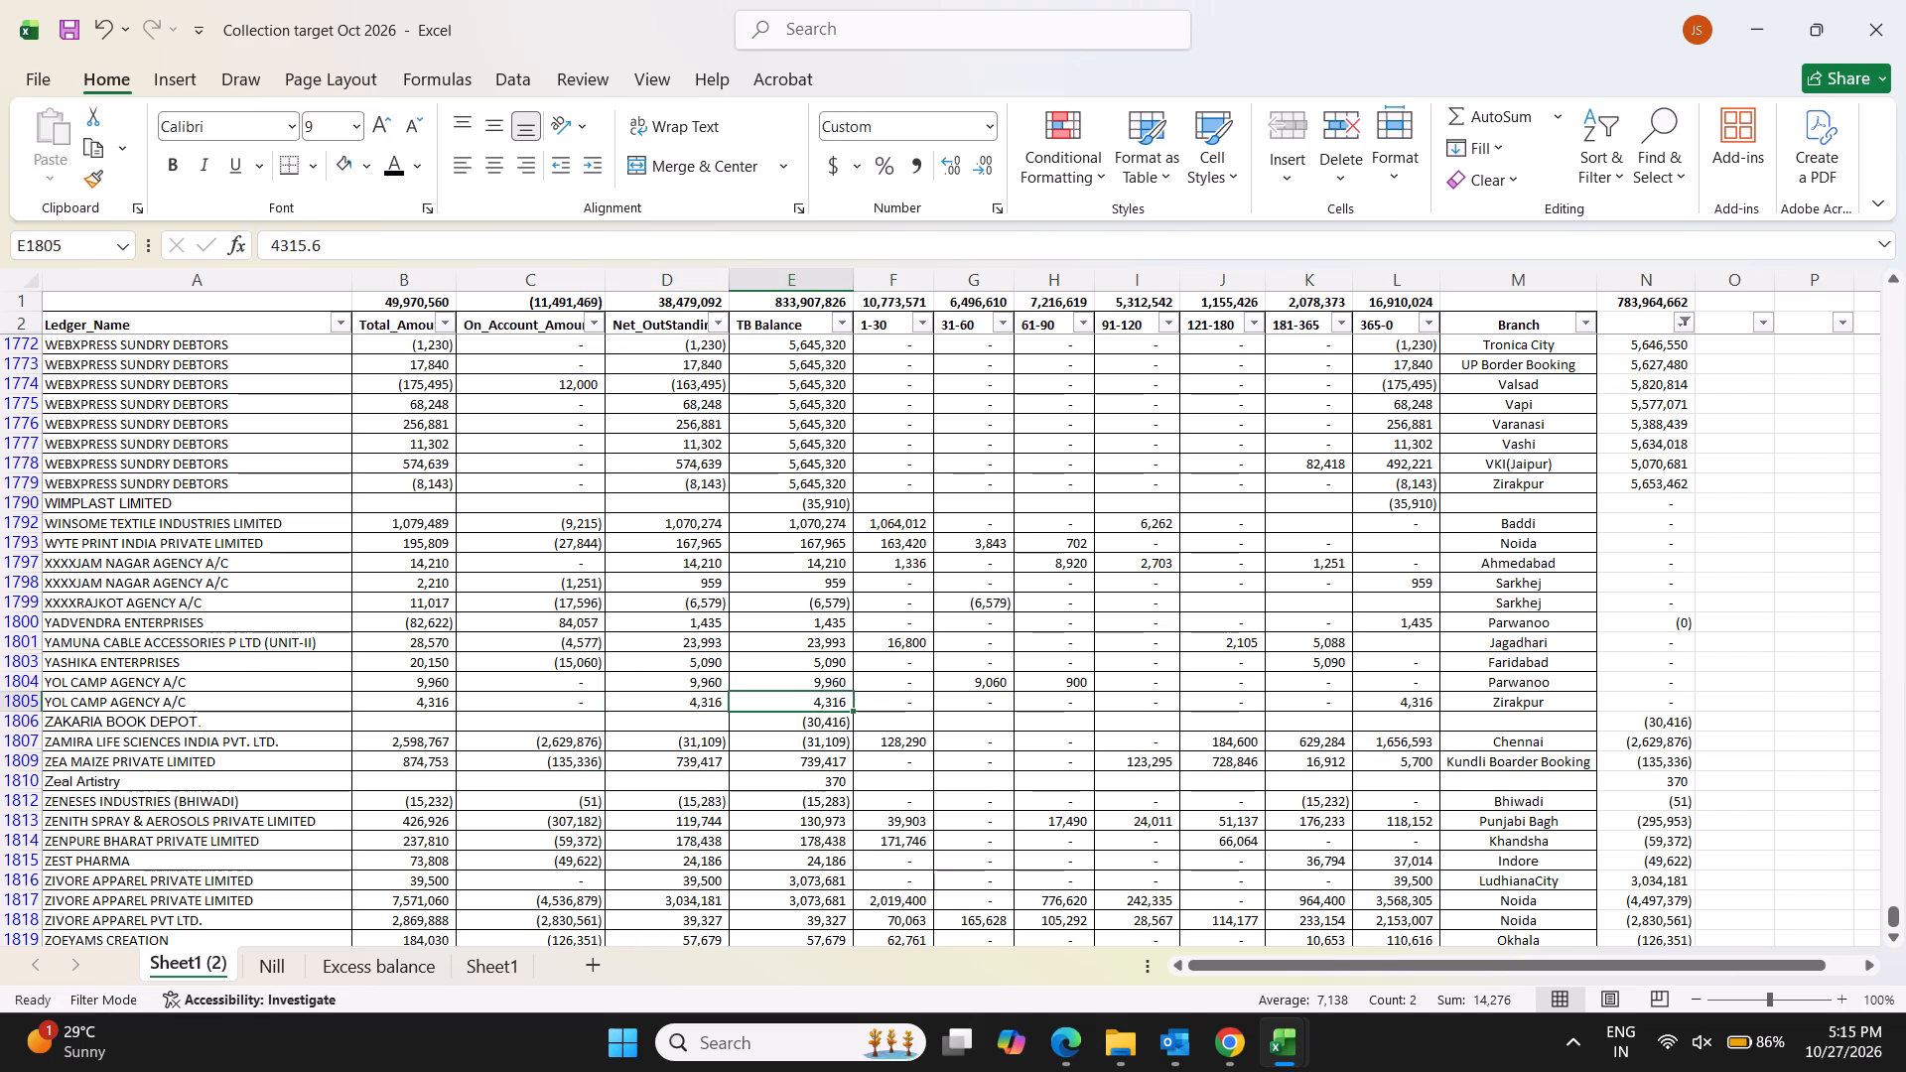
Reapply the existing filter on the difference column N.
{"action": "left_click", "coordinate": [1687, 317]}
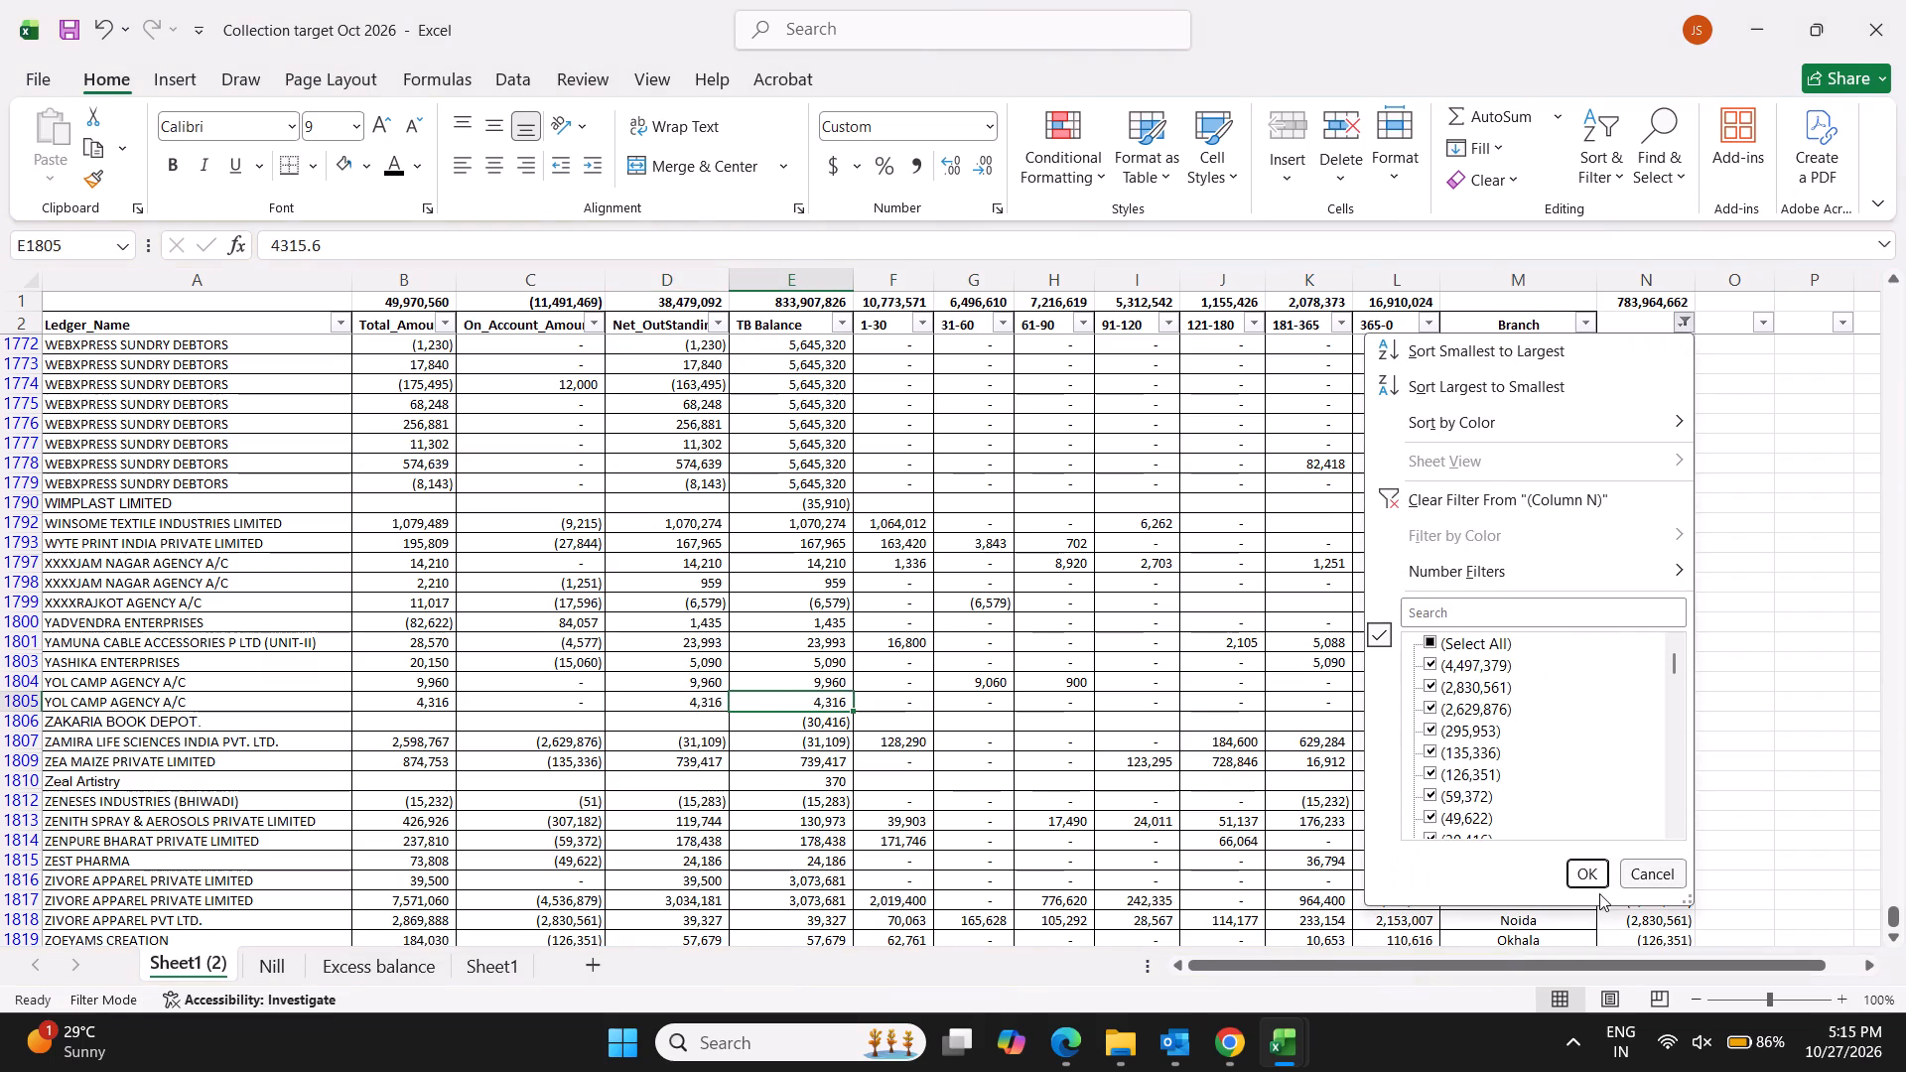
{"action": "left_click", "coordinate": [1587, 875]}
{"action": "key", "text": "Escape"}
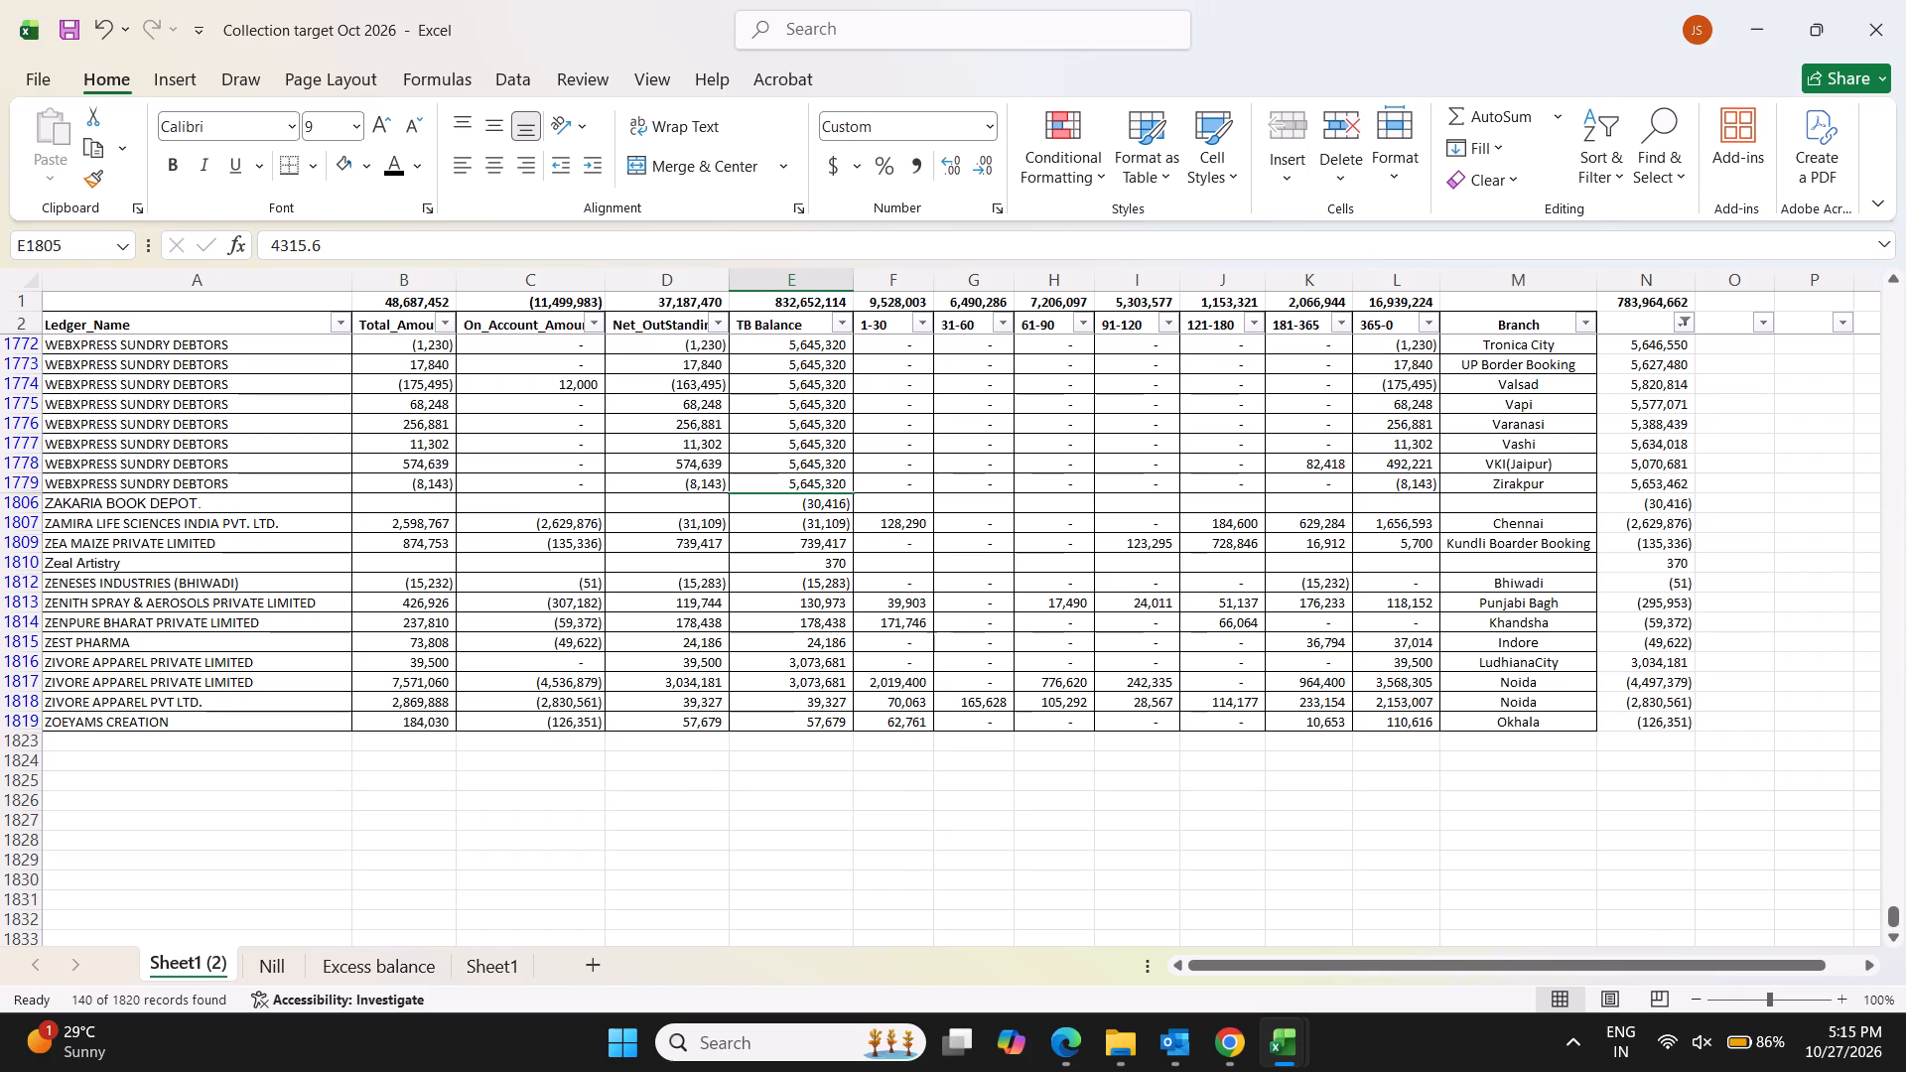
{"action": "left_click", "coordinate": [1612, 283]}
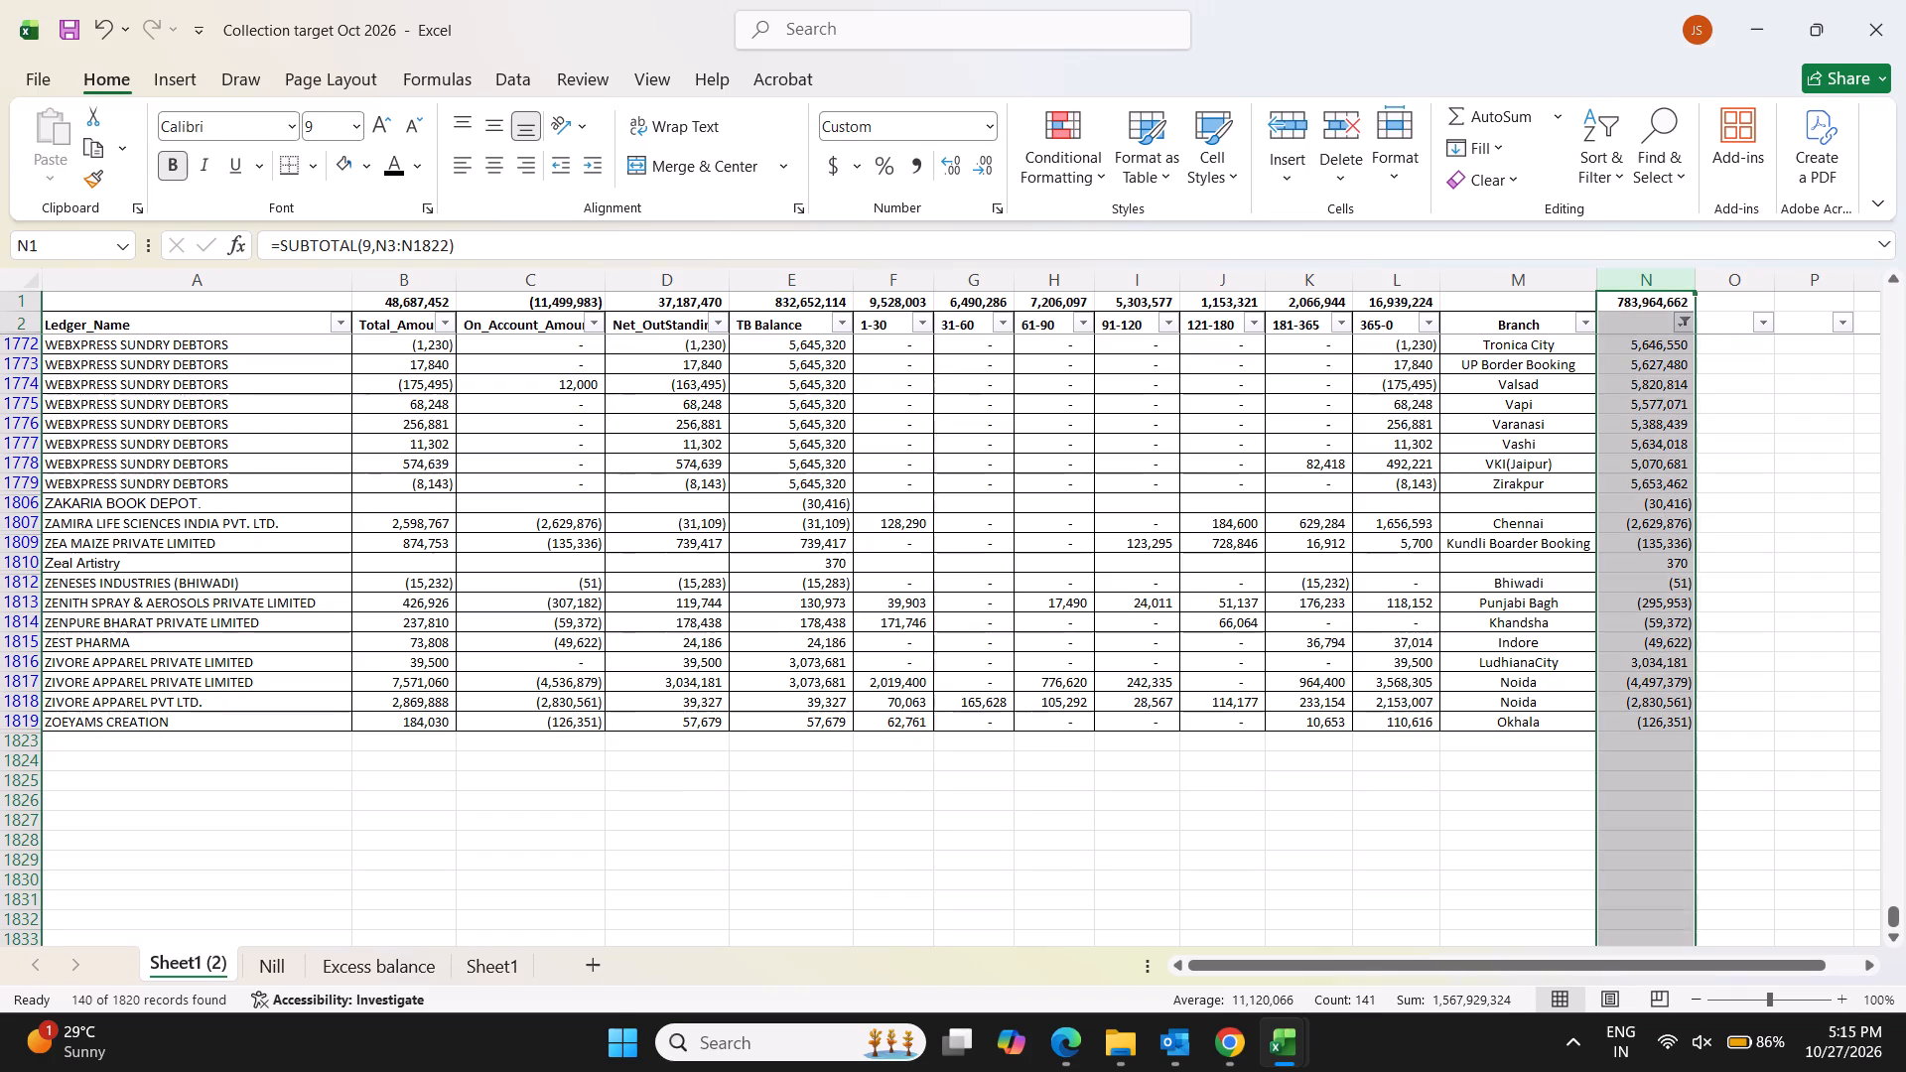
{"action": "left_click", "coordinate": [1386, 522]}
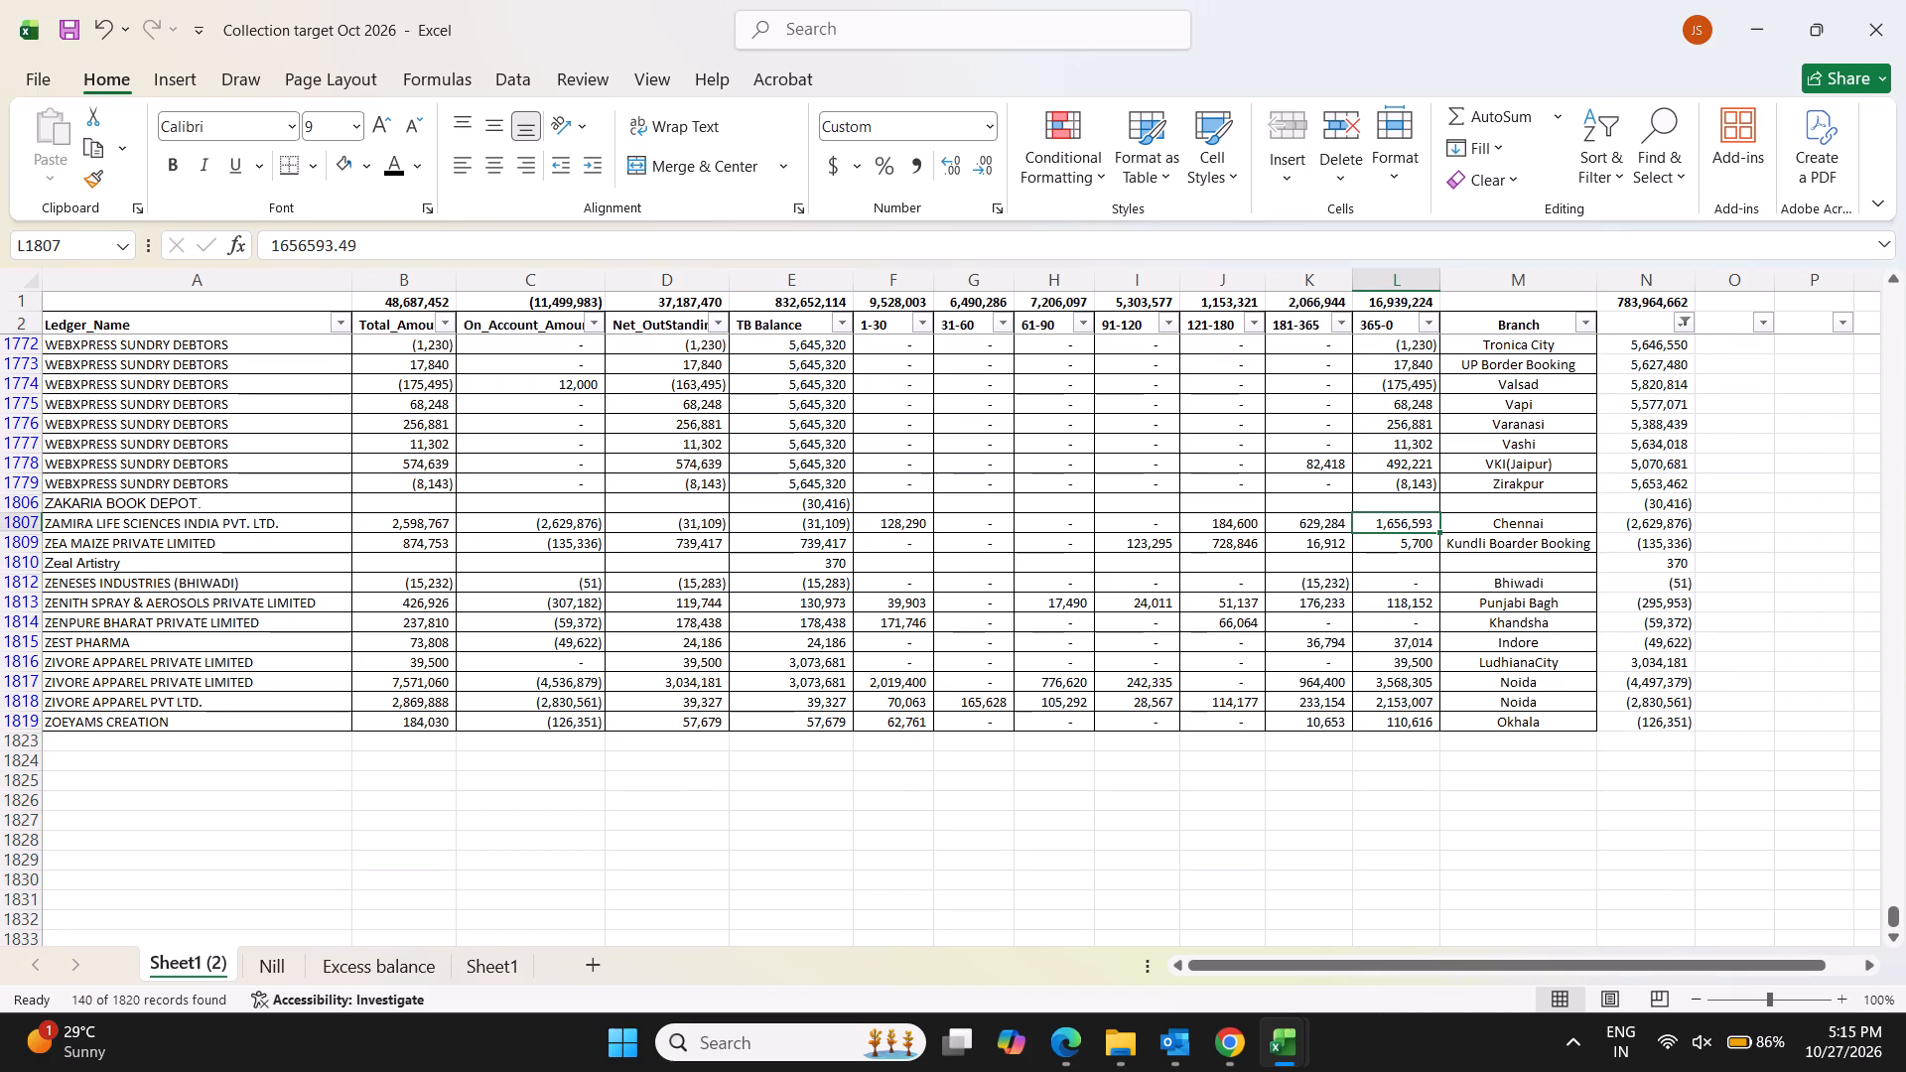
Look up ZAKARIA BOOK DEPOT., copied from the Collection target sheet, in the Trial Balance workbook.
{"action": "left_click", "coordinate": [135, 498]}
{"action": "key", "text": "ctrl+c"}
{"action": "key", "text": "alt+Tab"}
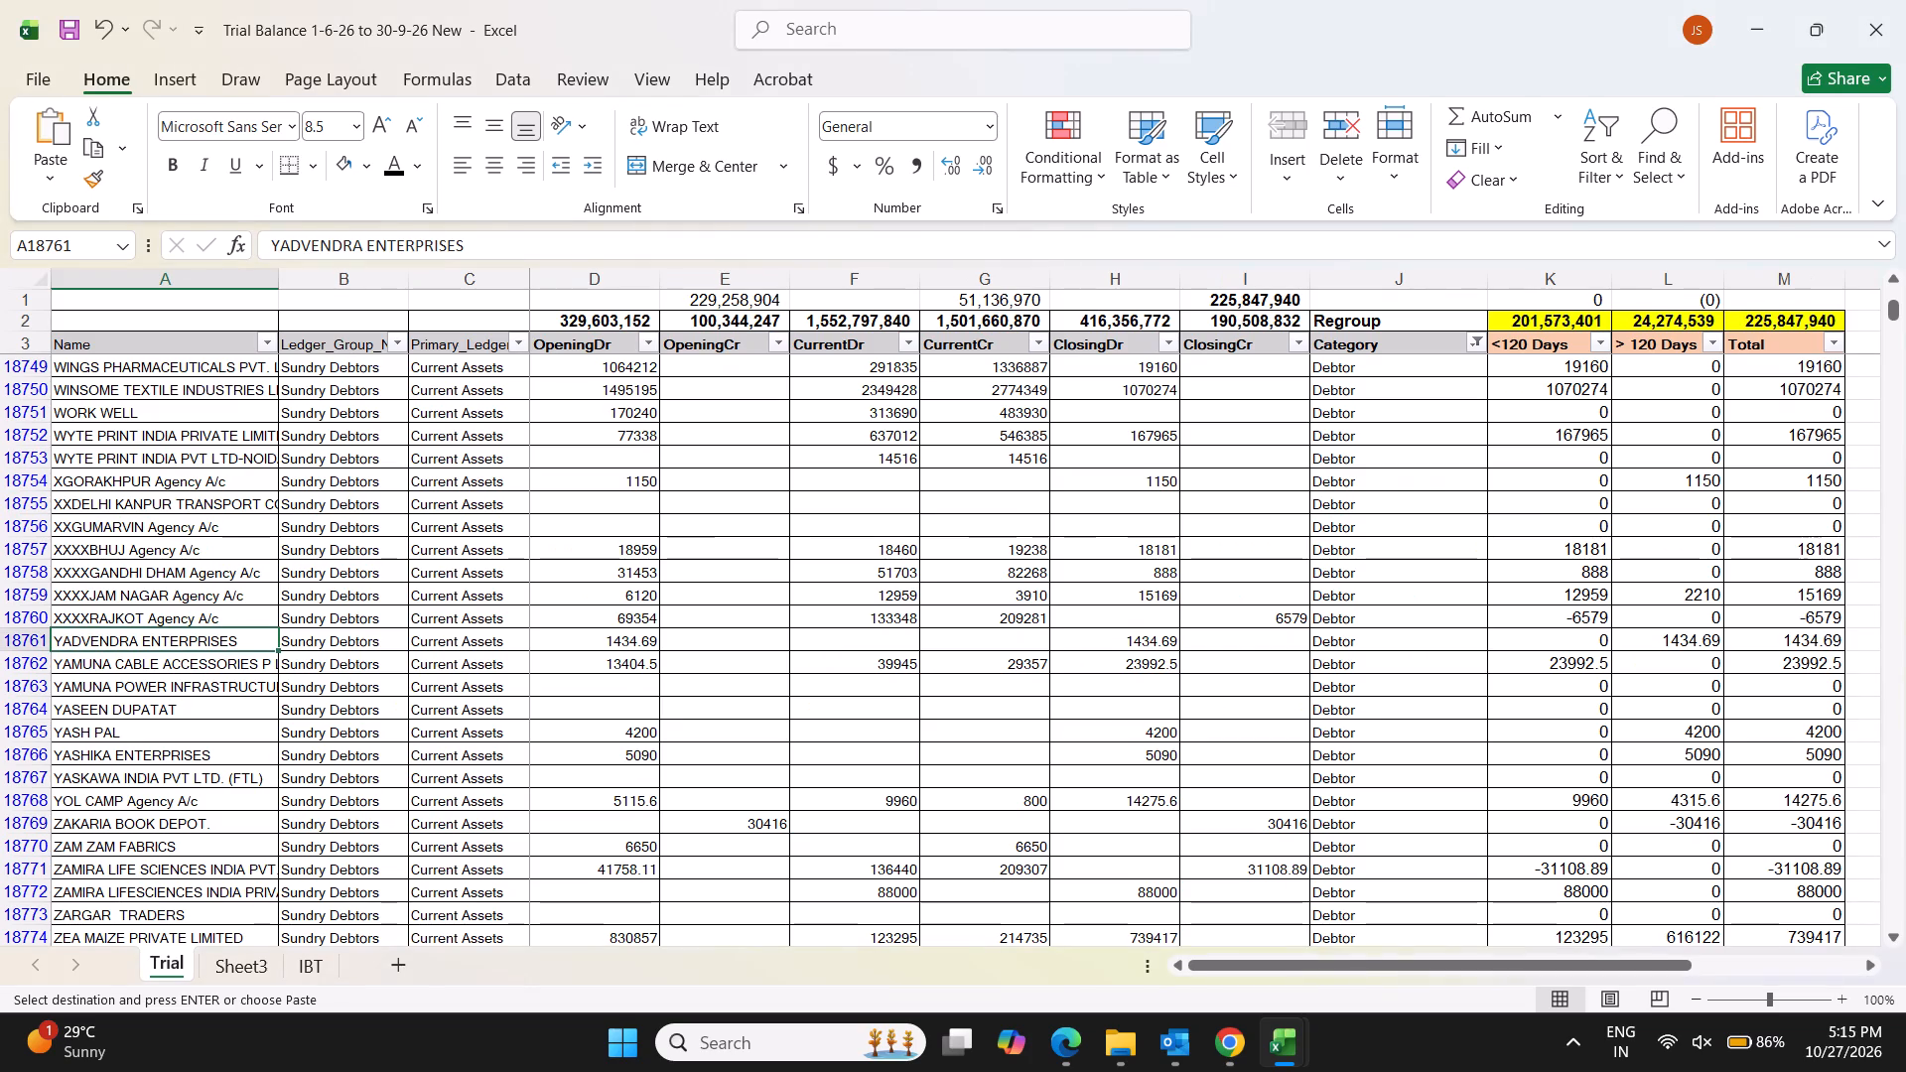
{"action": "key", "text": "ctrl+f"}
{"action": "key", "text": "ctrl+v"}
{"action": "key", "text": "Return"}
{"action": "key", "text": "Escape"}
{"action": "key", "text": "Right"}
{"action": "key", "text": "Right"}
{"action": "key", "text": "Right"}
{"action": "key", "text": "Right"}
{"action": "key", "text": "Right"}
{"action": "key", "text": "Right"}
{"action": "key", "text": "Right"}
{"action": "key", "text": "Right"}
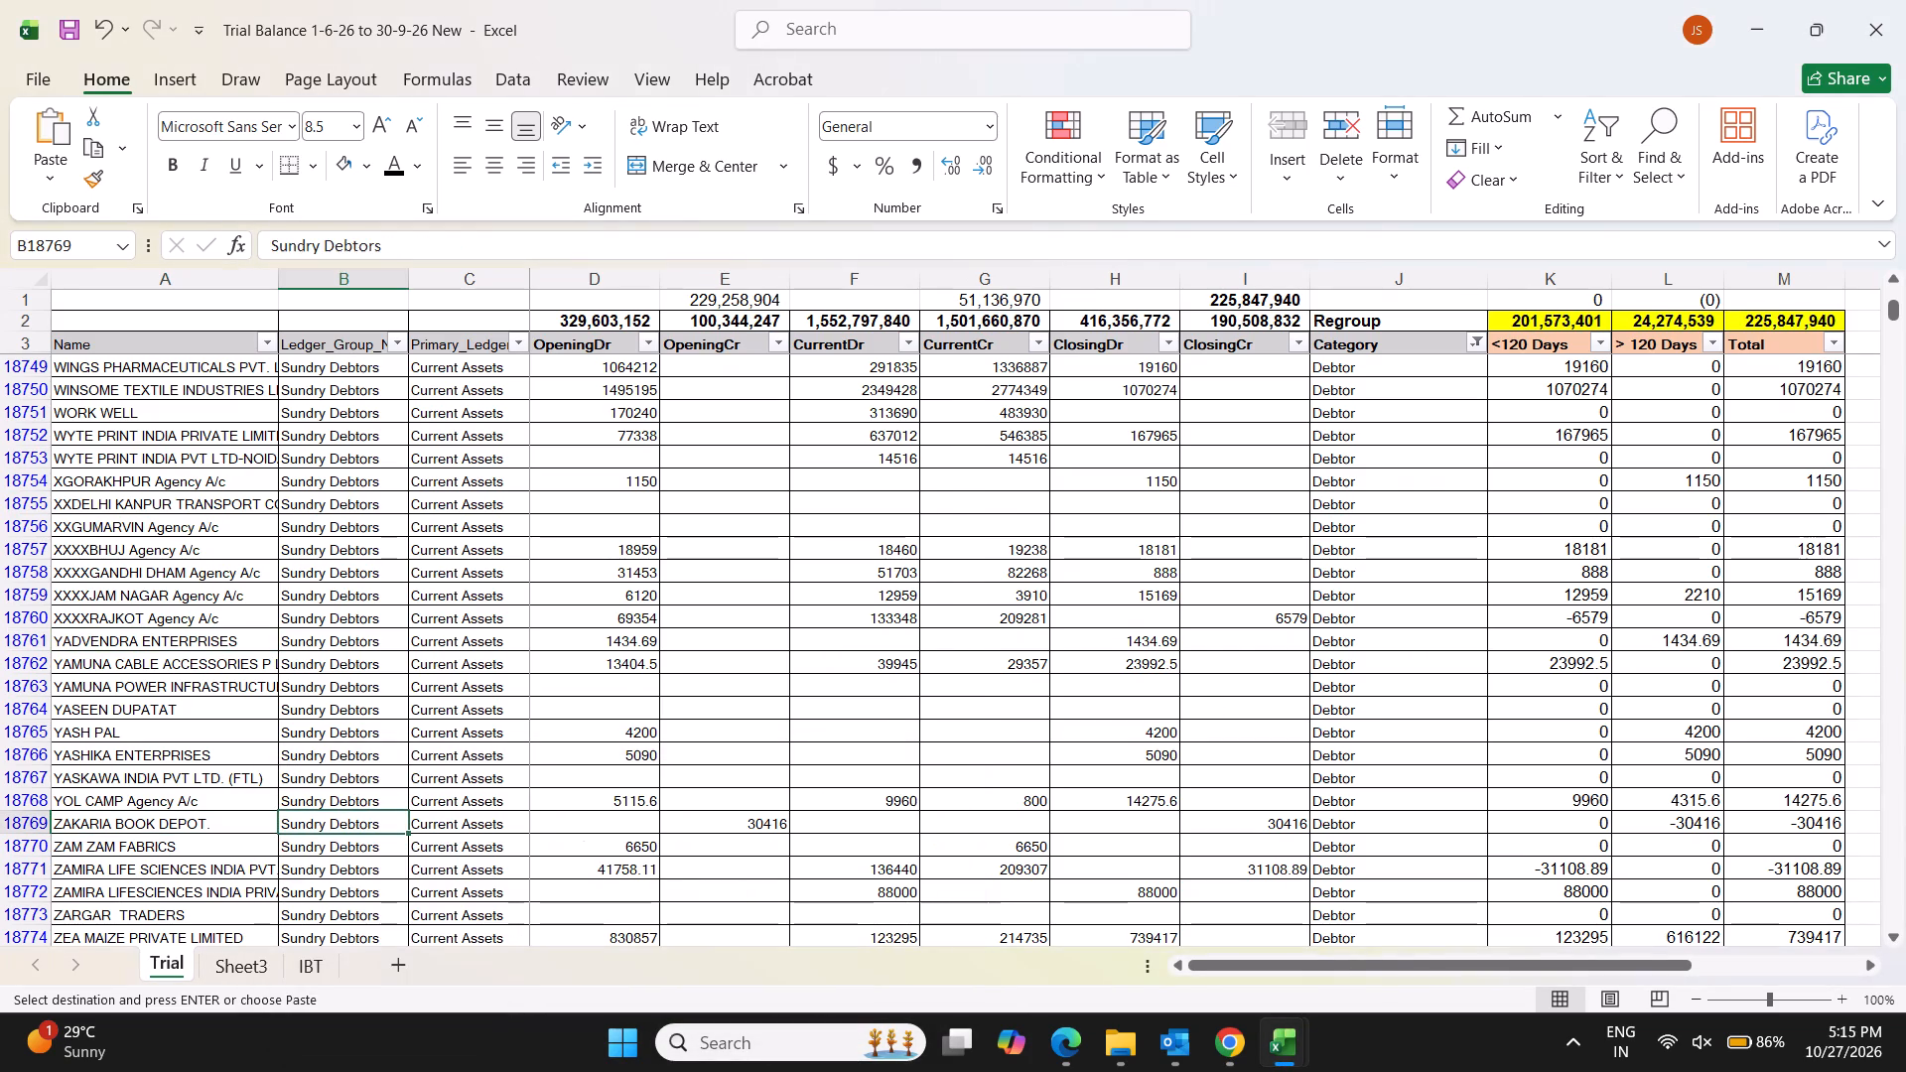
Back in the Collection target workbook, set the 181-365 amount for ZAKARIA BOOK DEPOT. to -30416 and save.
{"action": "key", "text": "alt+Tab"}
{"action": "key", "text": "Right"}
{"action": "key", "text": "Right"}
{"action": "key", "text": "Right"}
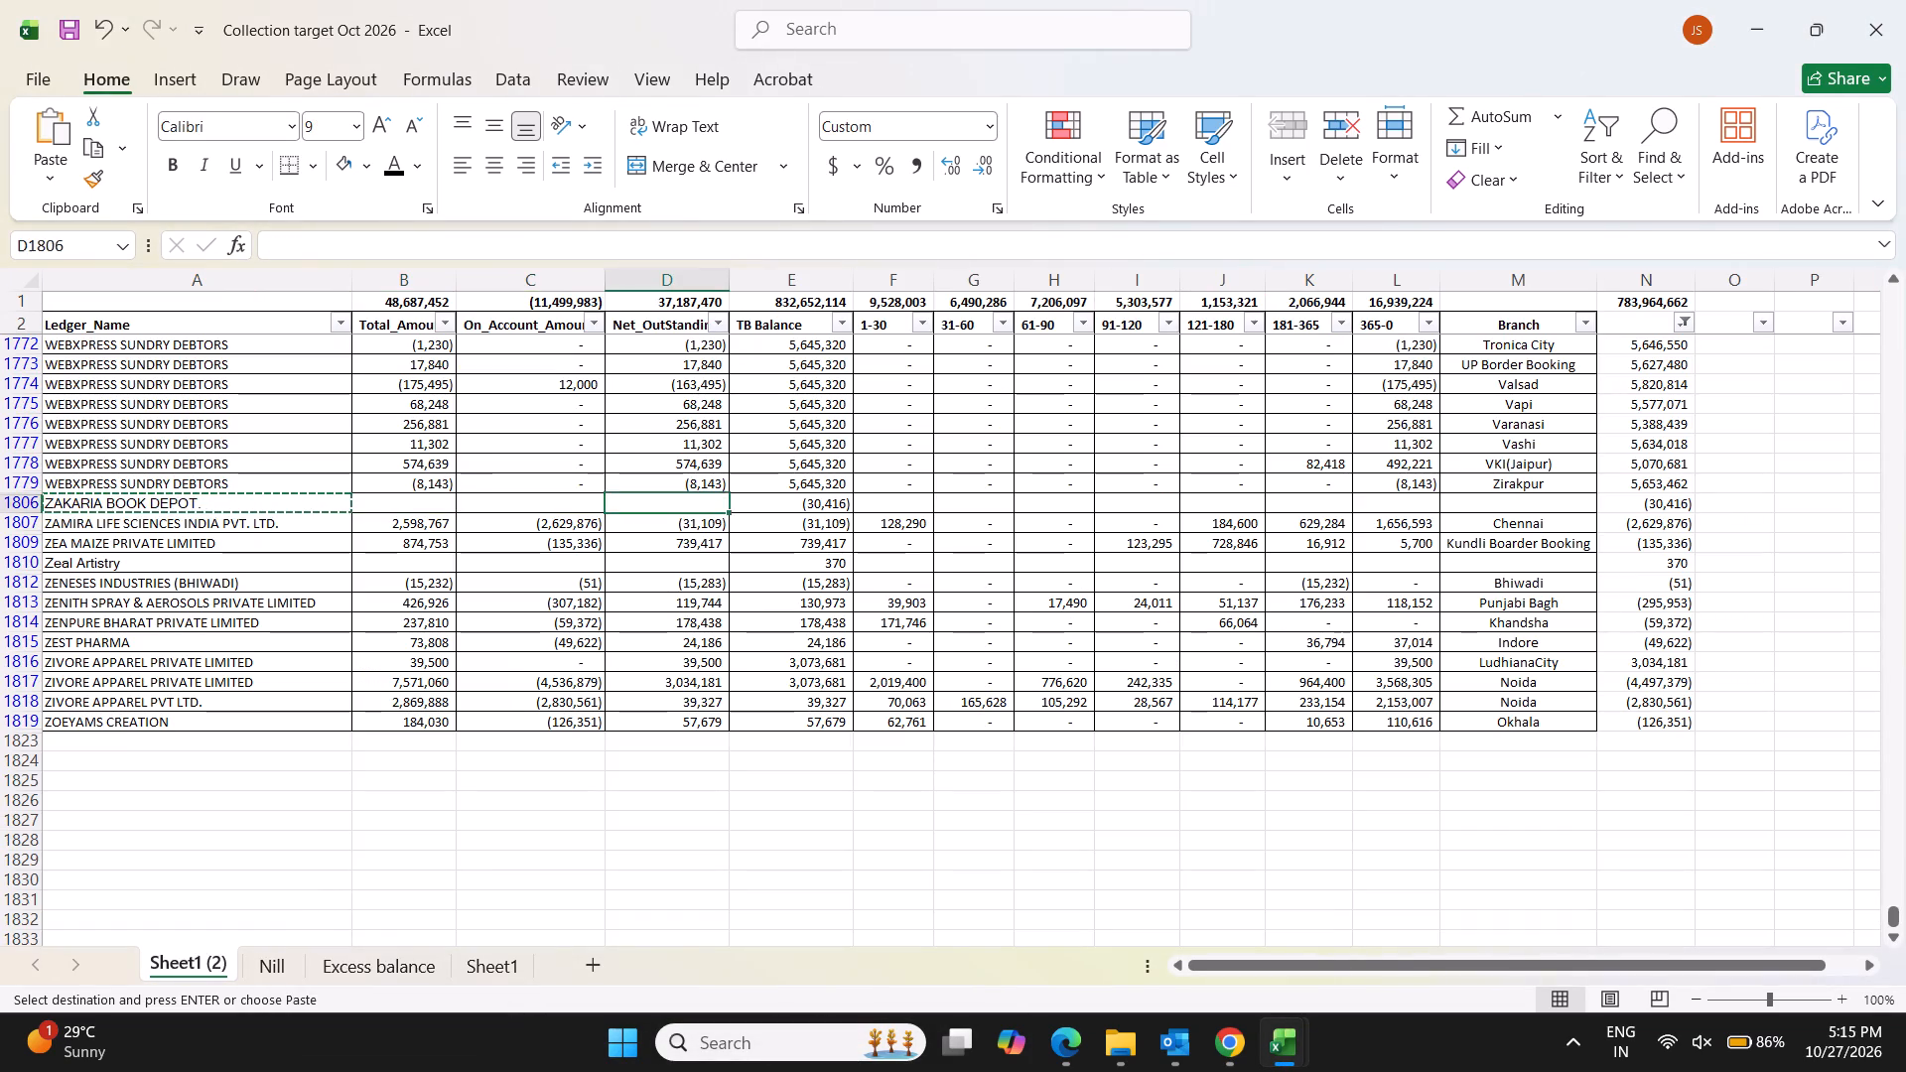
{"action": "key", "text": "Right"}
{"action": "key", "text": "Right"}
{"action": "key", "text": "Right"}
{"action": "key", "text": "Right"}
{"action": "key", "text": "Right"}
{"action": "key", "text": "Right"}
{"action": "key", "text": "Right"}
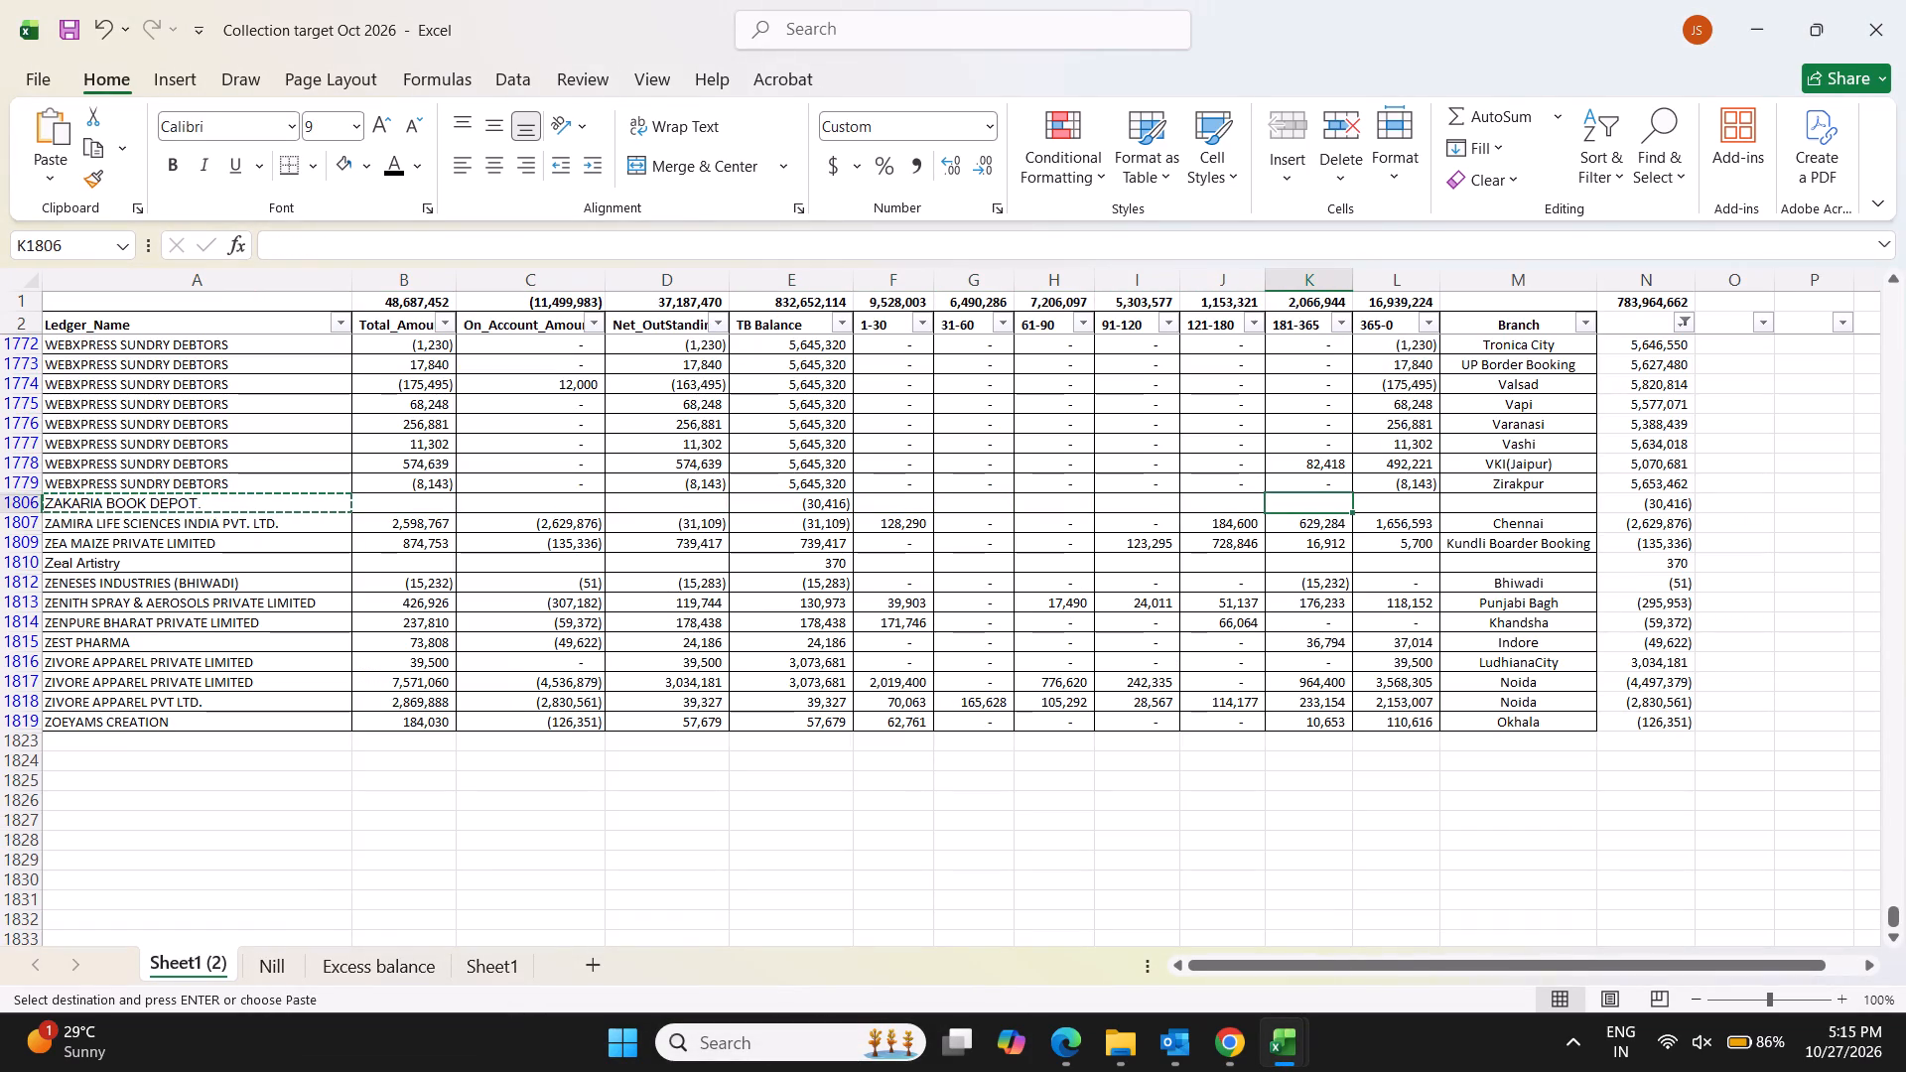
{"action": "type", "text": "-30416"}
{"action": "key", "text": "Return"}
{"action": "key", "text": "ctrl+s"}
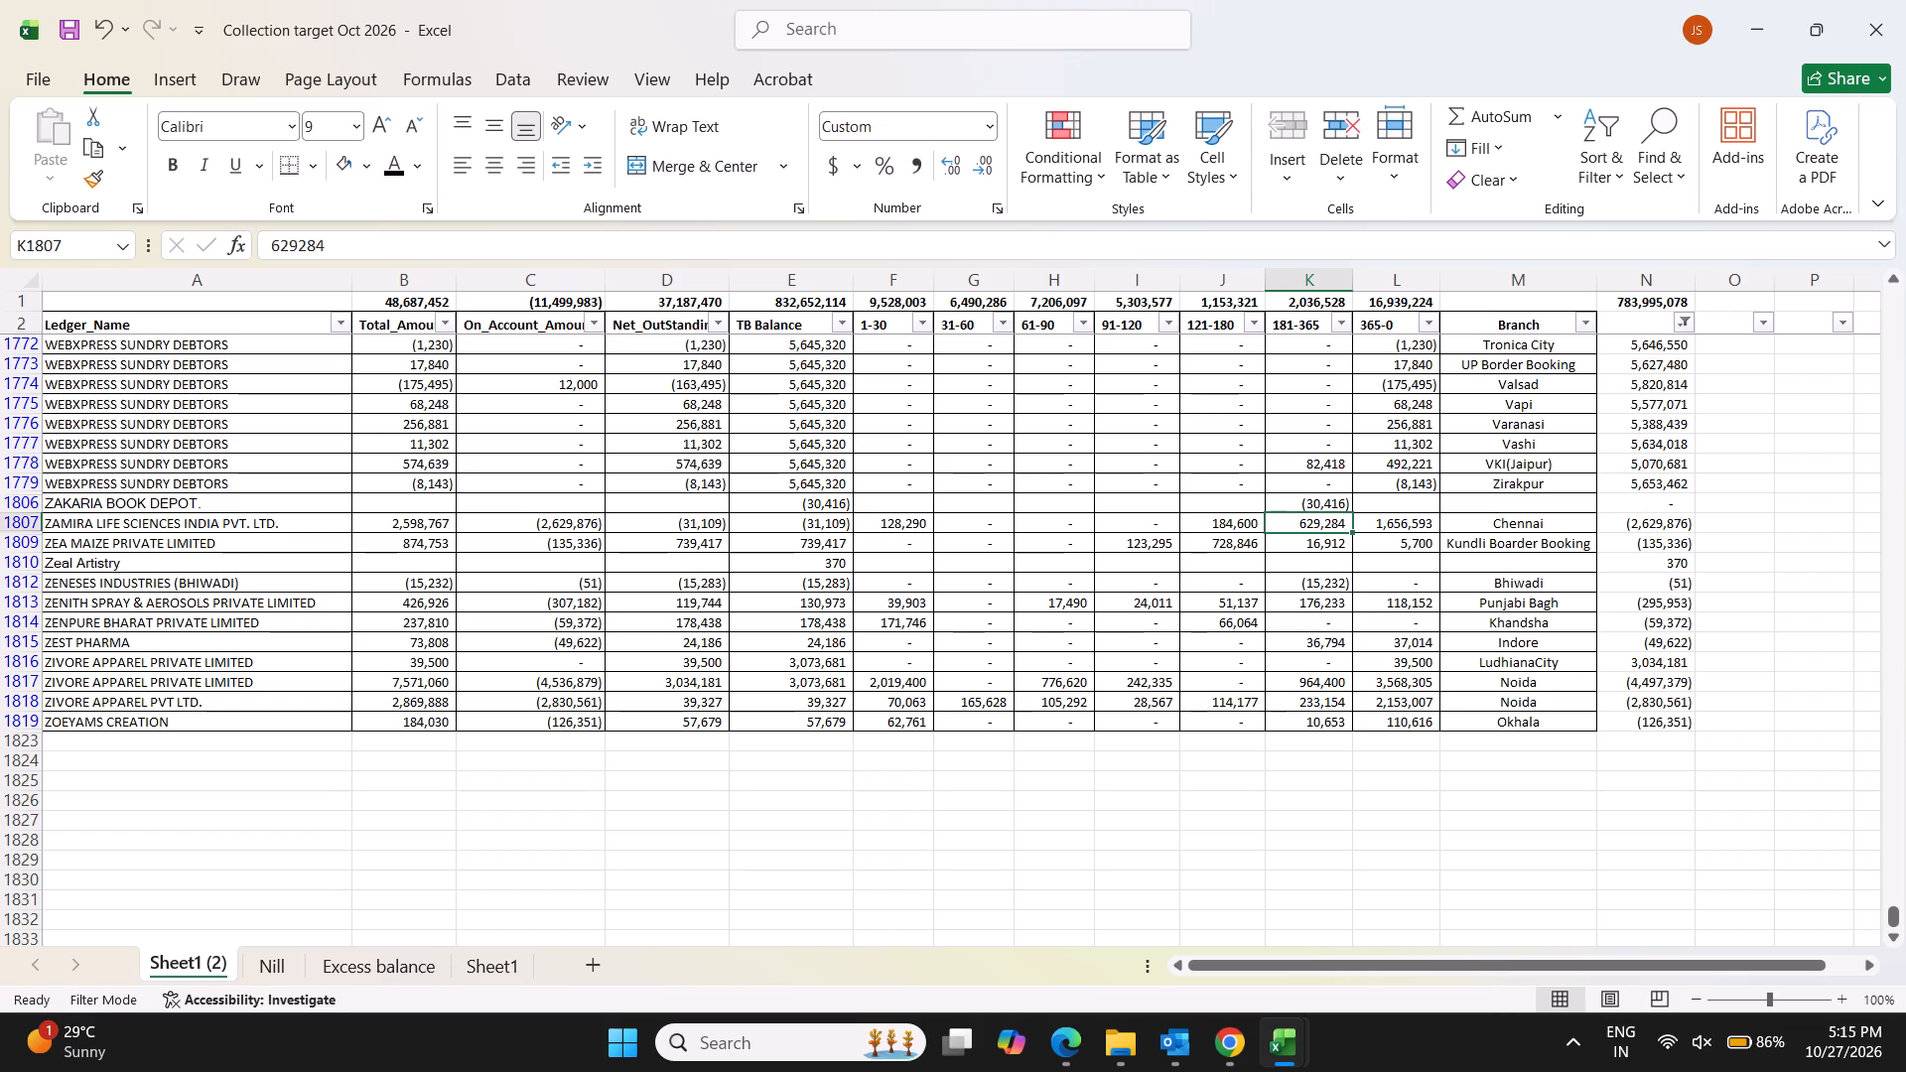
For ZAMIRA LIFE SCIENCES INDIA PVT. LTD., clear the 365-0, 181-365 and 121-180 amounts and set 1-30 to -31109.
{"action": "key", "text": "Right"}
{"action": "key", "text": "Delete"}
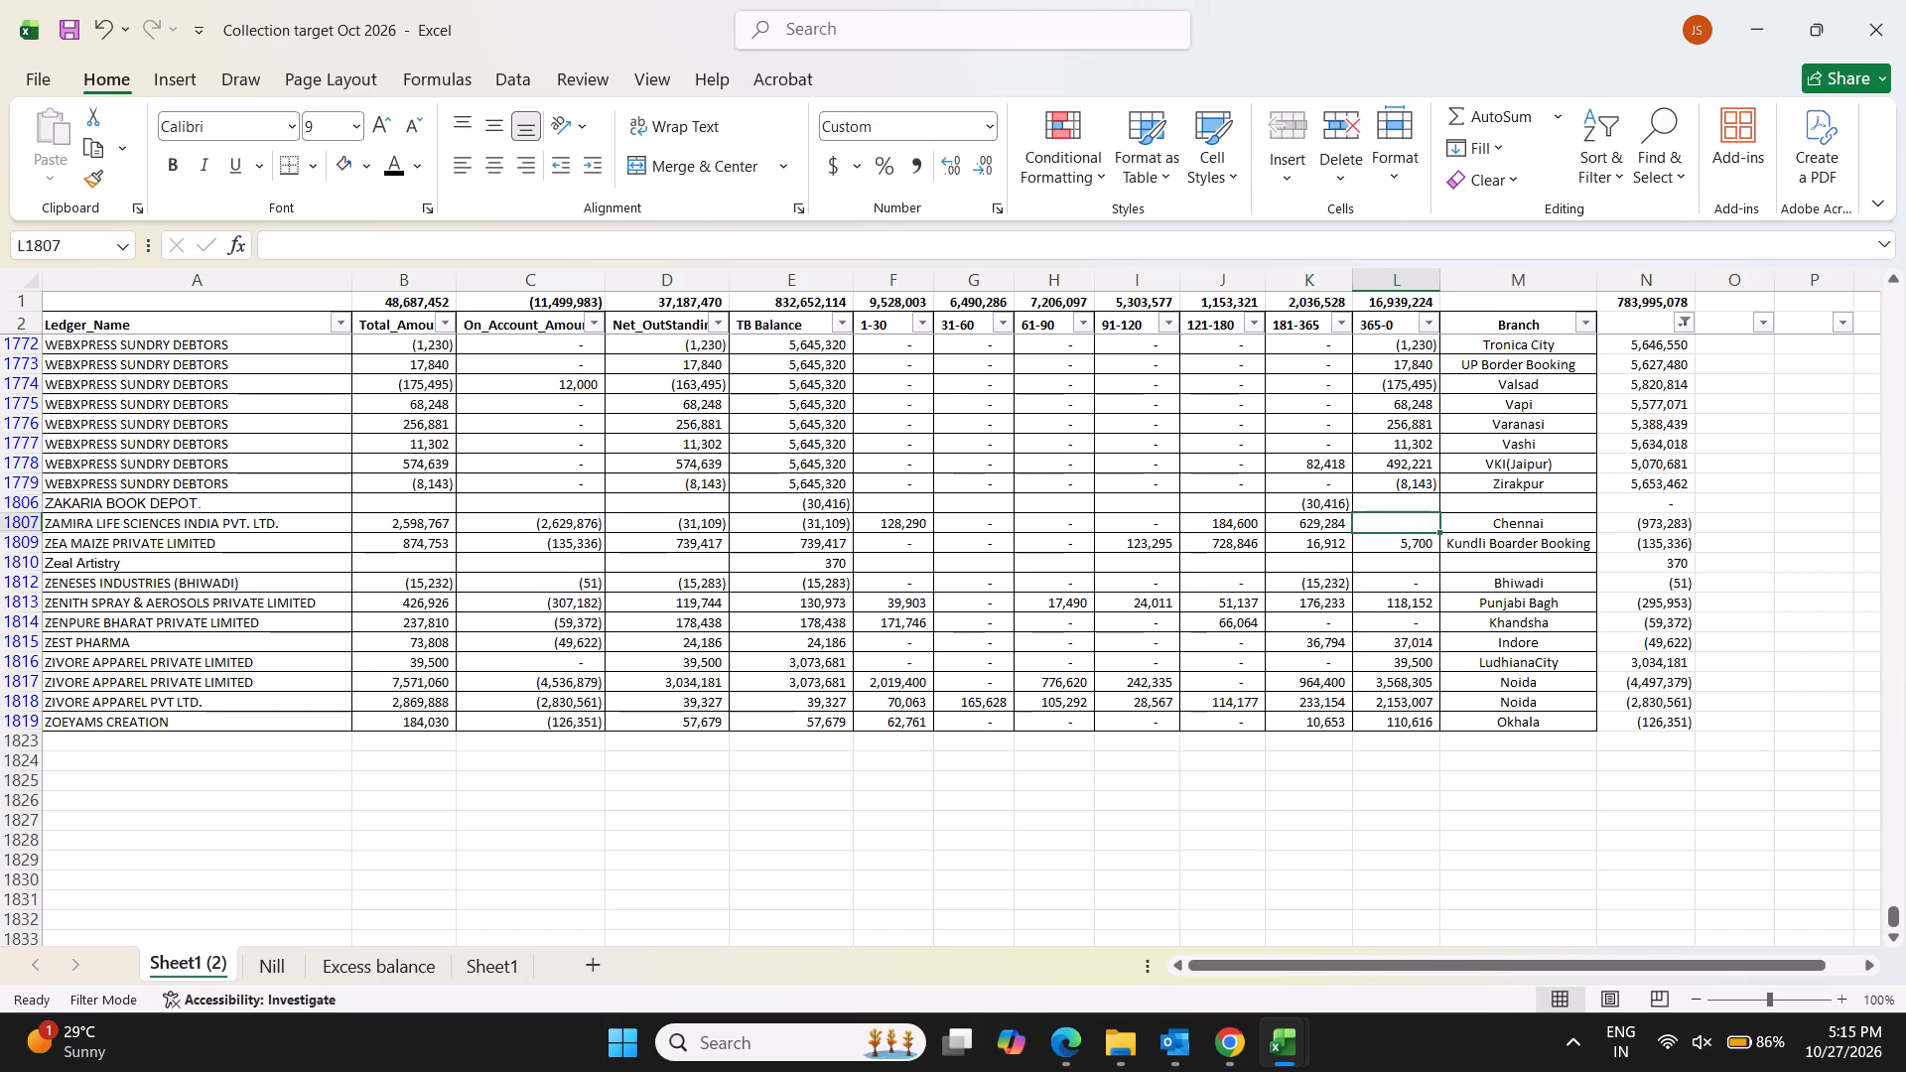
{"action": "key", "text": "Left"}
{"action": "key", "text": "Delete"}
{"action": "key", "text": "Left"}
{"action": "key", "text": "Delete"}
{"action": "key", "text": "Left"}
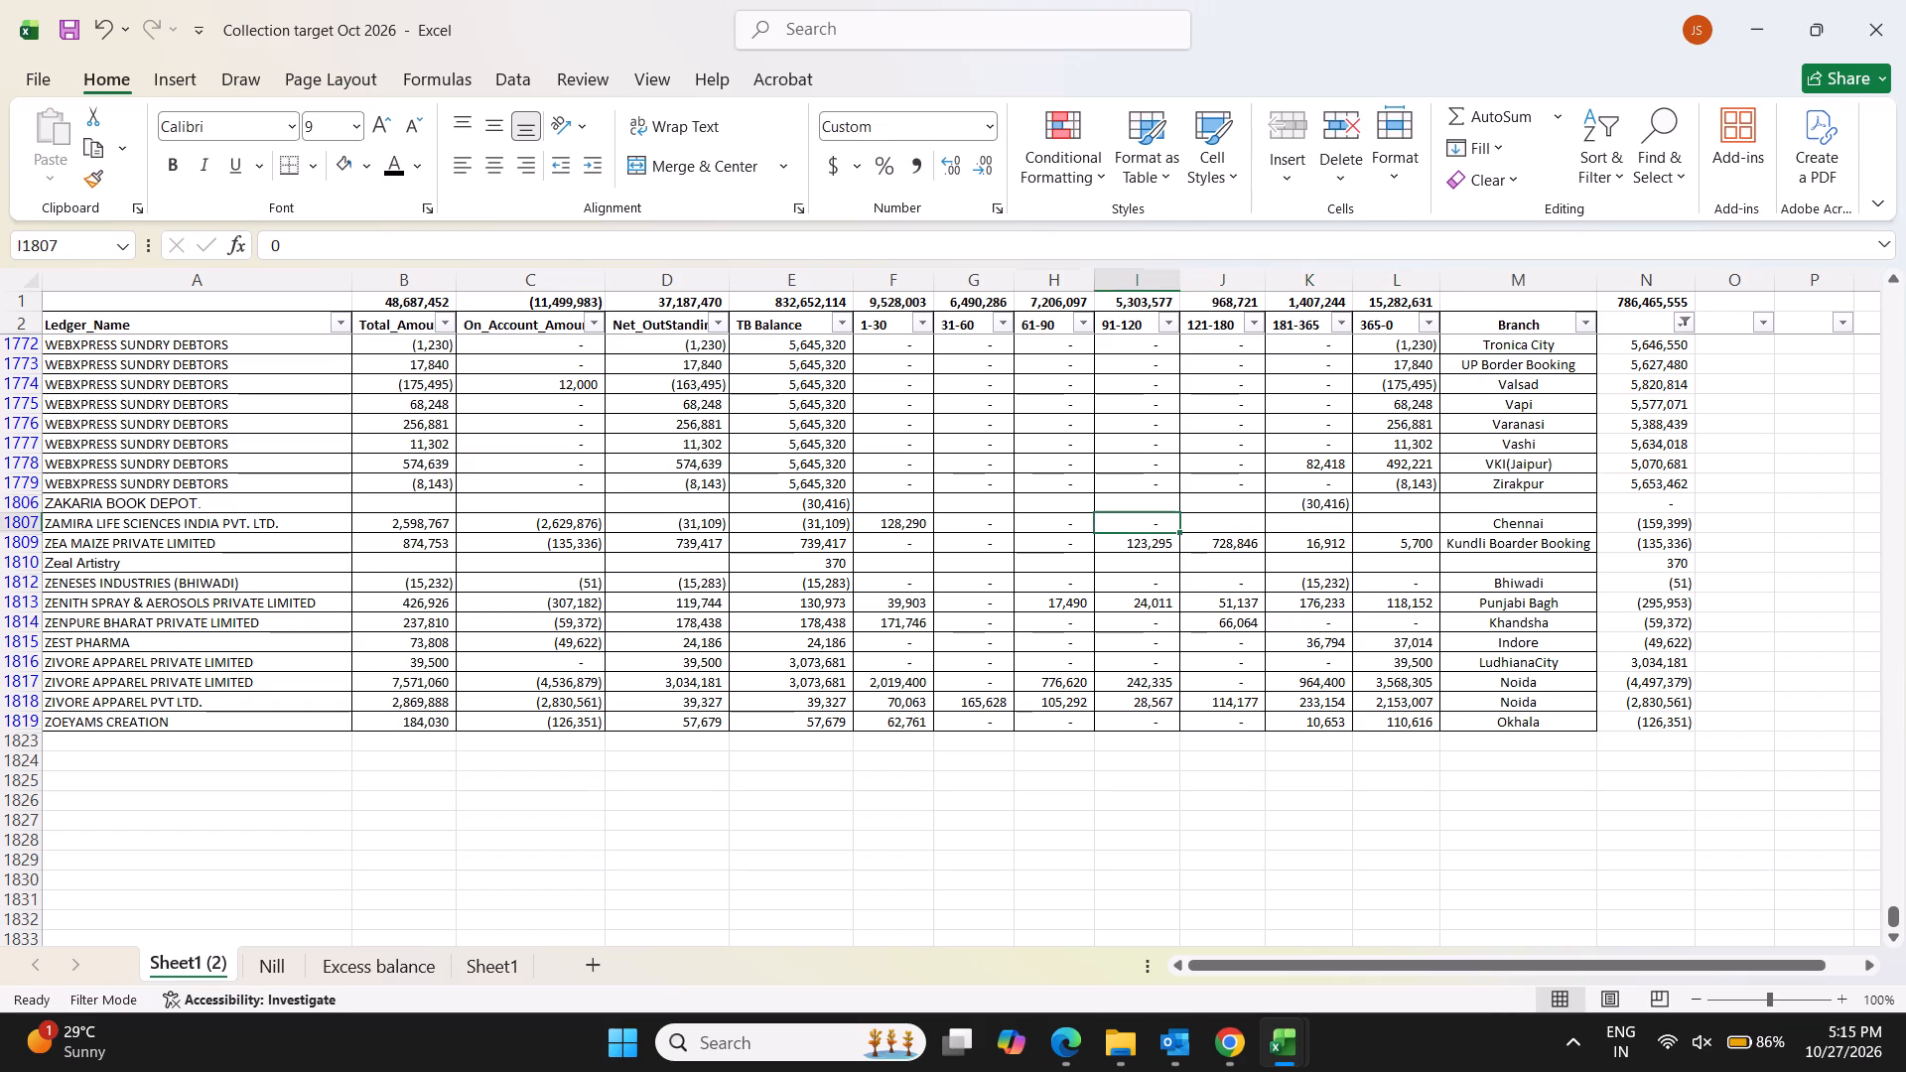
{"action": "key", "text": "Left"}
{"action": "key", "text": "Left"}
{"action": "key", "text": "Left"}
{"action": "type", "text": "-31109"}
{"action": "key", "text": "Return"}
For ZEA MAIZE PRIVATE LIMITED, clear the 365-0 and 181-365 amounts and set 121-180 to 616122.
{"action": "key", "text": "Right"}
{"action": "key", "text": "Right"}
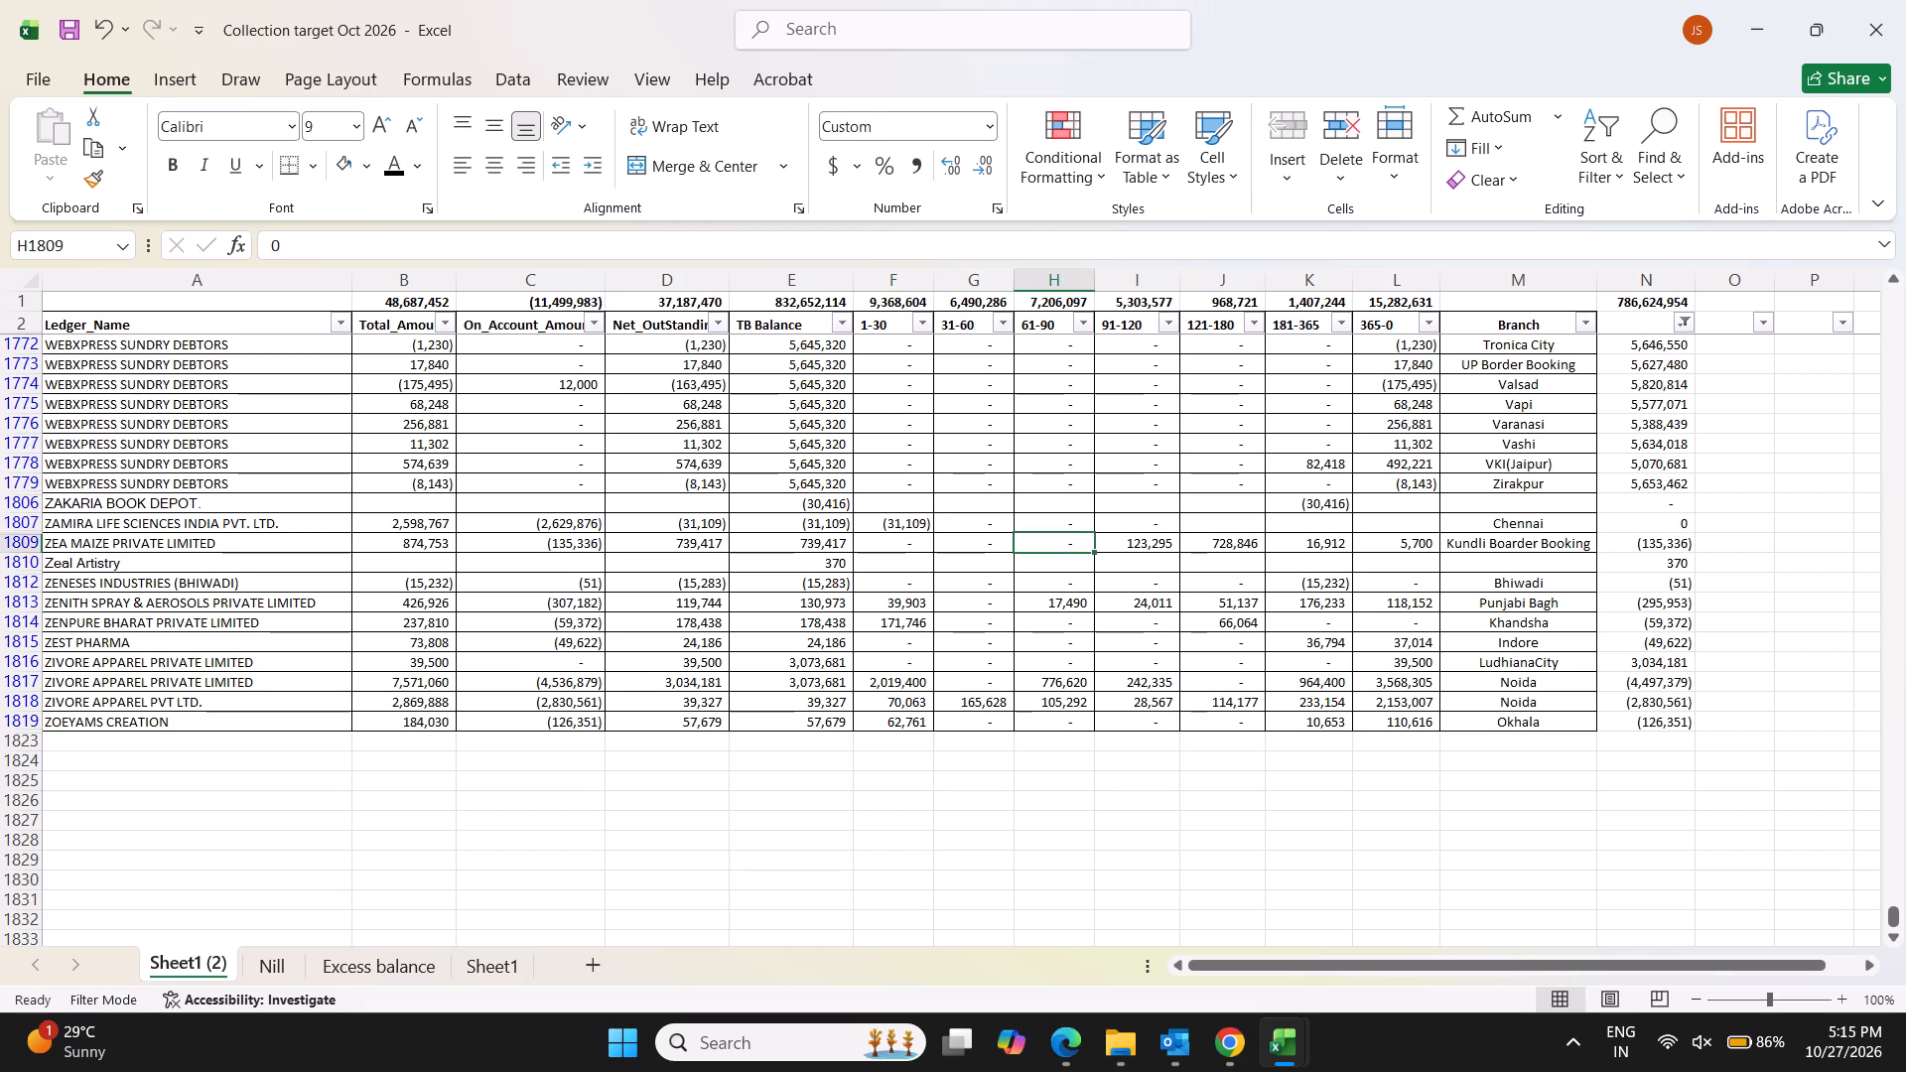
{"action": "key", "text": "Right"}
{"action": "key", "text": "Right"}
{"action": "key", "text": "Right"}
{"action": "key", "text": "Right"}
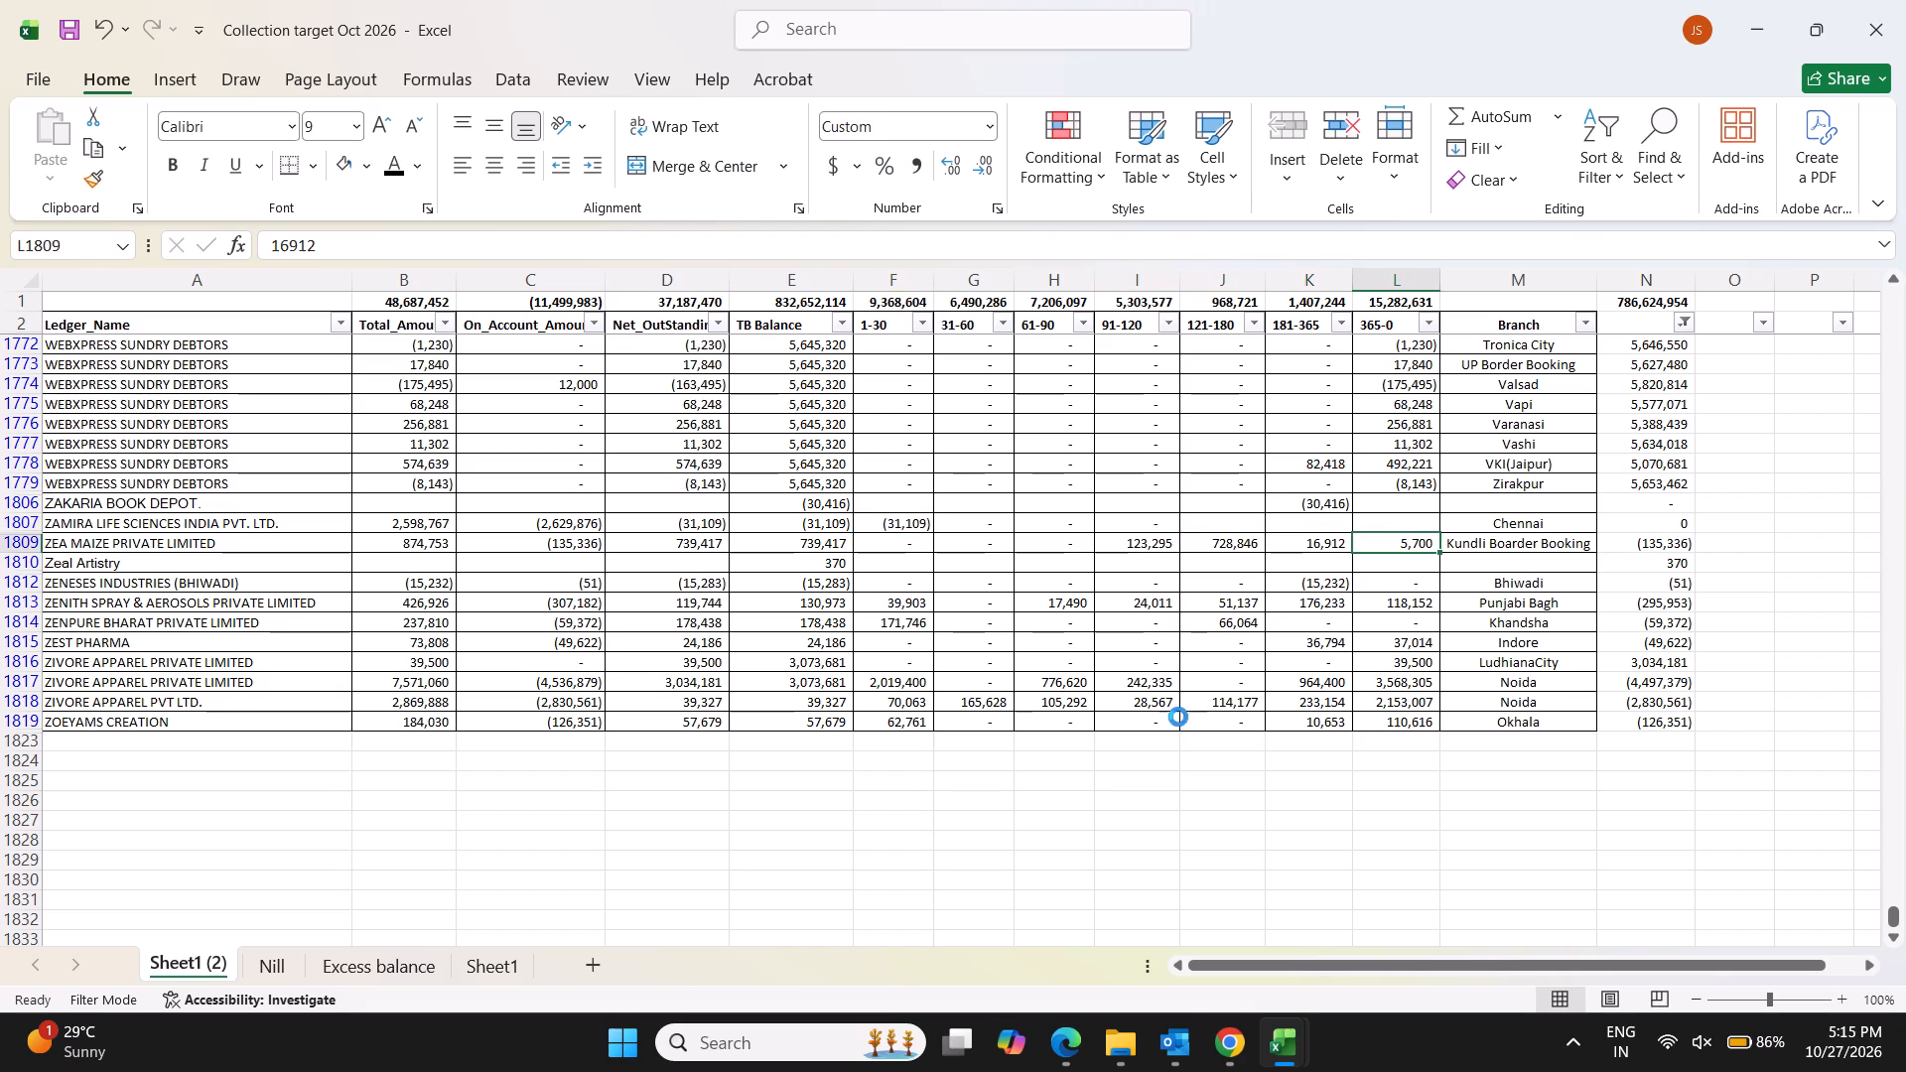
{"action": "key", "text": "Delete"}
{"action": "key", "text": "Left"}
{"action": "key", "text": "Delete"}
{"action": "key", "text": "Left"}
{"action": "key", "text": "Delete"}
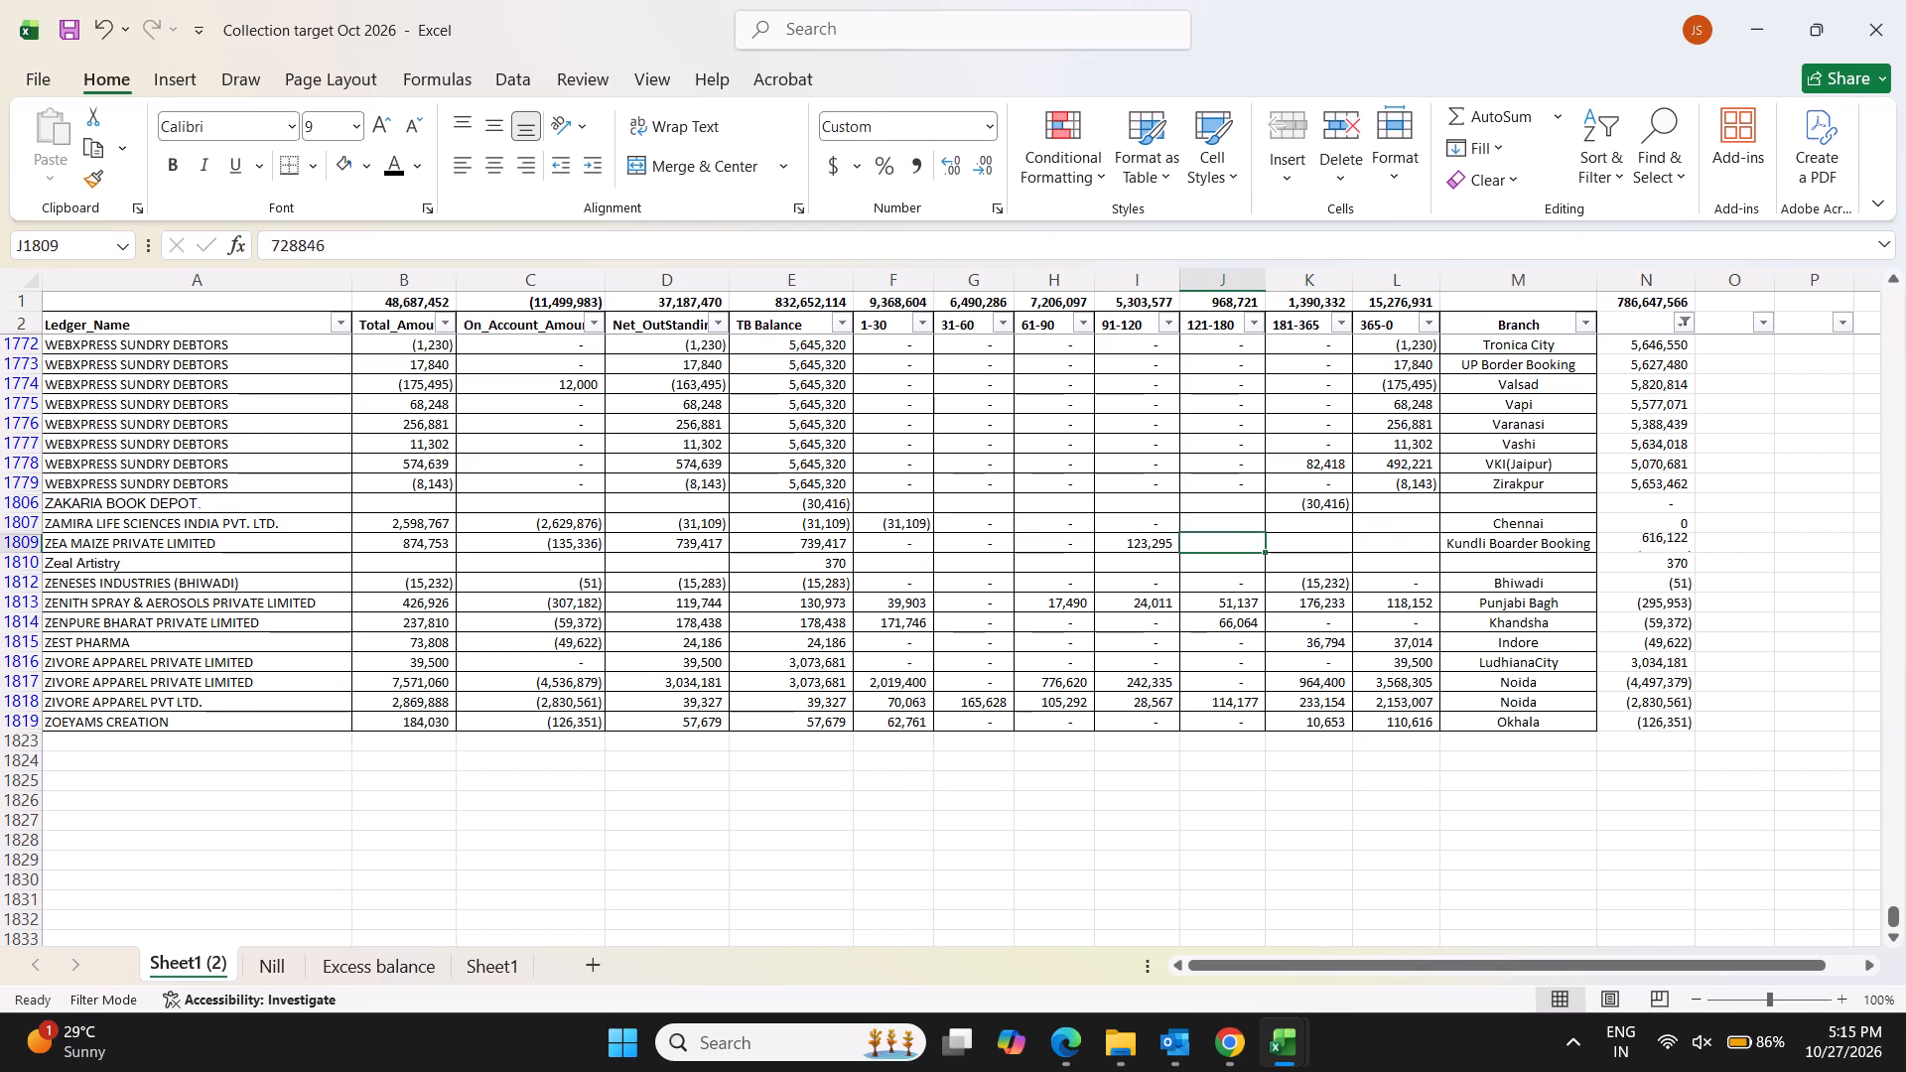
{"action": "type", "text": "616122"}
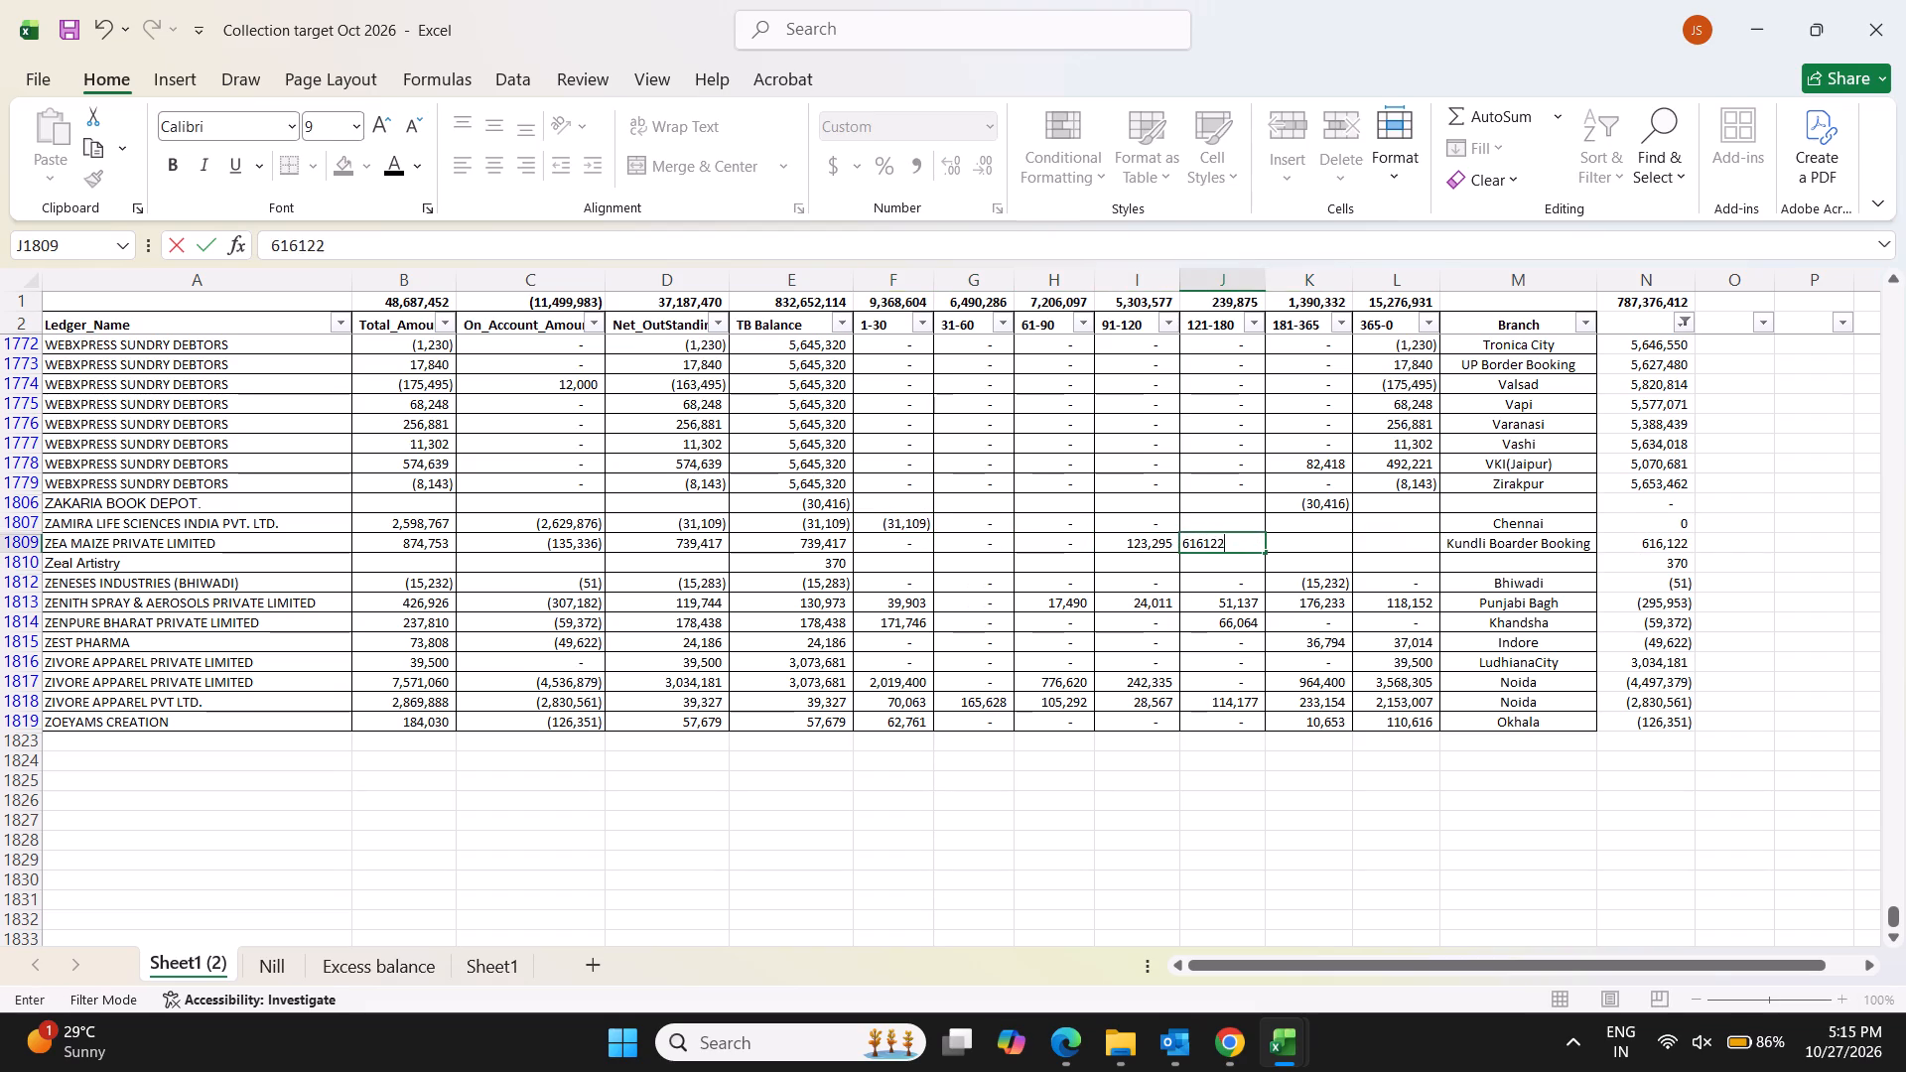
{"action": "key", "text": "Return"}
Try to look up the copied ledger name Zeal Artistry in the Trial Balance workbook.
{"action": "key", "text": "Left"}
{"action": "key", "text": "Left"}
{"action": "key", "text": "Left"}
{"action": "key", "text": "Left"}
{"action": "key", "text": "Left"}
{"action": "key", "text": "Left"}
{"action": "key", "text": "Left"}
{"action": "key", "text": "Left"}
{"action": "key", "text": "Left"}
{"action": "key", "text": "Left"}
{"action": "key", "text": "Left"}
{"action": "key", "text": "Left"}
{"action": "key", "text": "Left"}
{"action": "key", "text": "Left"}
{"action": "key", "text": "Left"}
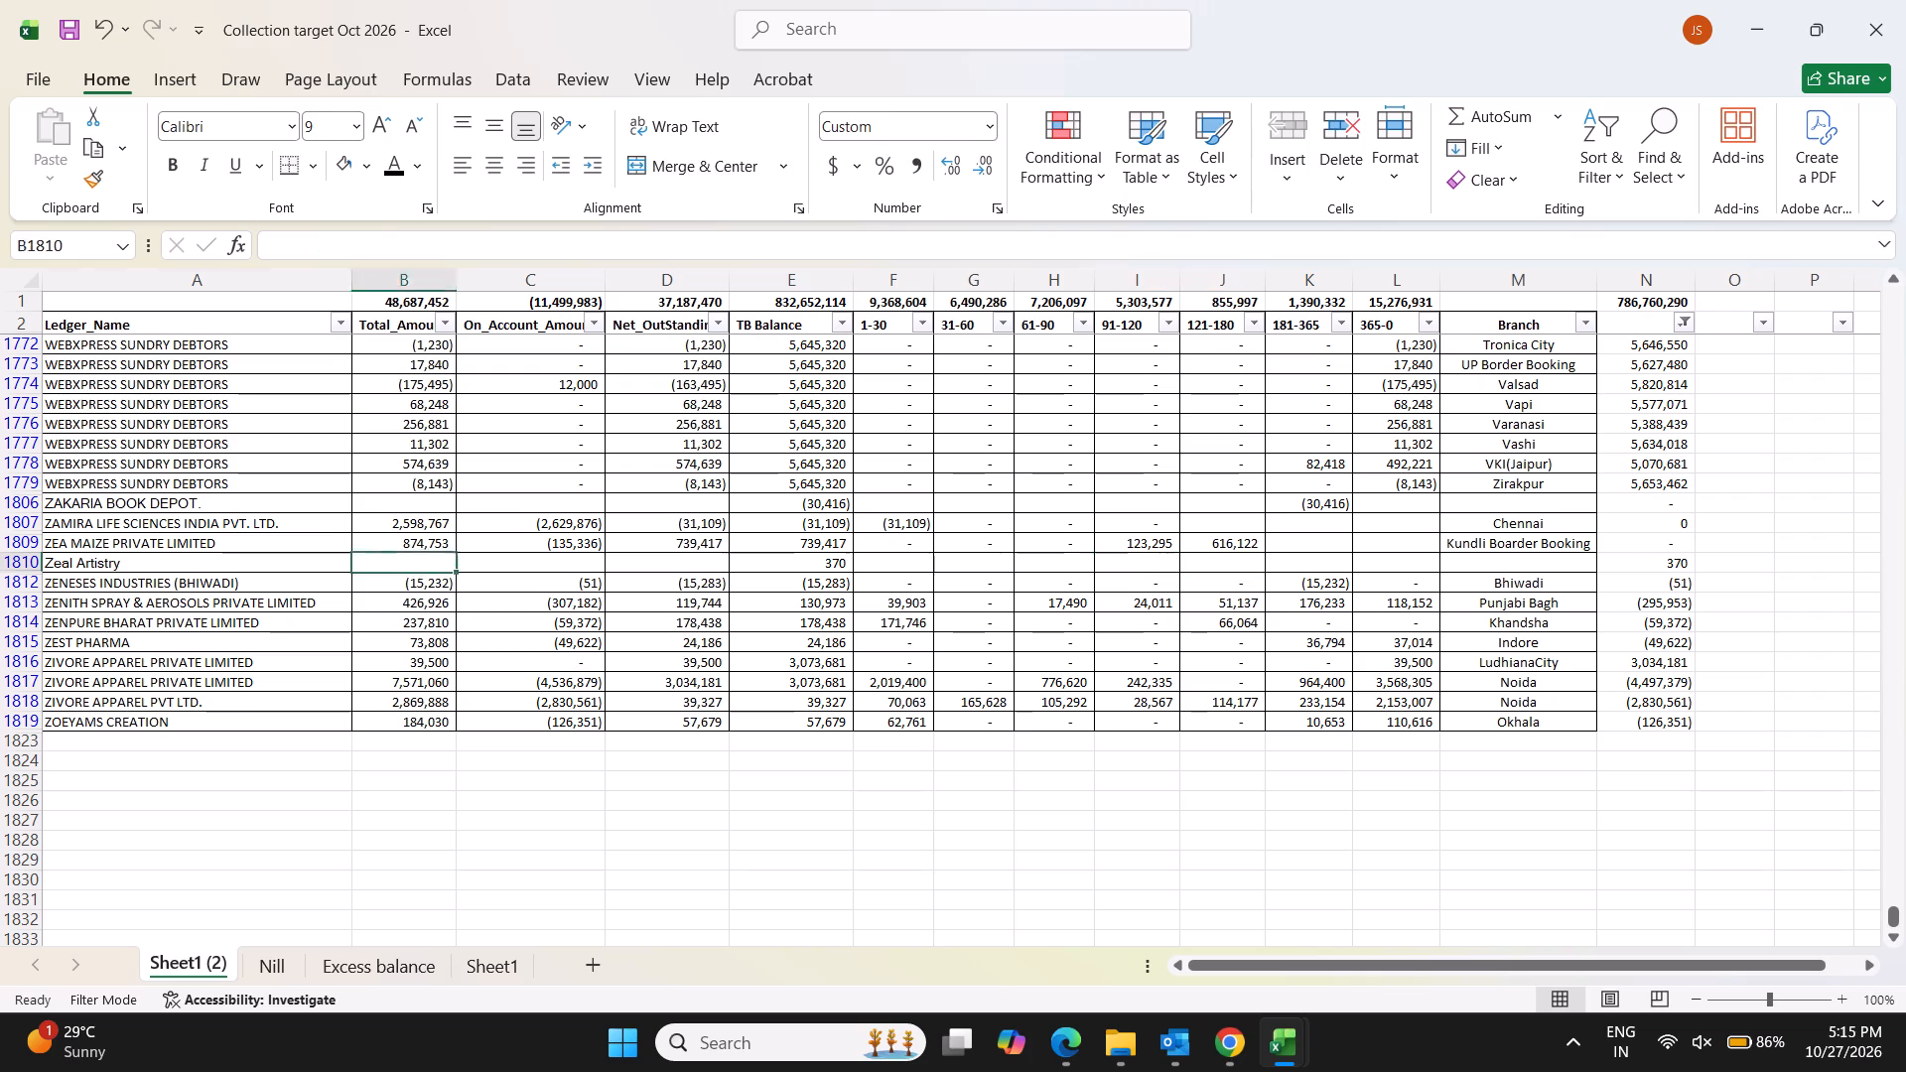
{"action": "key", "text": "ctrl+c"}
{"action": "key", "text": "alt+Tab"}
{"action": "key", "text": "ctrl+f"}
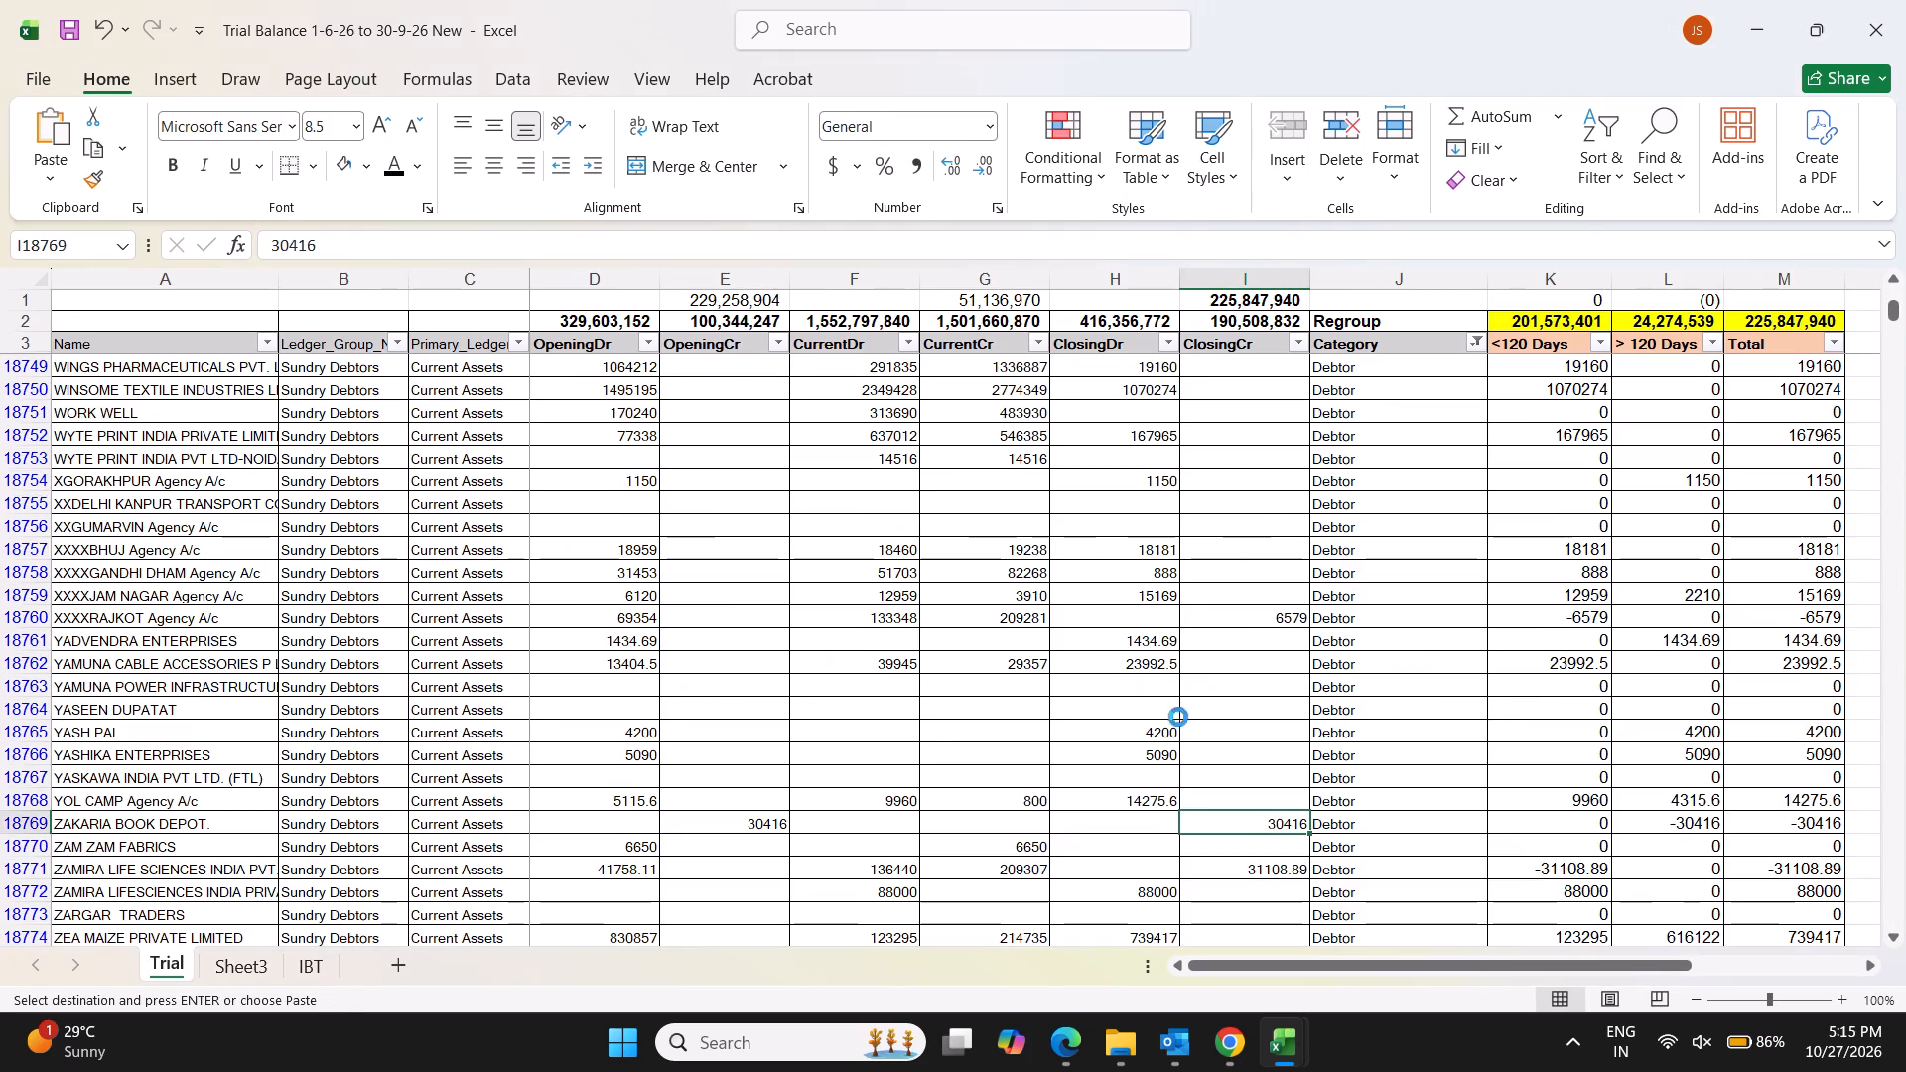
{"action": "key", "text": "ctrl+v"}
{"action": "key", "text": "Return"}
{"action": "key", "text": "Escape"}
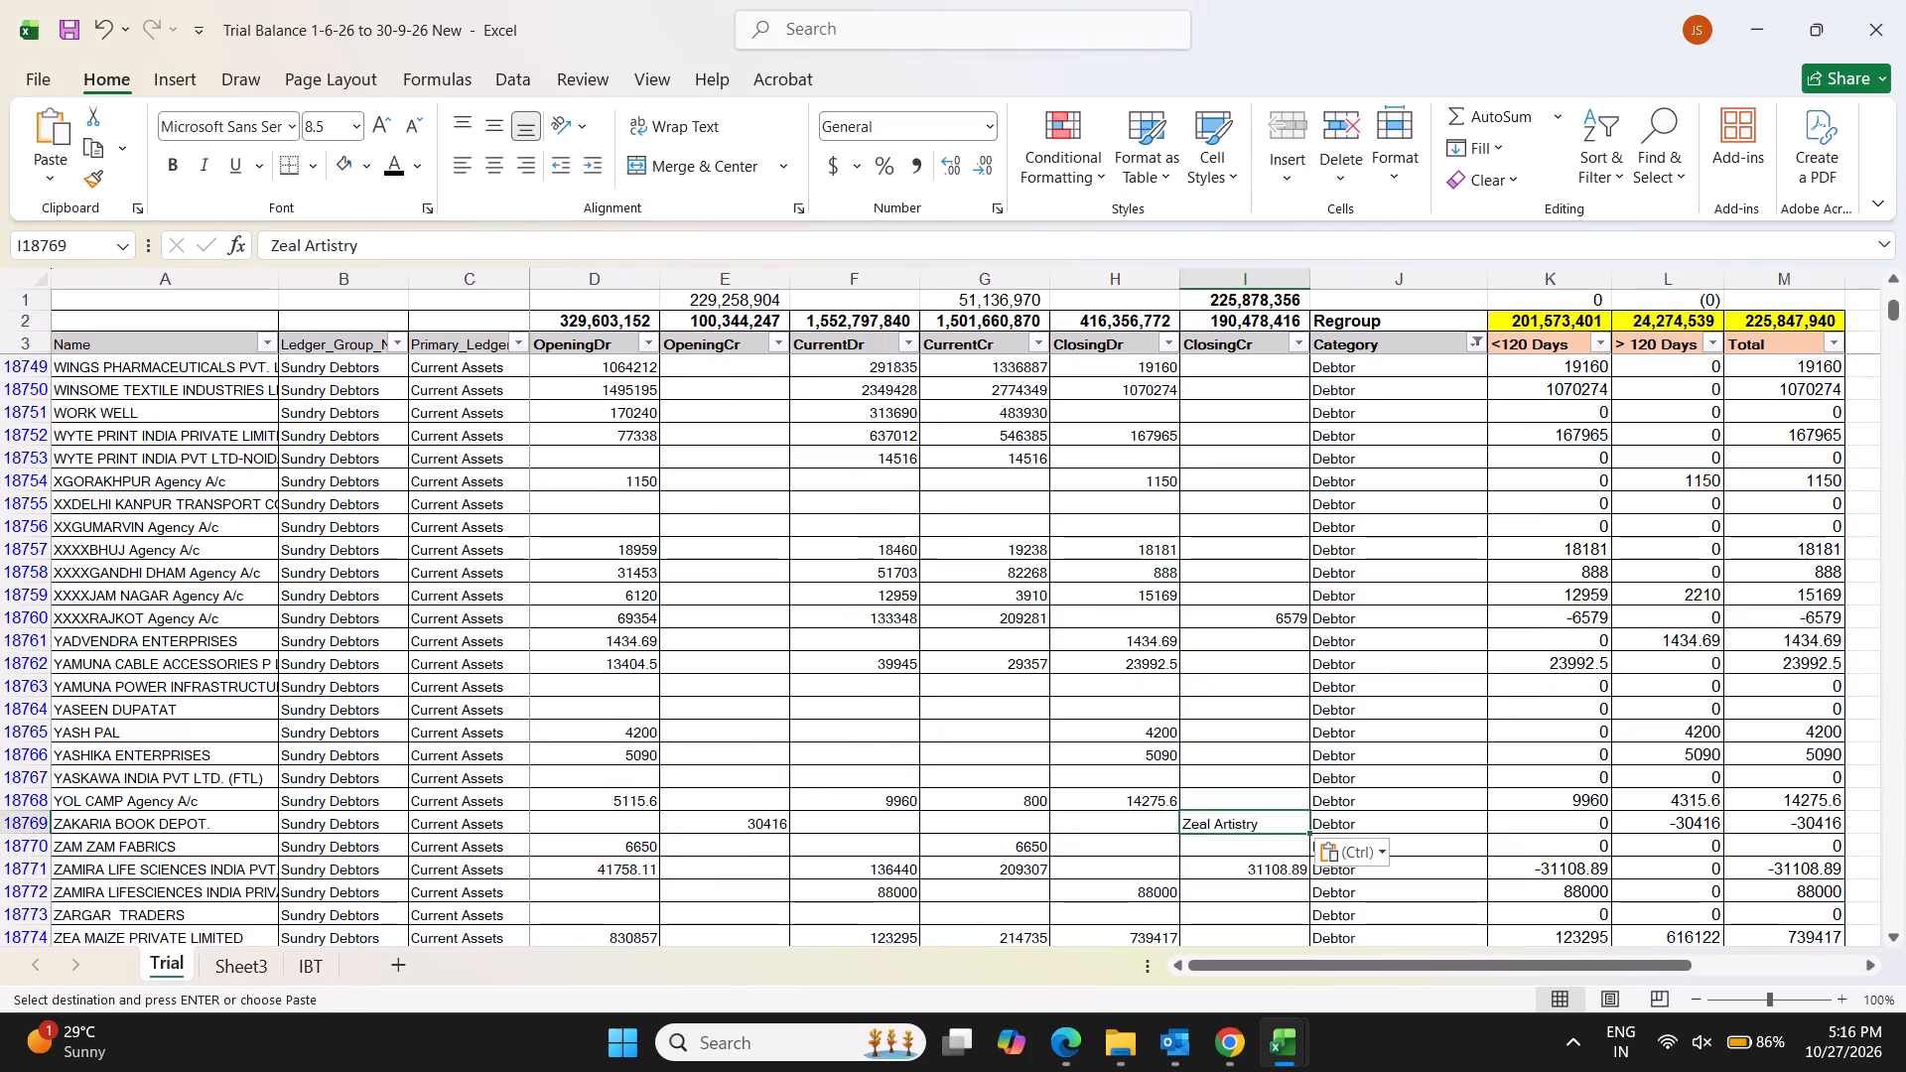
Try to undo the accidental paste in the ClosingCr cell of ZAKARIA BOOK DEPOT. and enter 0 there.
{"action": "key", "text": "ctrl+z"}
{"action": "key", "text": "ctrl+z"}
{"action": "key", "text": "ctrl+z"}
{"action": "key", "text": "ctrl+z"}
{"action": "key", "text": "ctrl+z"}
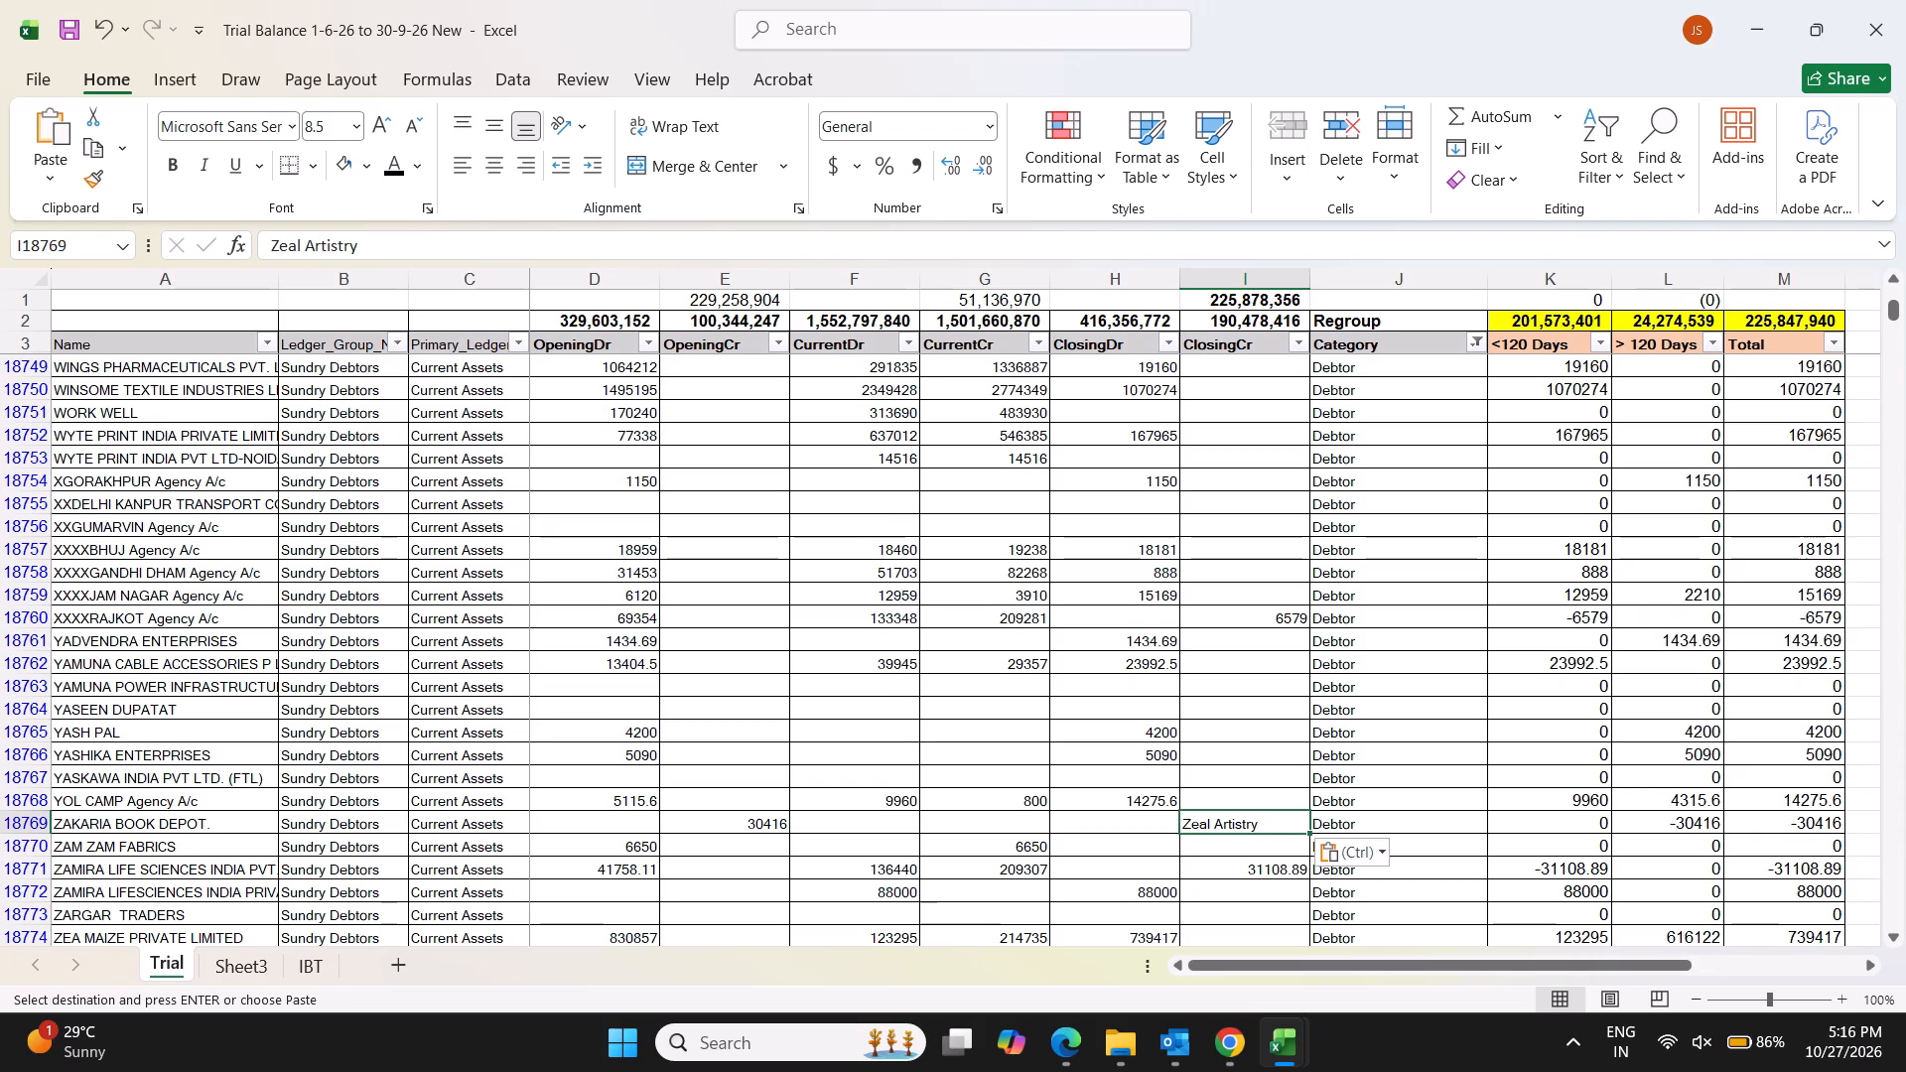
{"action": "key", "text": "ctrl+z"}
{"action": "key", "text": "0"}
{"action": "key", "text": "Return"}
Switch back to the Collection target workbook and save it.
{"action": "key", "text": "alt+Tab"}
{"action": "left_click", "coordinate": [1160, 713]}
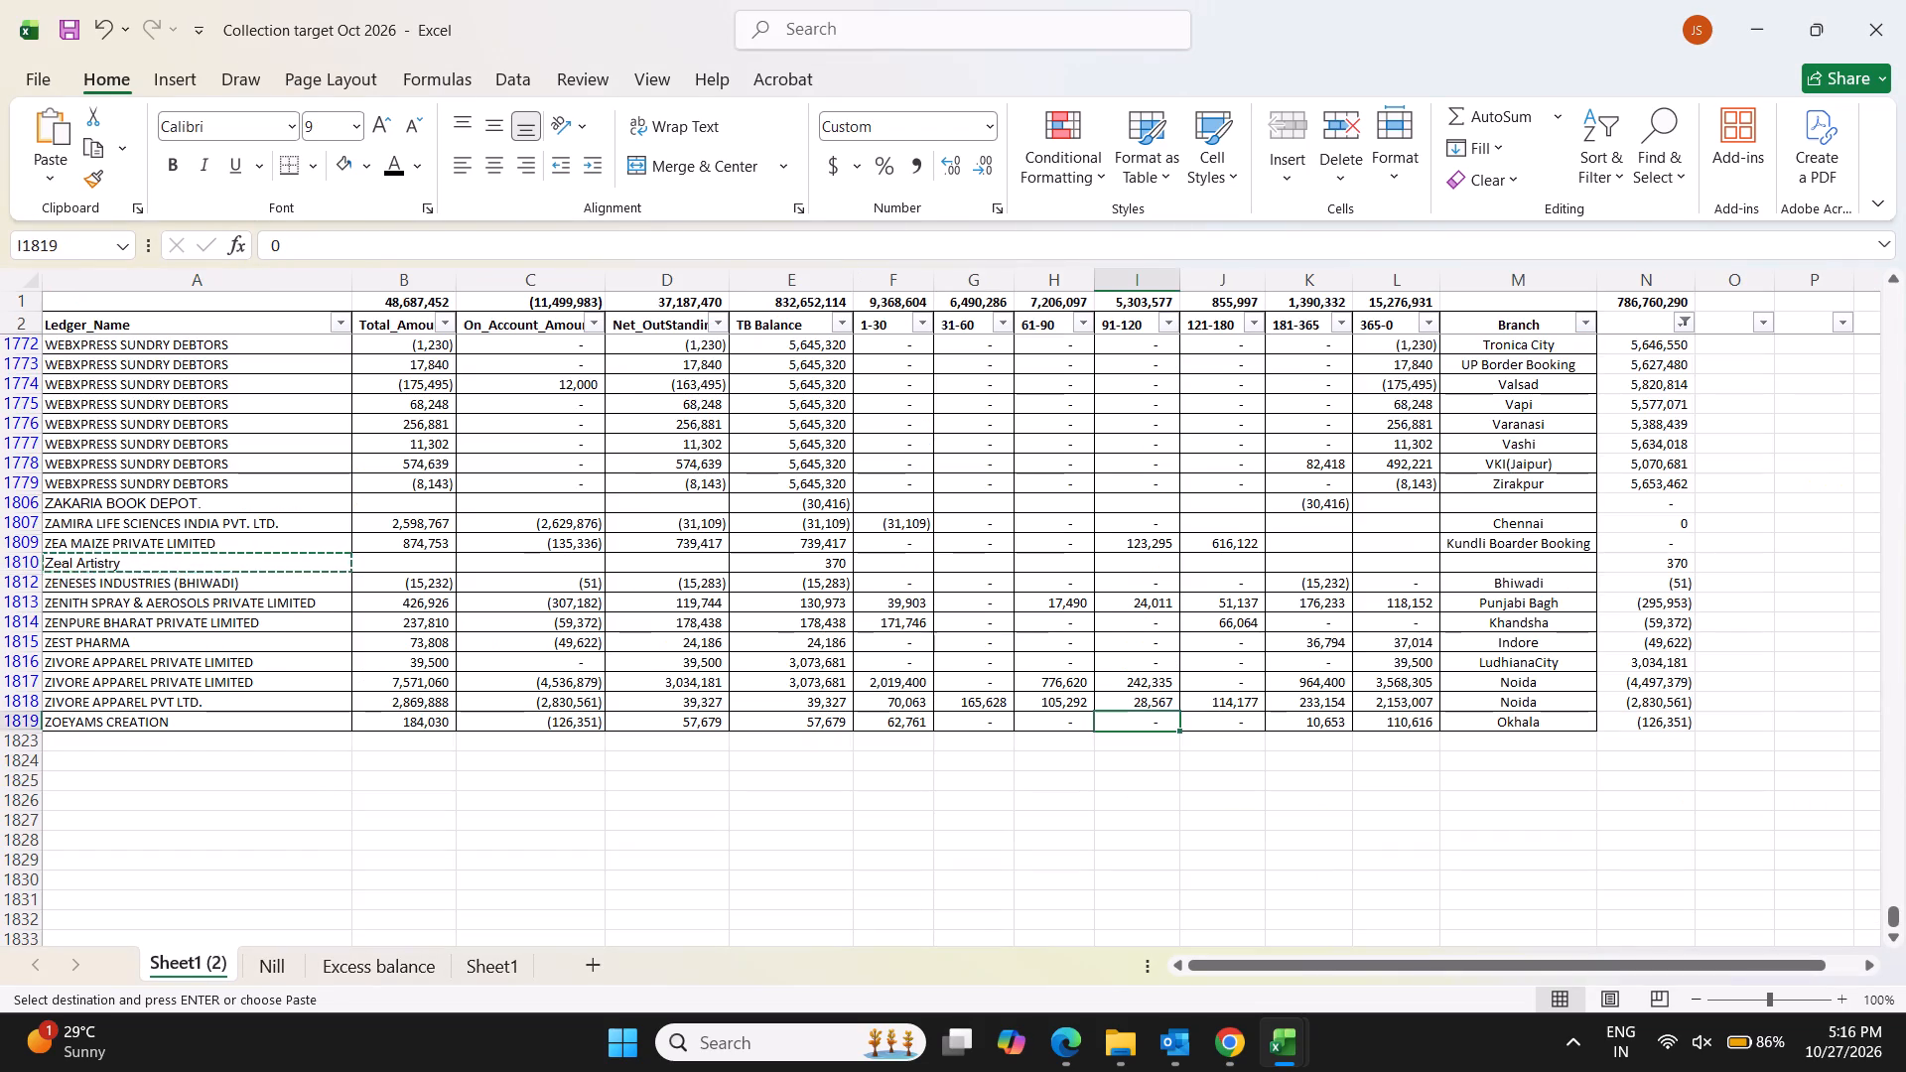
{"action": "key", "text": "ctrl+s"}
In the Trial Balance workbook, clear the stray Zeal Artistry text from the ClosingCr cell of ZAKARIA BOOK DEPOT.
{"action": "key", "text": "alt+Tab"}
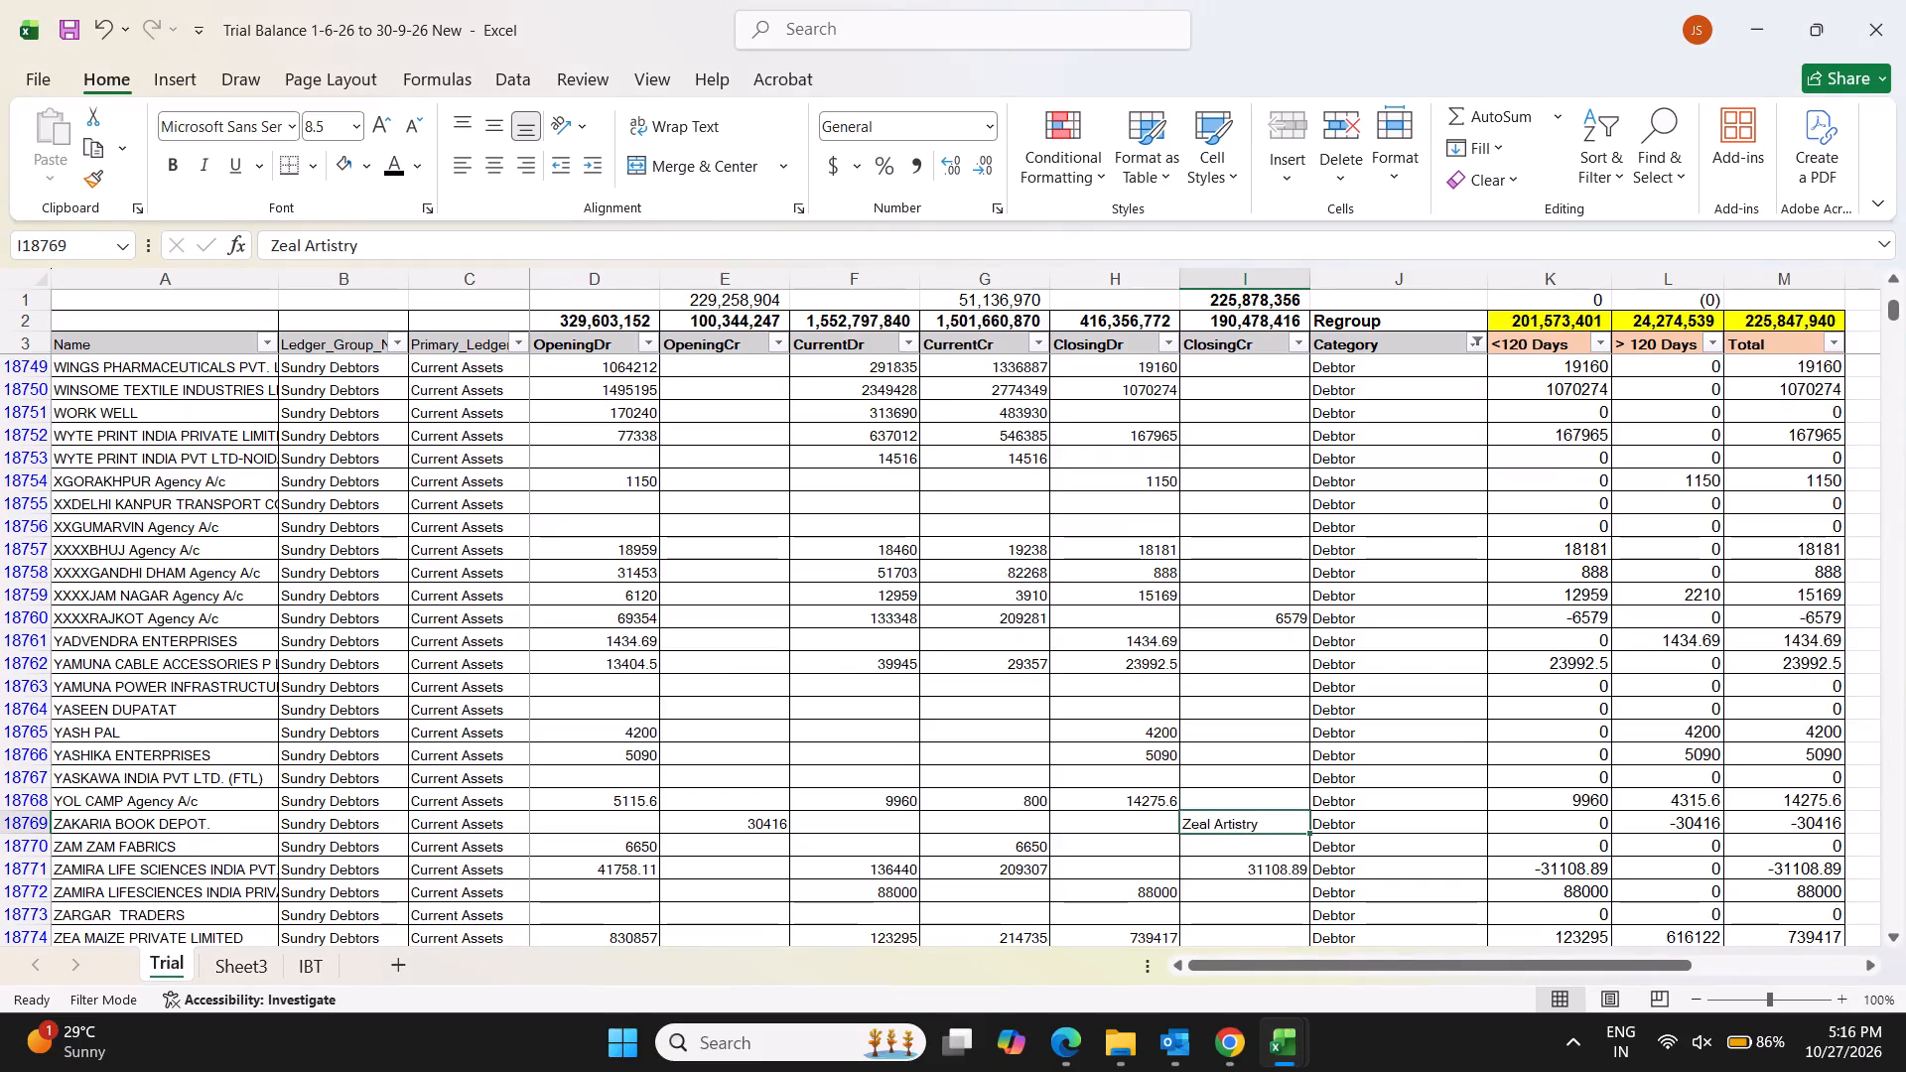
{"action": "key", "text": "Delete"}
Copy the ledger name Zeal Artistry from the Collection target sheet and look it up in the Trial Balance workbook.
{"action": "key", "text": "alt+Tab"}
{"action": "left_click", "coordinate": [189, 558]}
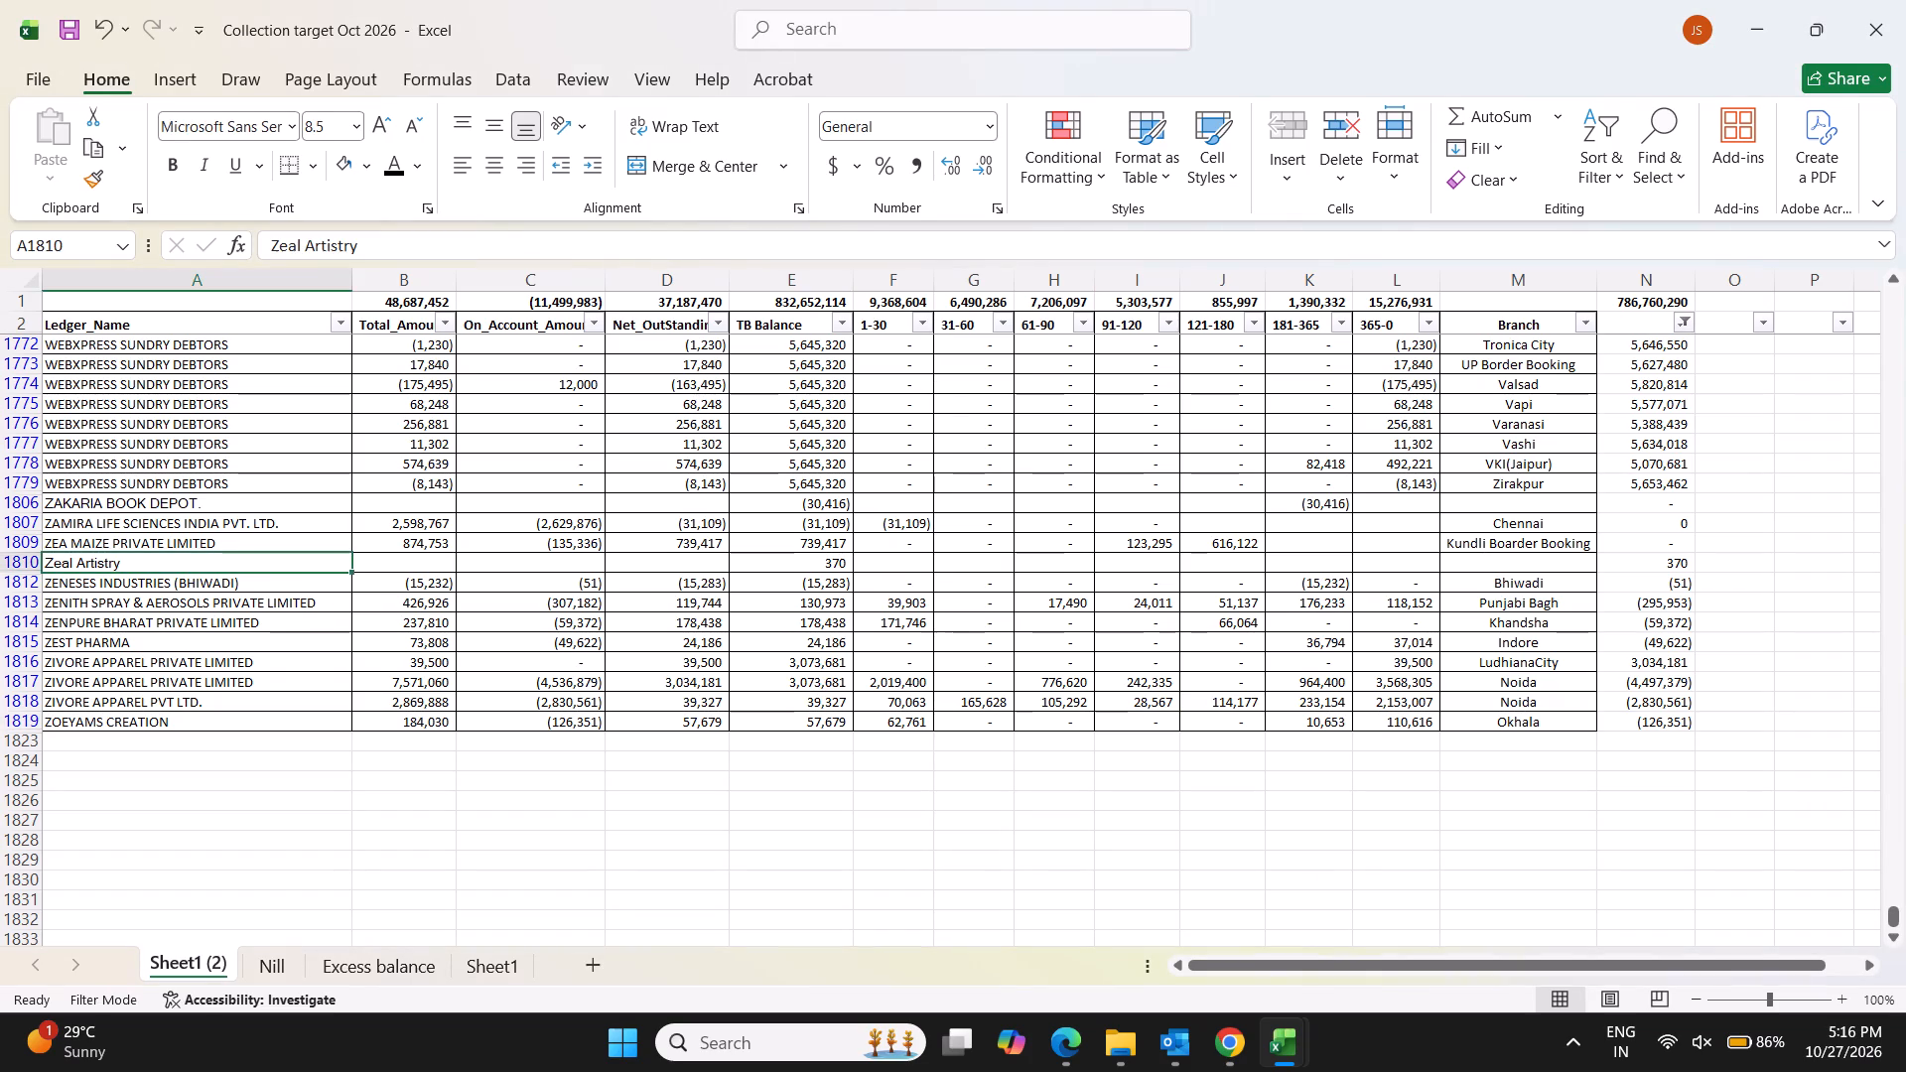
{"action": "key", "text": "ctrl+c"}
{"action": "key", "text": "alt+Tab"}
{"action": "key", "text": "ctrl+f"}
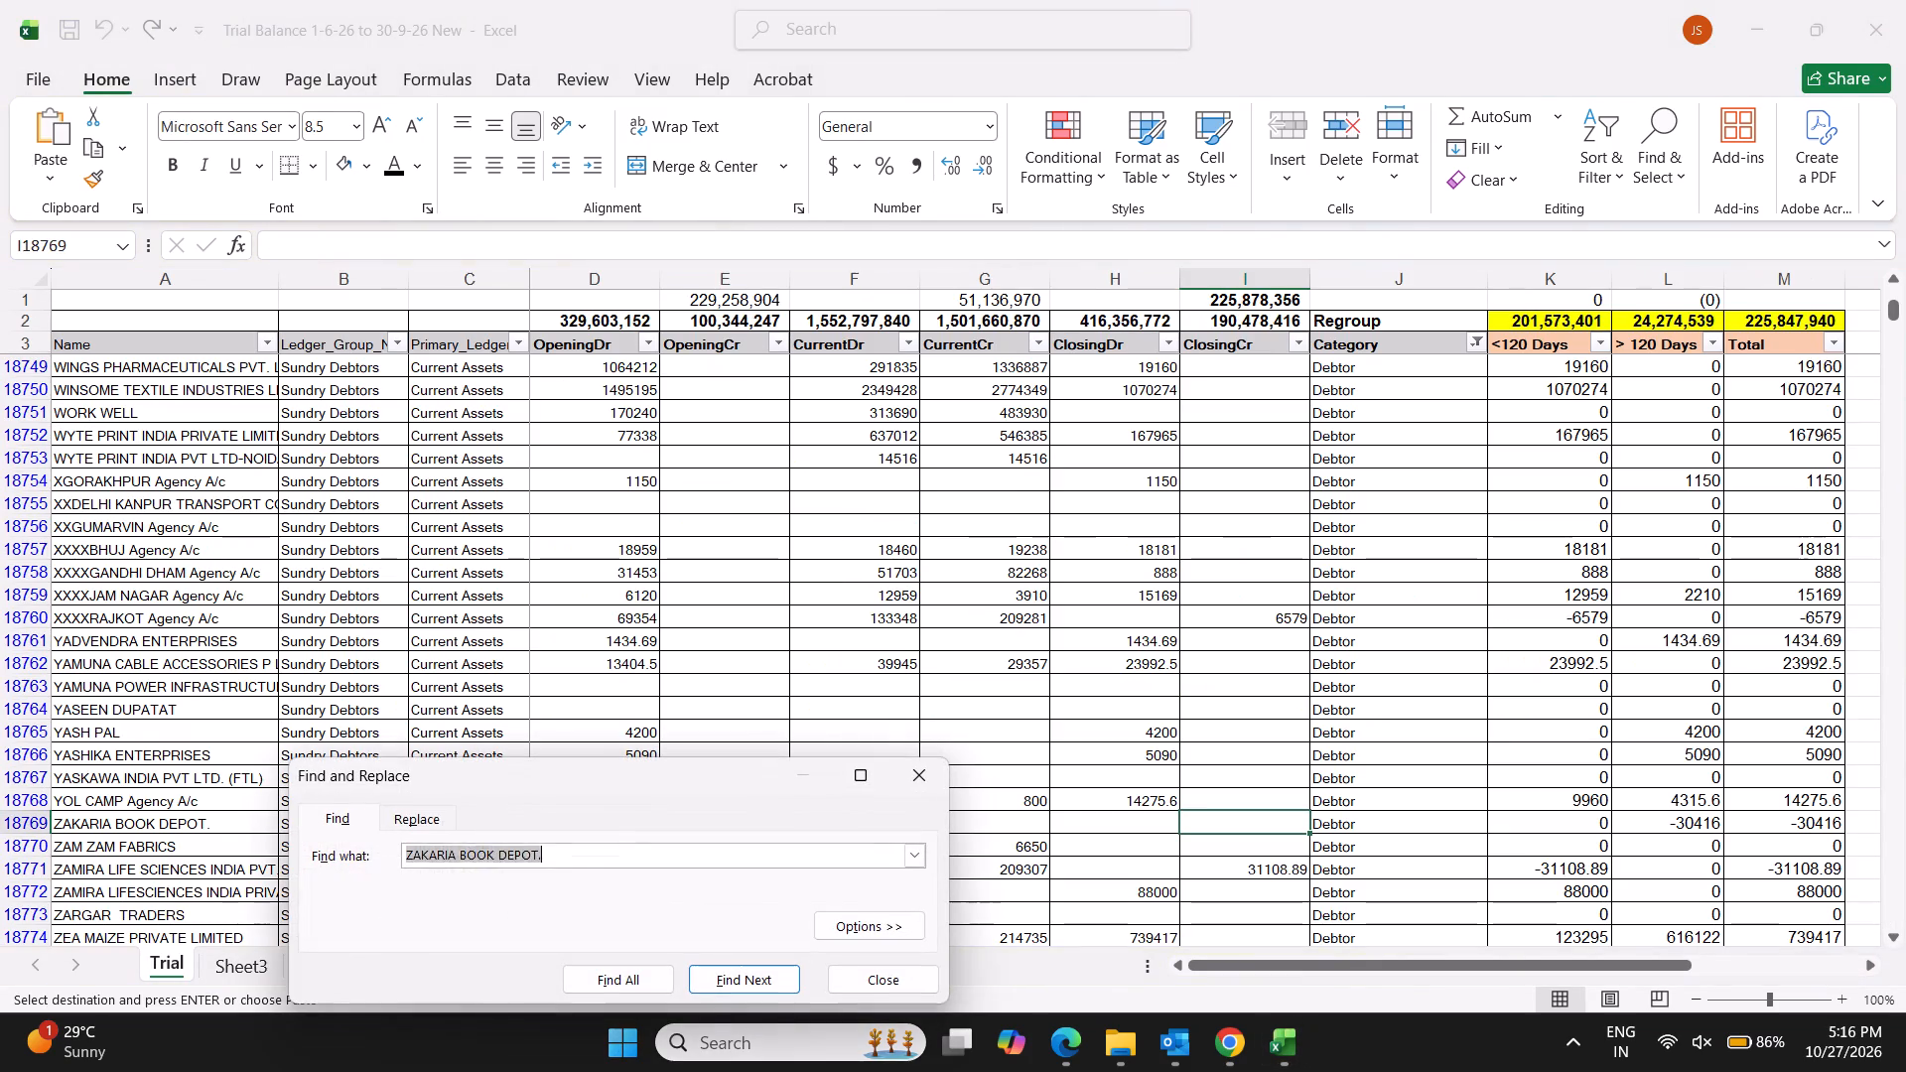
{"action": "key", "text": "ctrl+v"}
{"action": "key", "text": "Return"}
{"action": "key", "text": "Escape"}
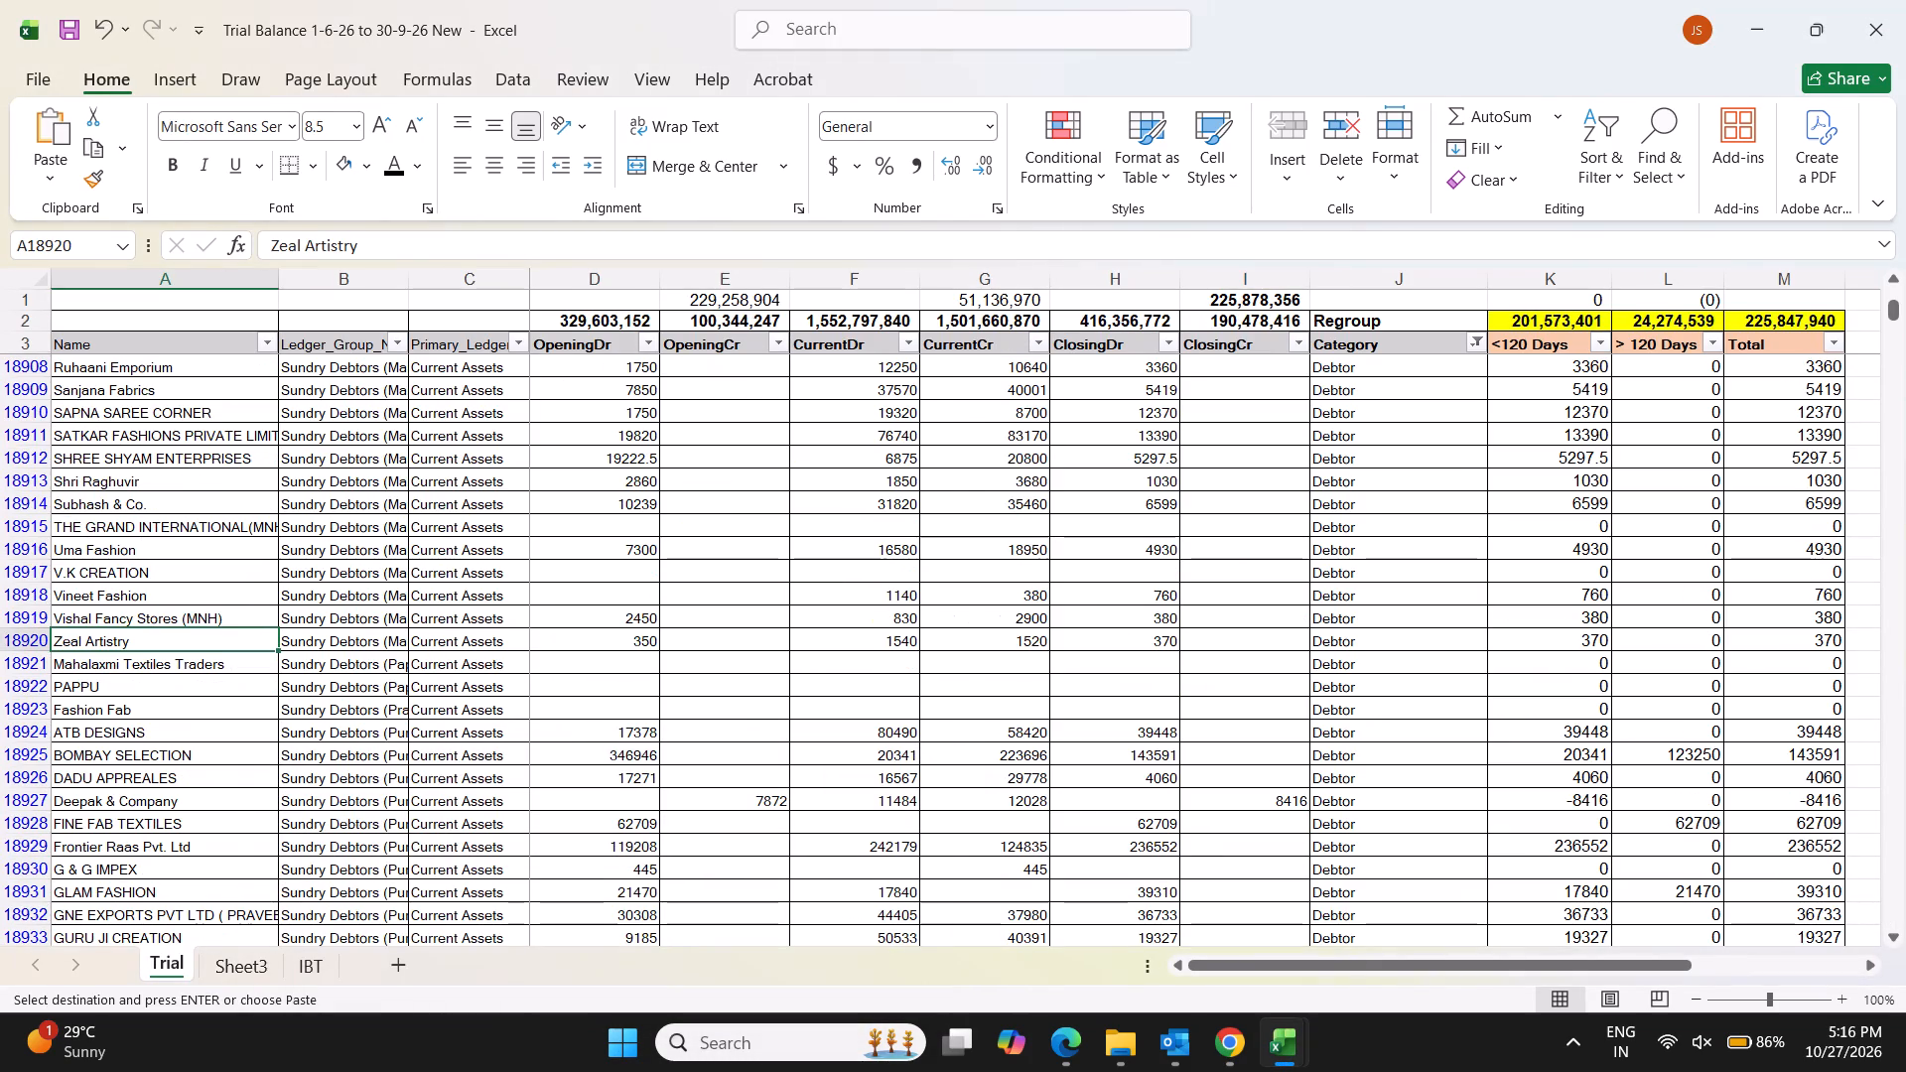
Back in the Collection target workbook, set the 31-60 amount for Zeal Artistry to 370 and save.
{"action": "key", "text": "alt+Tab"}
{"action": "key", "text": "Right"}
{"action": "key", "text": "Right"}
{"action": "key", "text": "Right"}
{"action": "key", "text": "Right"}
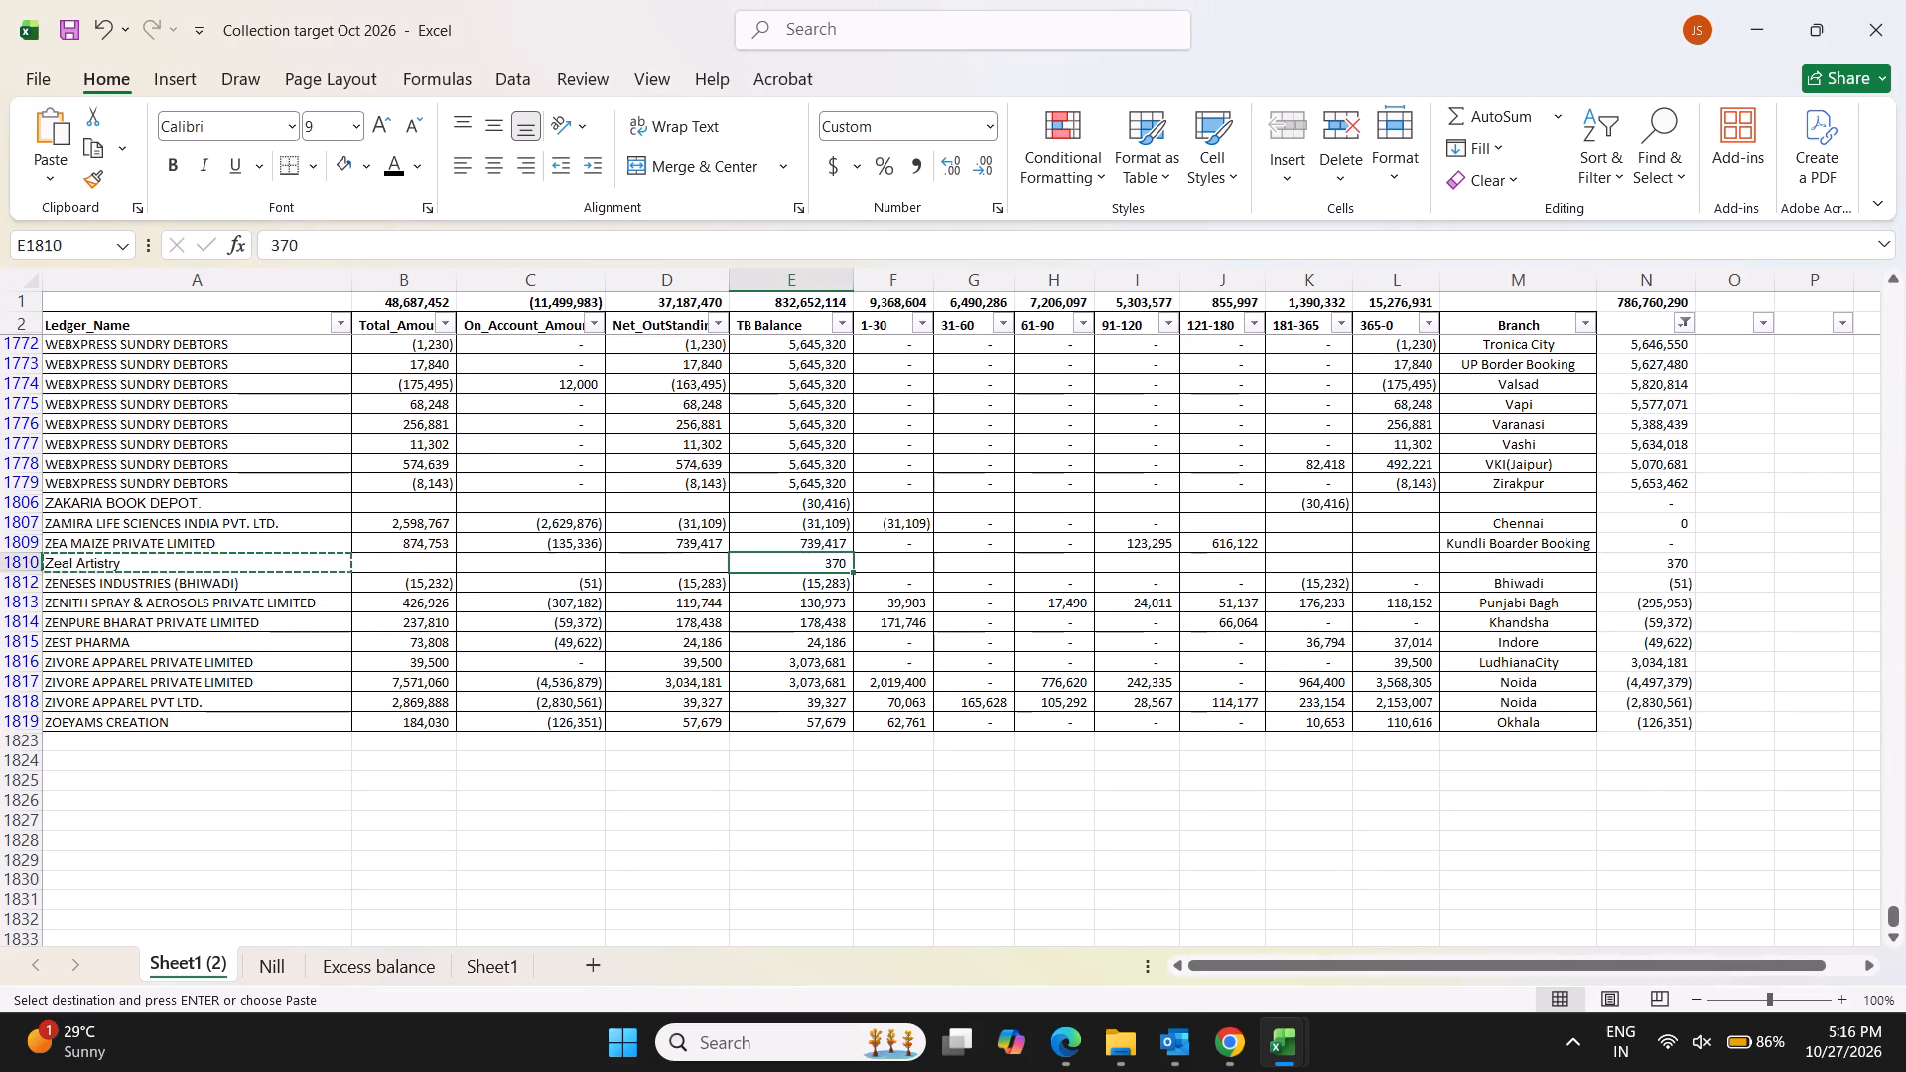
{"action": "key", "text": "Right"}
{"action": "key", "text": "Right"}
{"action": "type", "text": "370"}
{"action": "key", "text": "Return"}
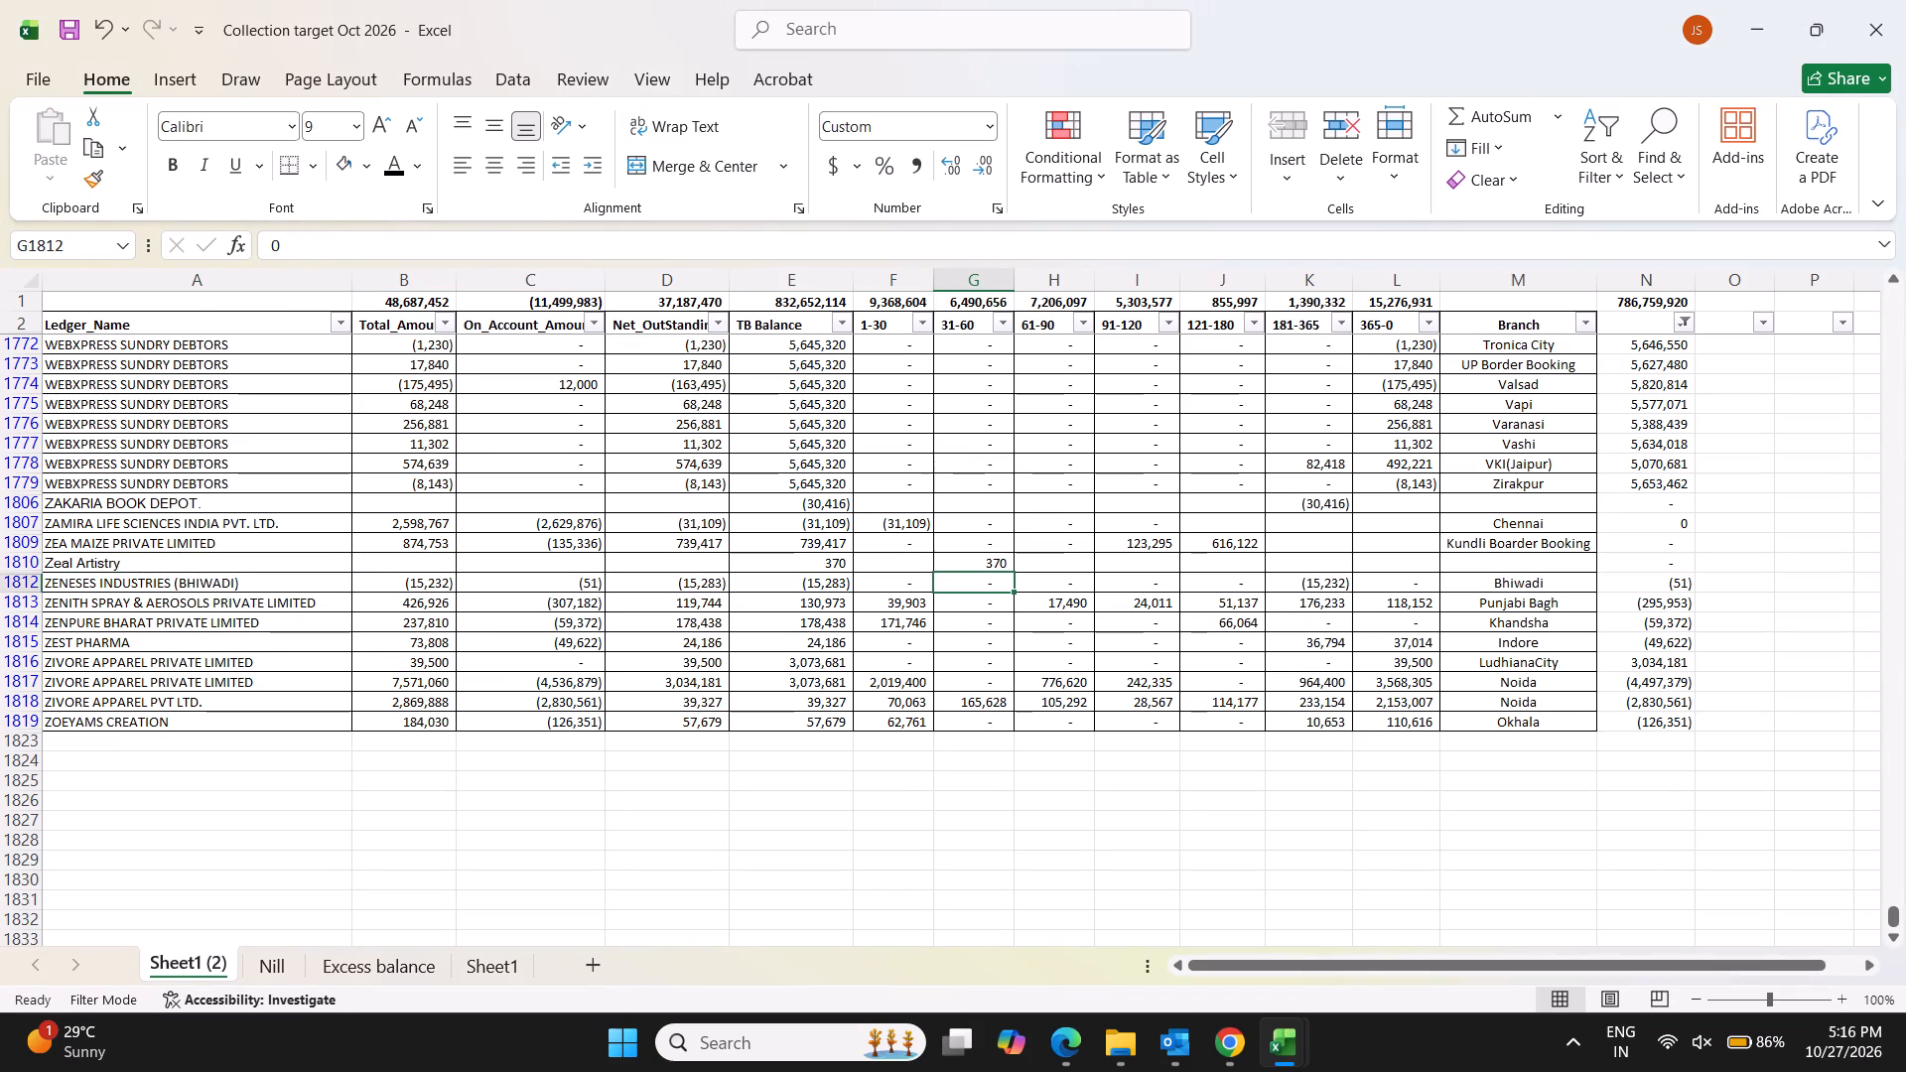
{"action": "key", "text": "ctrl+s"}
Set the 181-365 amount for ZENESES INDUSTRIES (BHIWADI) to -15283.
{"action": "key", "text": "Right"}
{"action": "key", "text": "Right"}
{"action": "key", "text": "Right"}
{"action": "key", "text": "Right"}
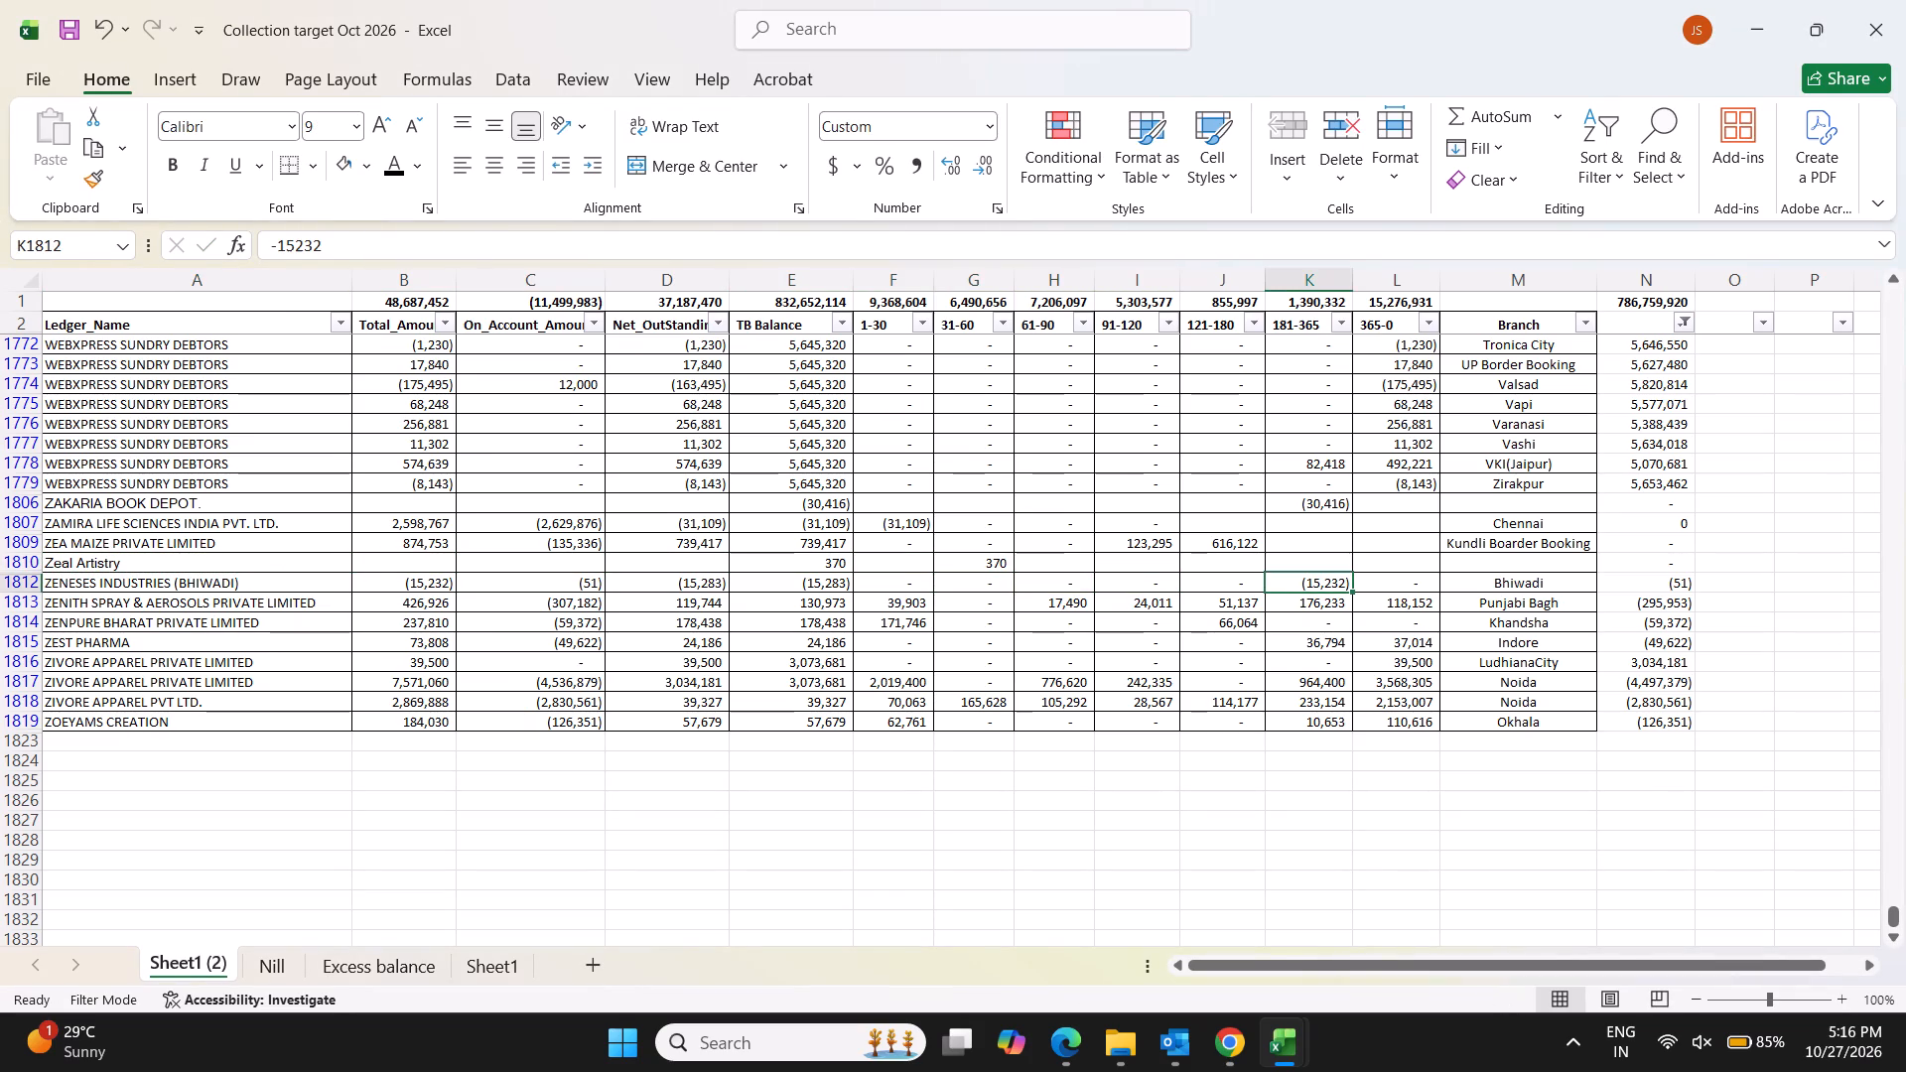
{"action": "type", "text": "-15283"}
{"action": "key", "text": "Return"}
For ZENITH SPRAY & AEROSOLS PRIVATE LIMITED, clear the 365-0 and 181-365 amounts and set 121-180 to 49569.
{"action": "key", "text": "Right"}
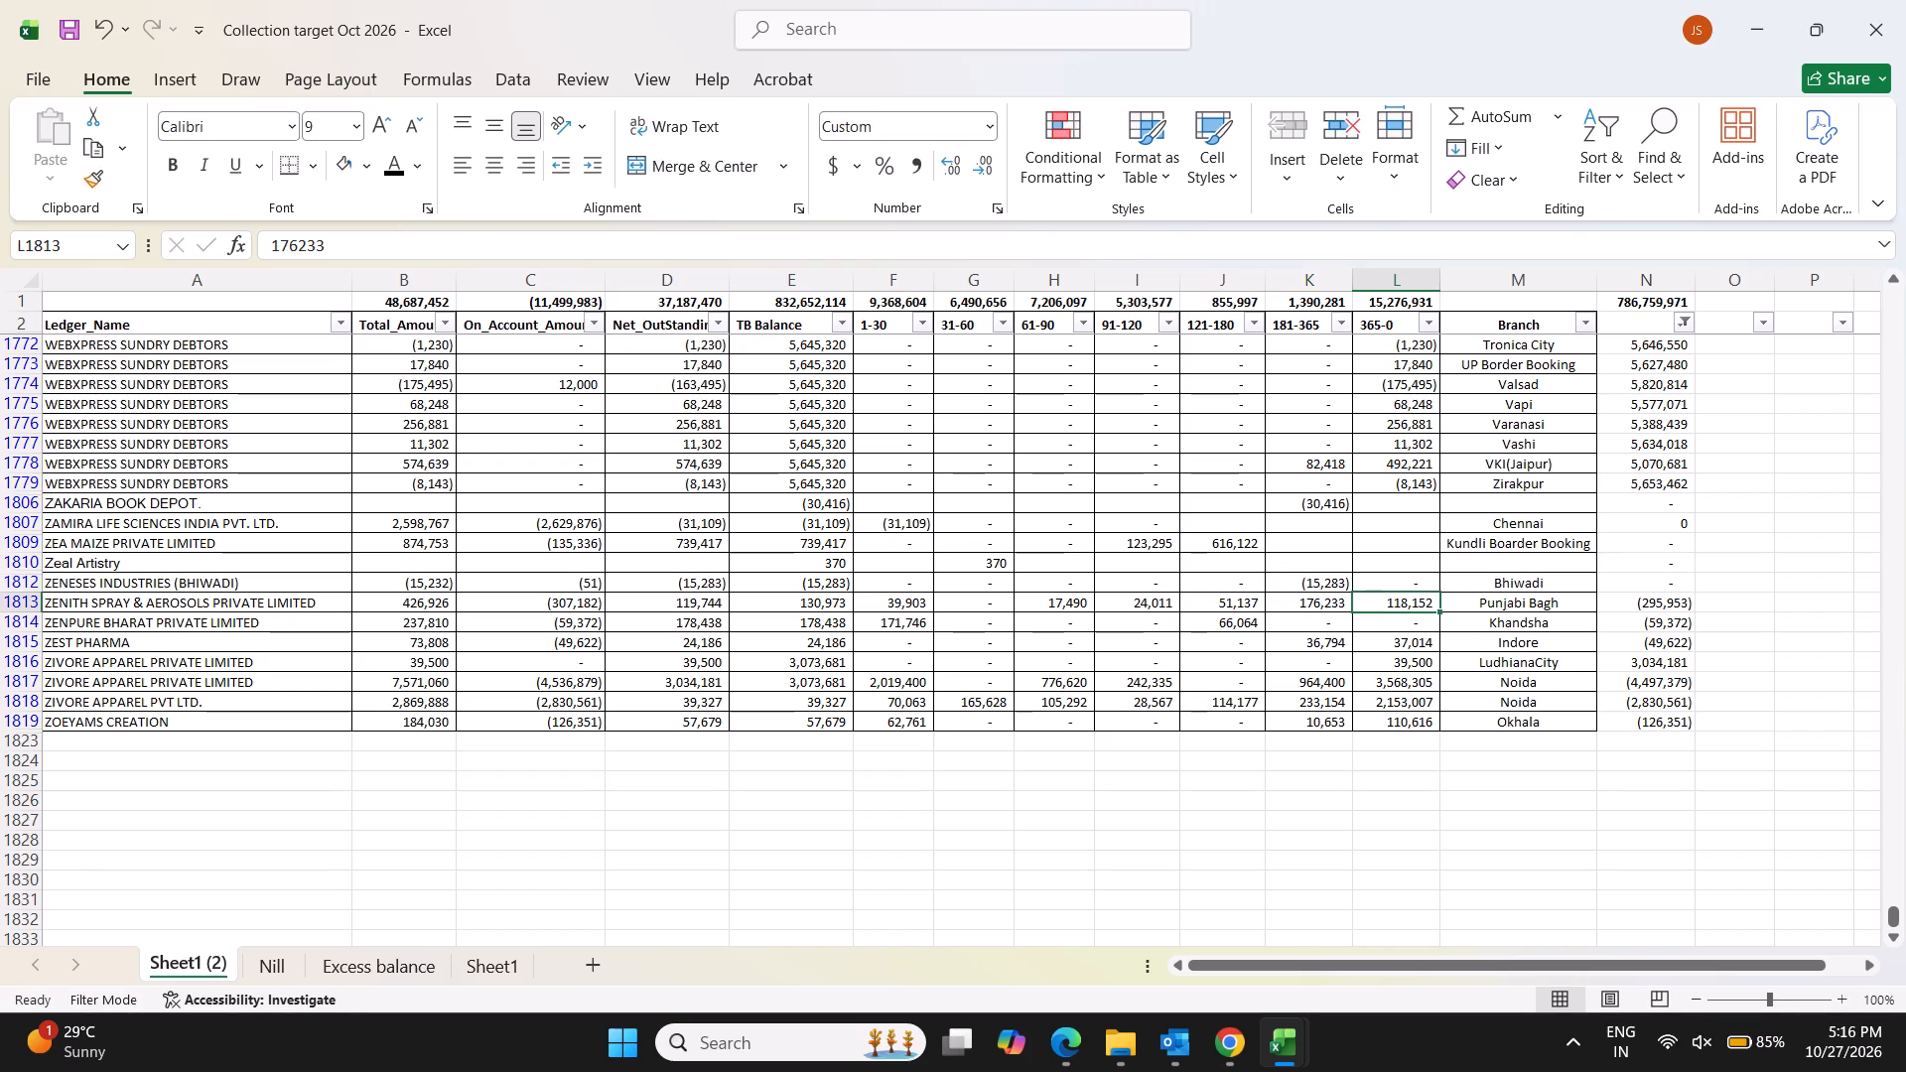
{"action": "key", "text": "Right"}
{"action": "key", "text": "Left"}
{"action": "key", "text": "Delete"}
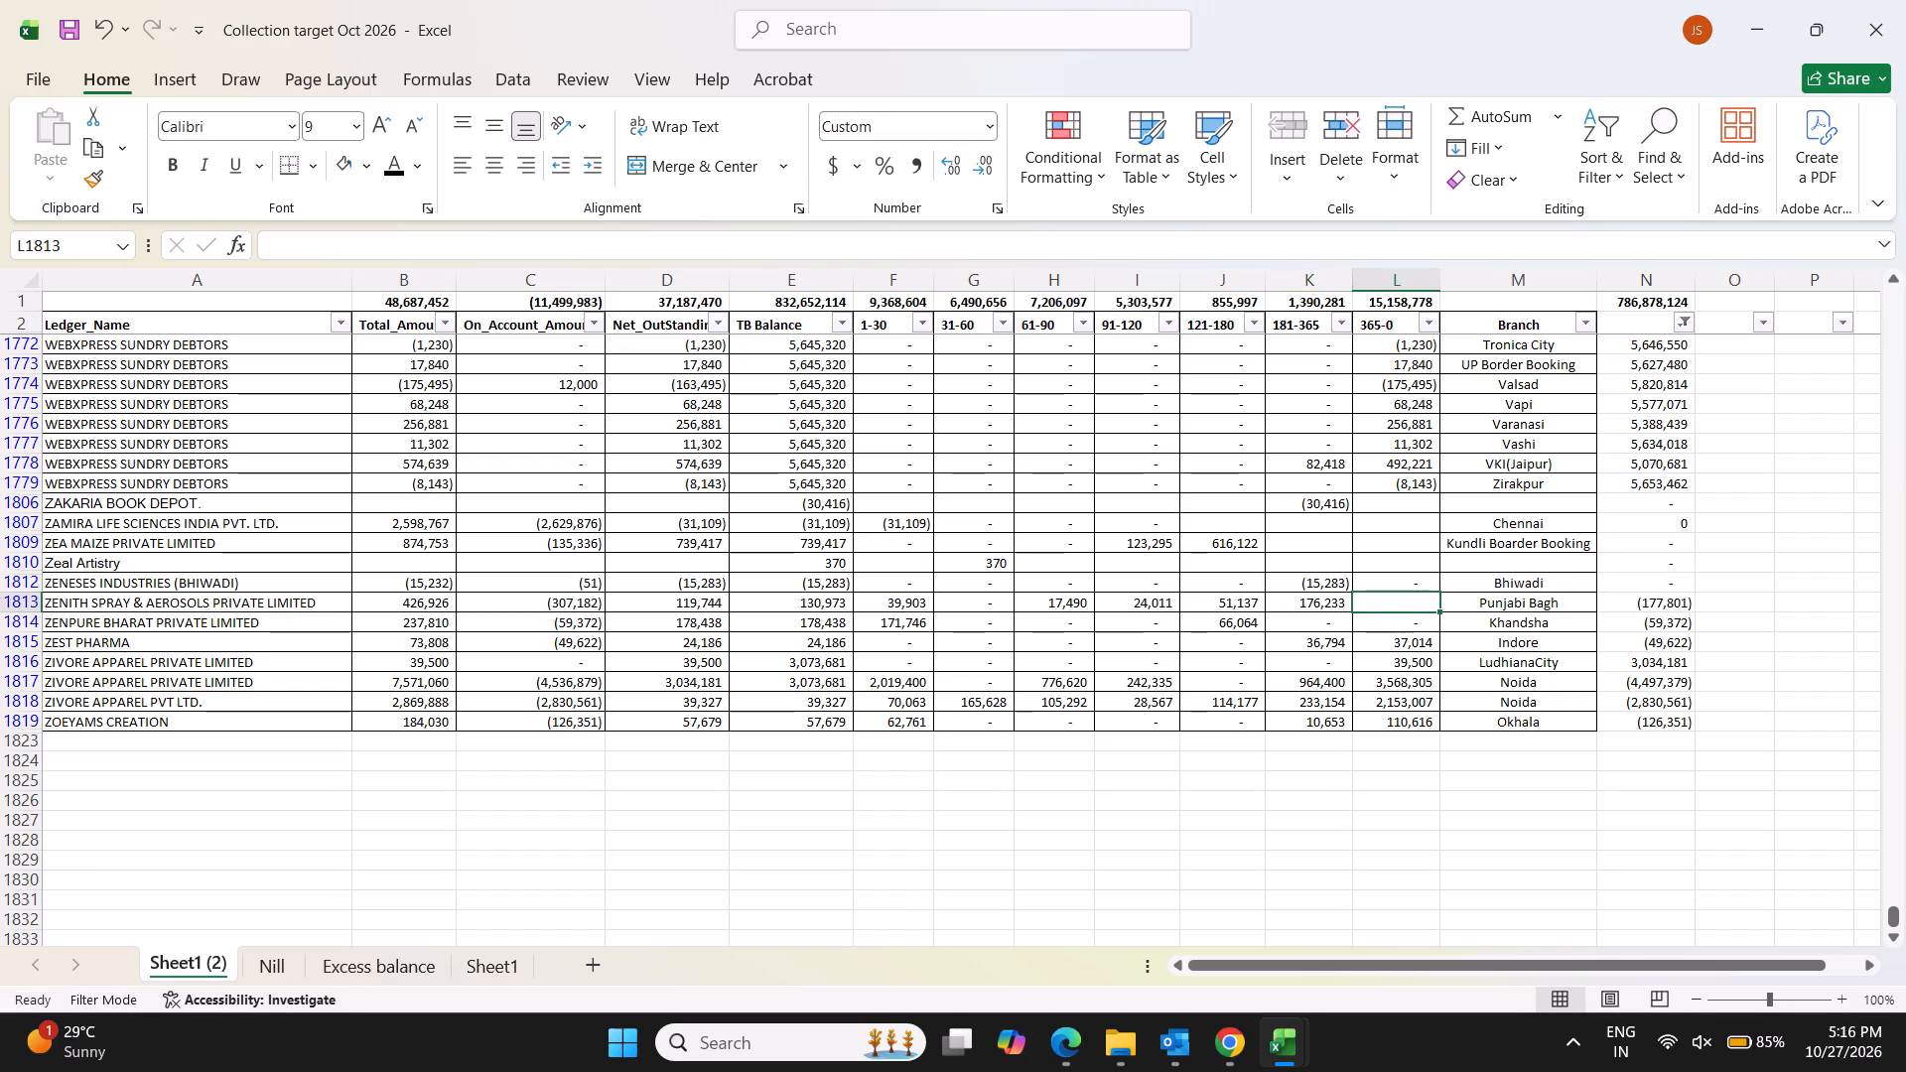
{"action": "key", "text": "Left"}
{"action": "key", "text": "Delete"}
{"action": "key", "text": "Left"}
{"action": "key", "text": "Delete"}
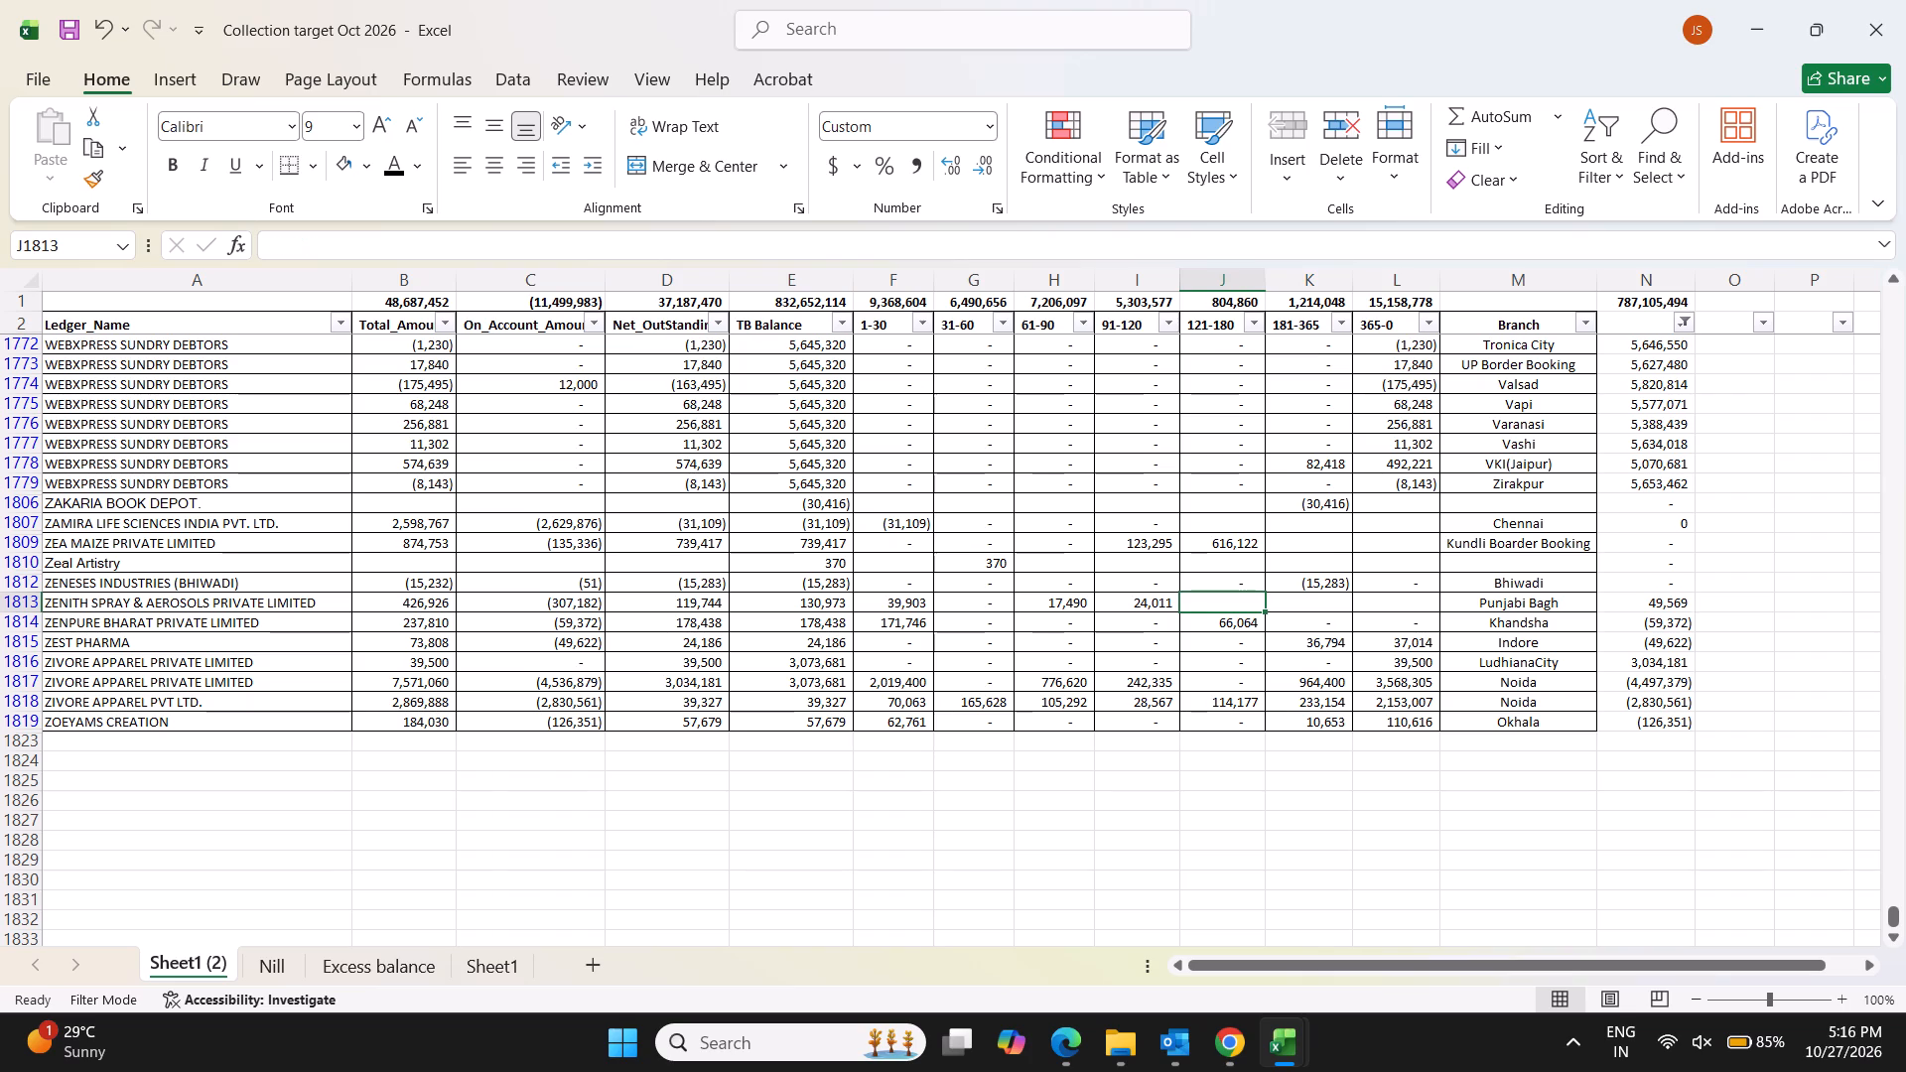
{"action": "type", "text": "49569"}
{"action": "key", "text": "Return"}
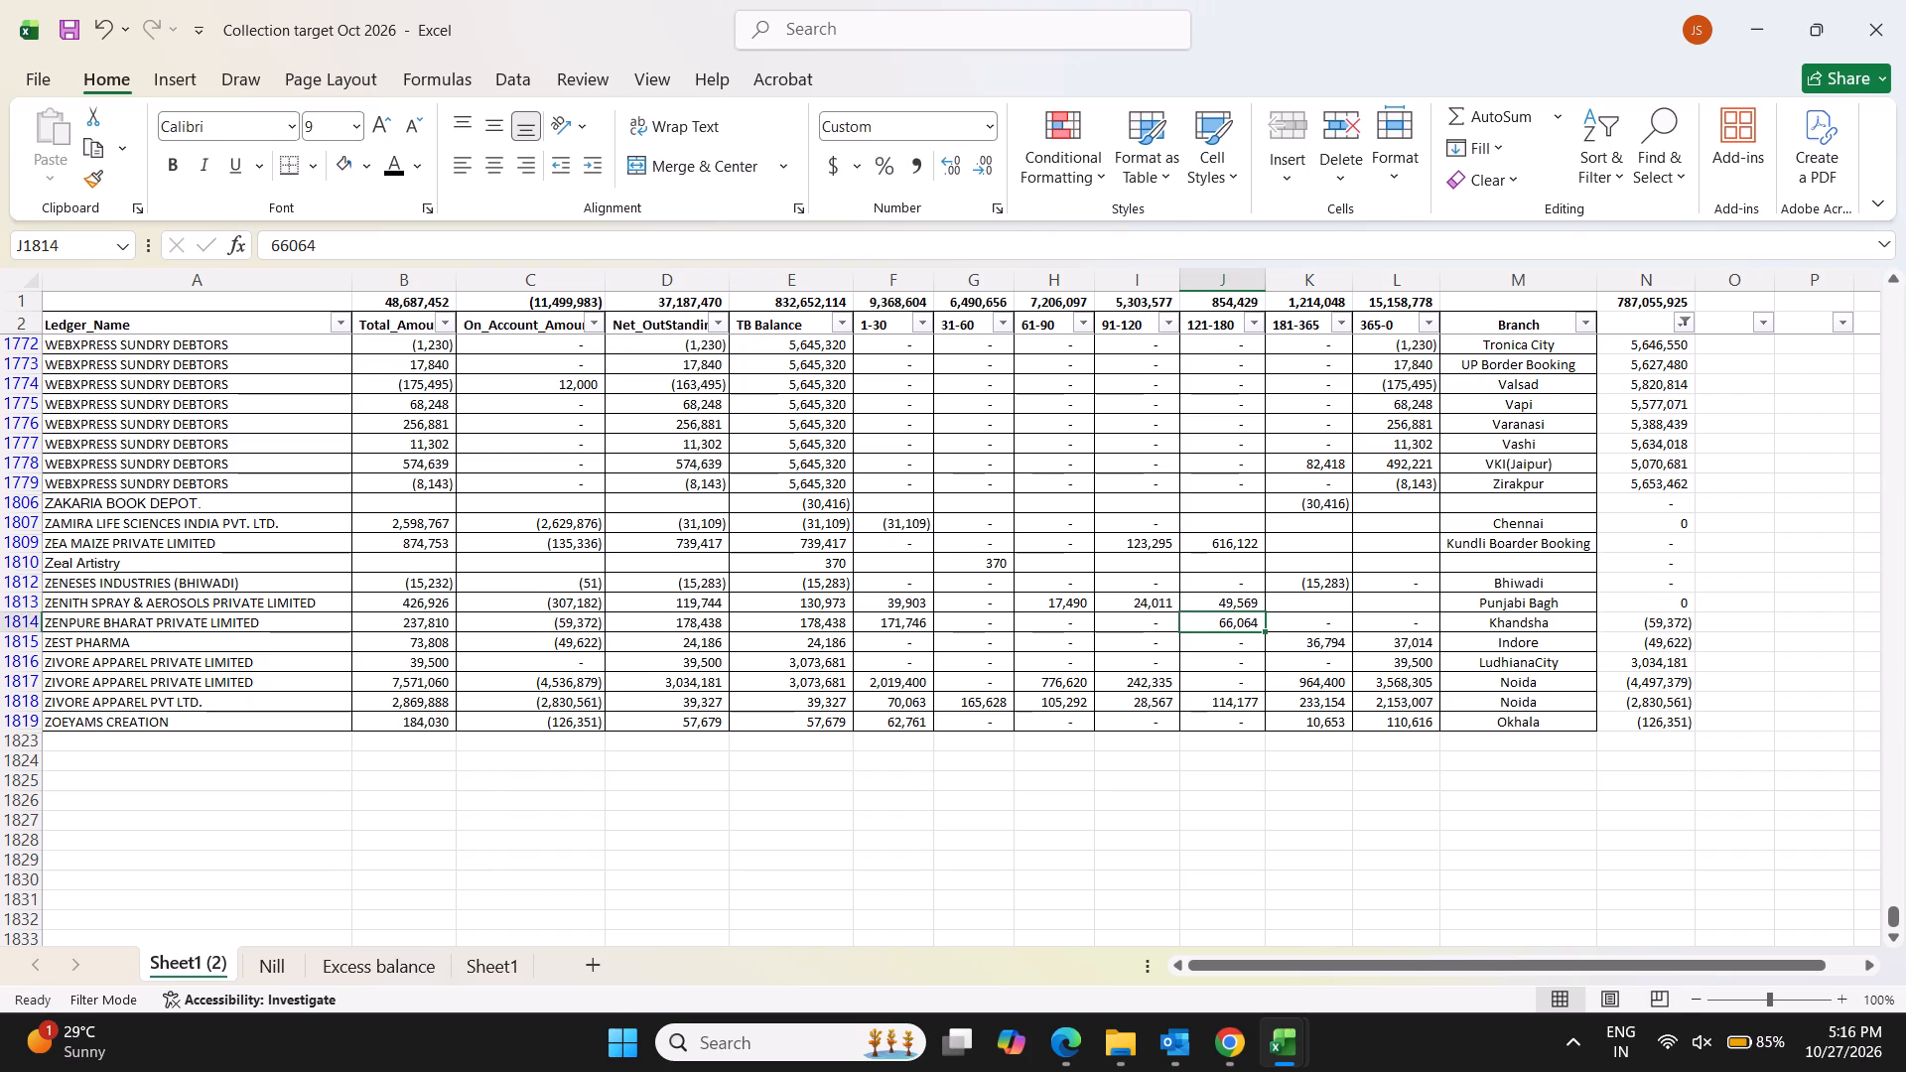
Set the 121-180 amount for ZENPURE BHARAT PRIVATE LIMITED to 6692.
{"action": "key", "text": "Delete"}
{"action": "type", "text": "6692"}
{"action": "key", "text": "Return"}
For ZEST PHARMA, clear the 365-0 amount and set the 181-365 amount to 24186.
{"action": "key", "text": "Right"}
{"action": "key", "text": "Right"}
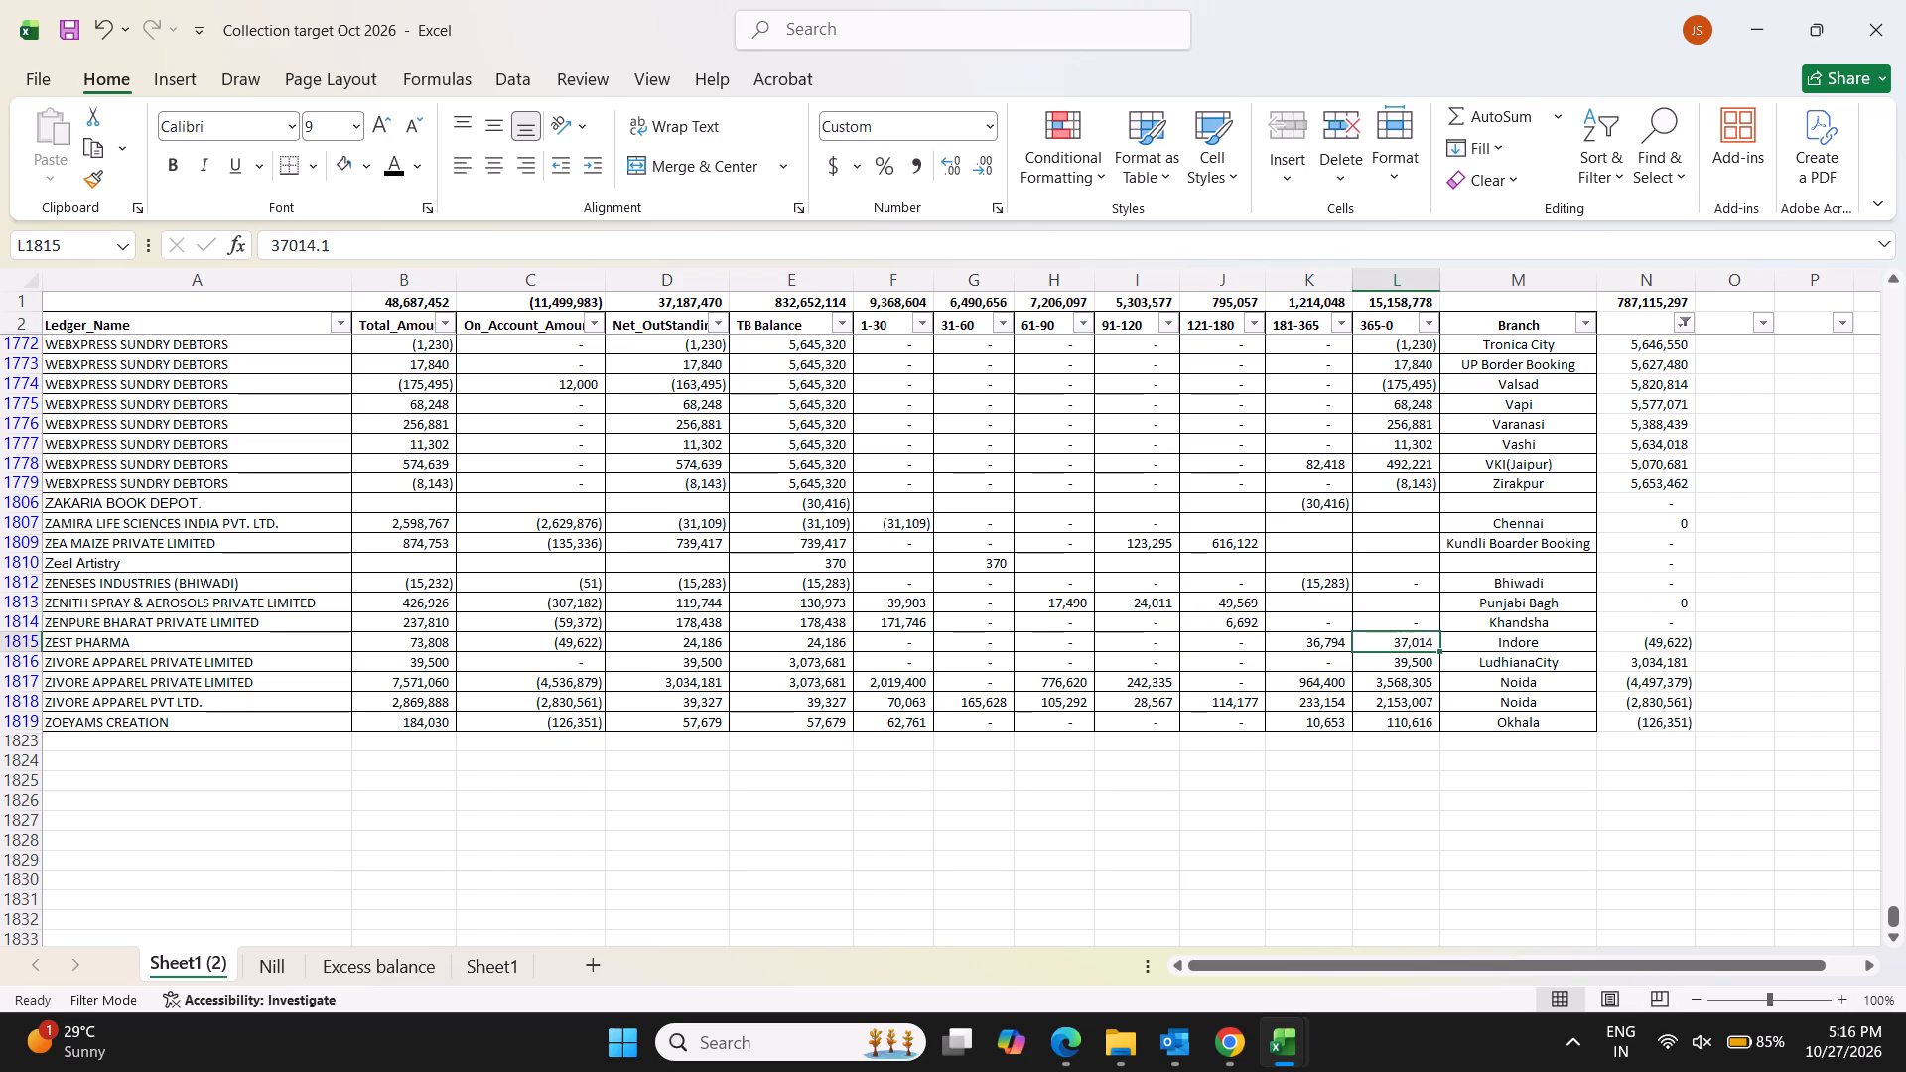
{"action": "key", "text": "Delete"}
{"action": "key", "text": "Left"}
{"action": "key", "text": "Delete"}
{"action": "type", "text": "24186"}
{"action": "key", "text": "Return"}
Copy the net outstanding values of both ZIVORE APPAREL PRIVATE LIMITED rows into their TB Balance cells.
{"action": "key", "text": "Right"}
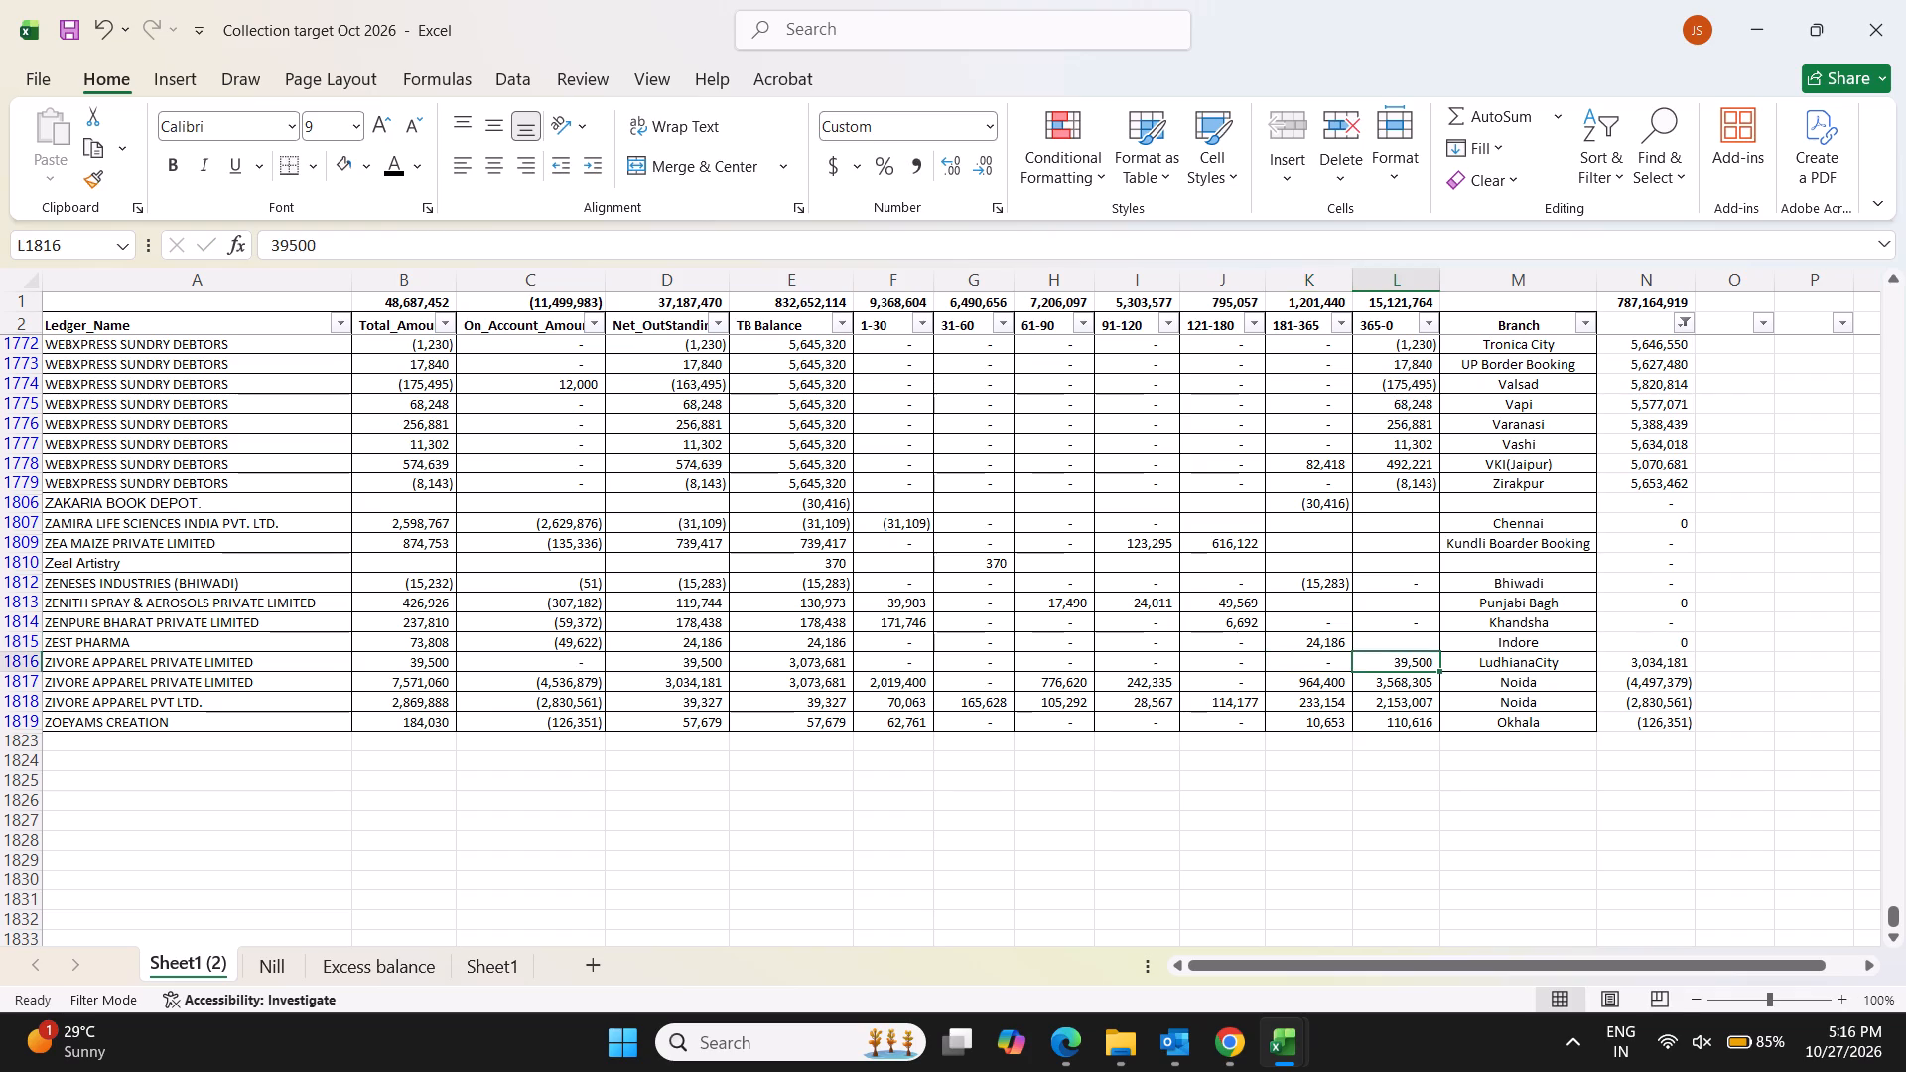
{"action": "key", "text": "Left"}
{"action": "key", "text": "Left"}
{"action": "key", "text": "Left"}
{"action": "key", "text": "Left"}
{"action": "key", "text": "Left"}
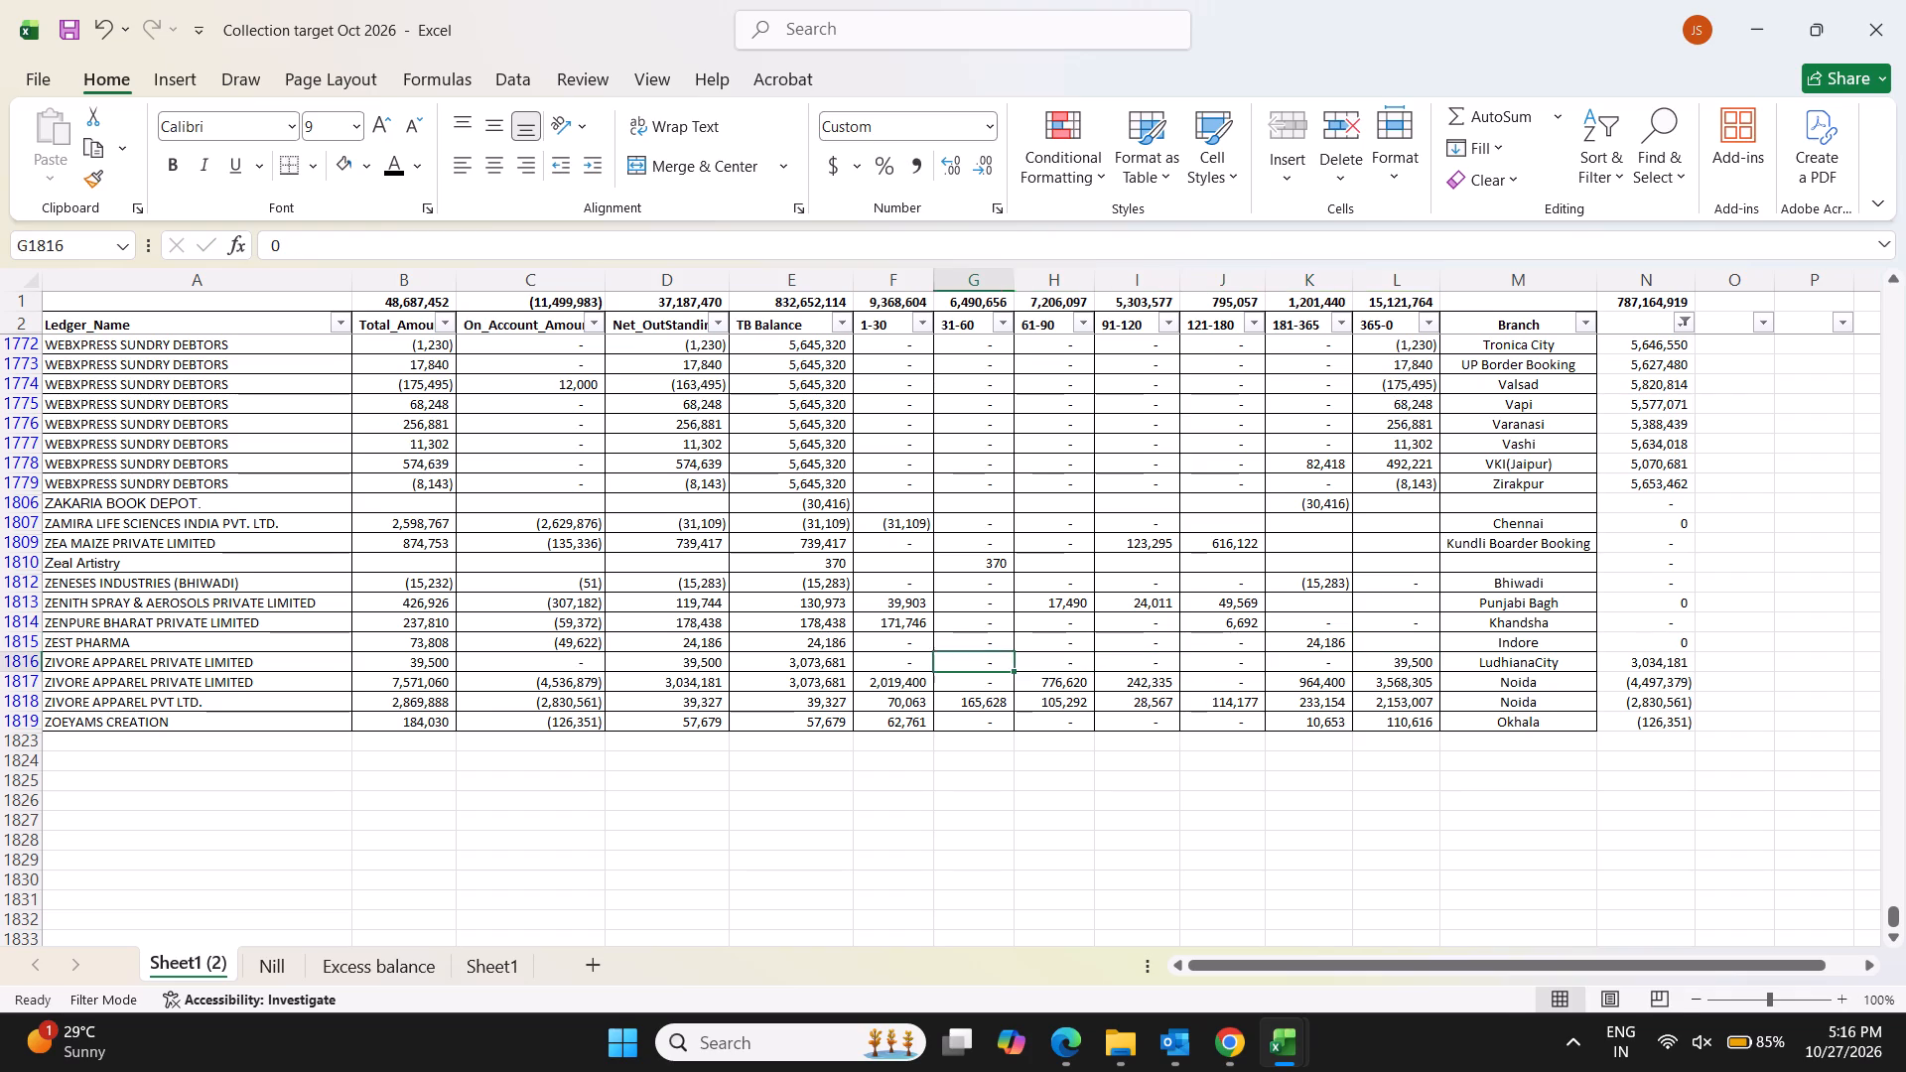
{"action": "key", "text": "Left"}
{"action": "key", "text": "Left"}
{"action": "key", "text": "Left"}
{"action": "key", "text": "shift+Down"}
{"action": "key", "text": "ctrl+c"}
{"action": "key", "text": "Right"}
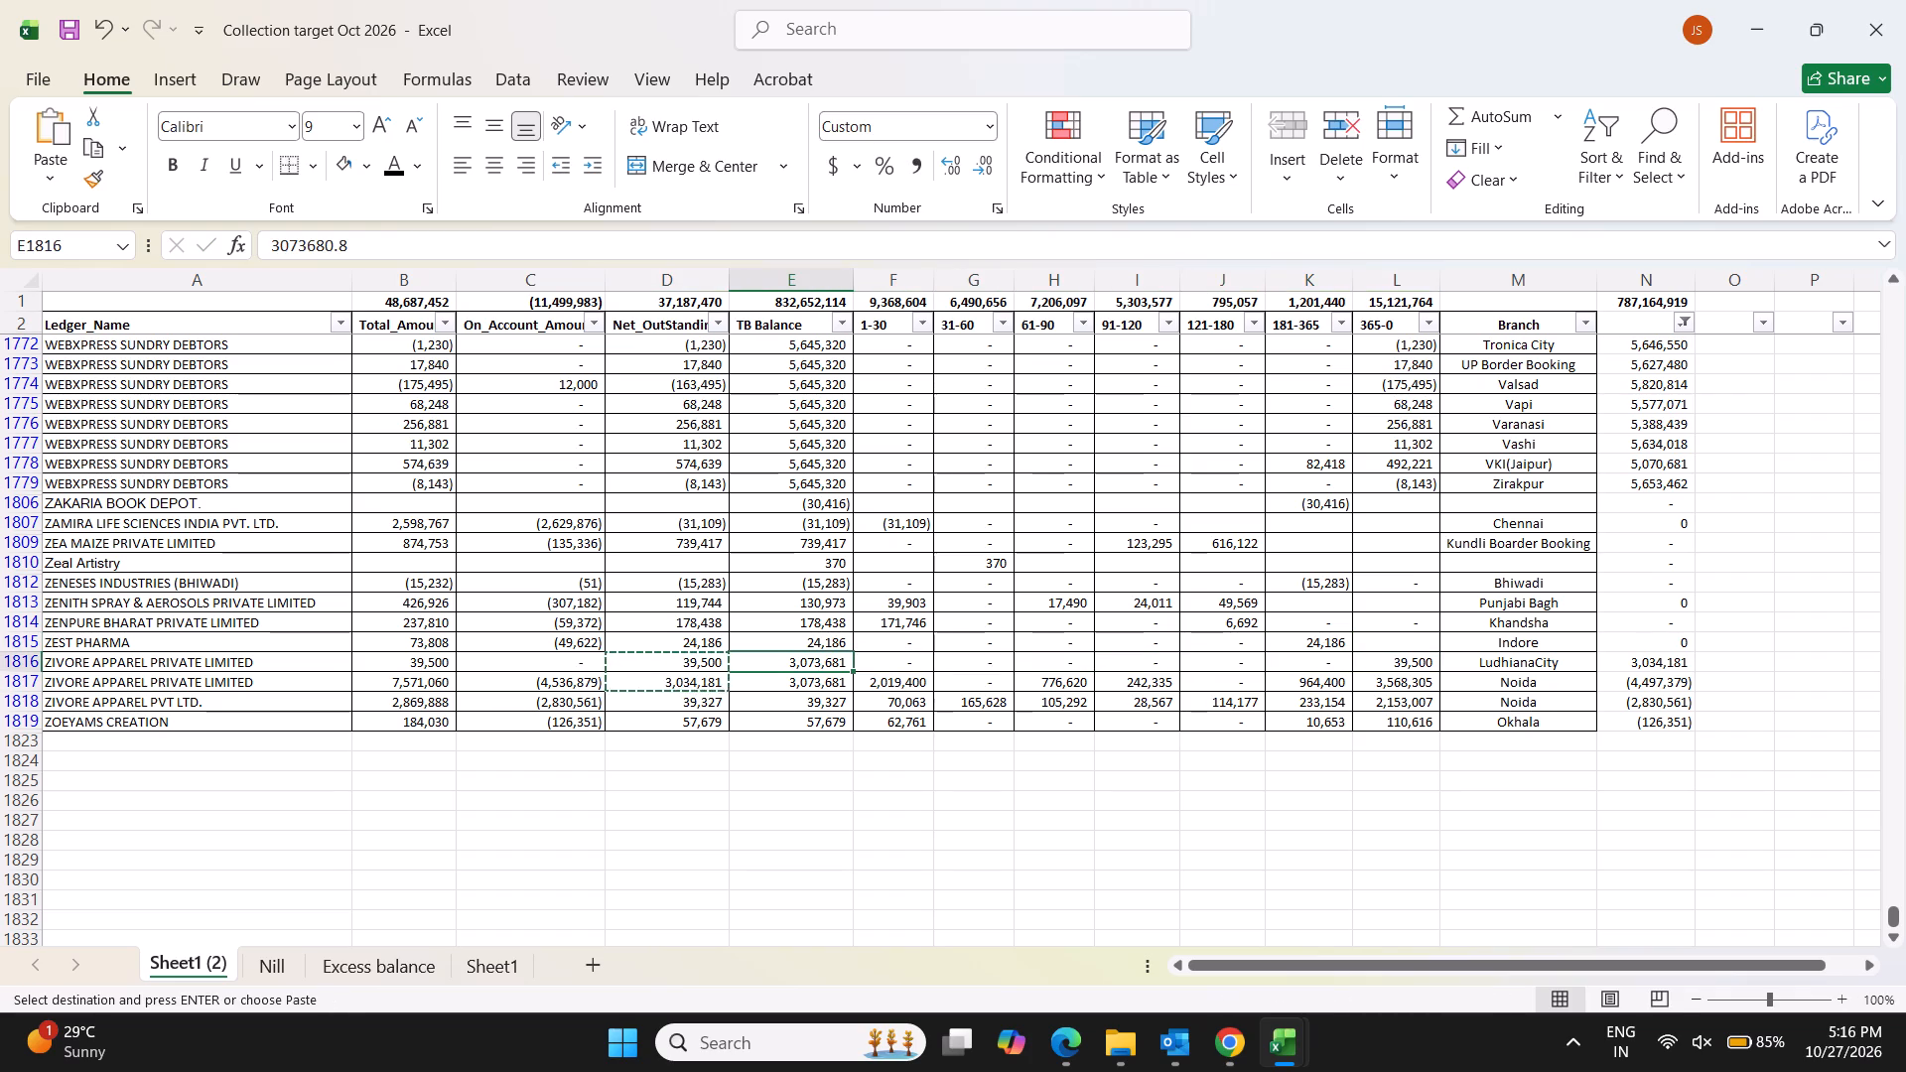
{"action": "key", "text": "ctrl+v"}
{"action": "key", "text": "Escape"}
For ZIVORE APPAREL PRIVATE LIMITED (Noida), clear the 365-0 and 181-365 amounts and set 91-120 to 238161.
{"action": "key", "text": "Right"}
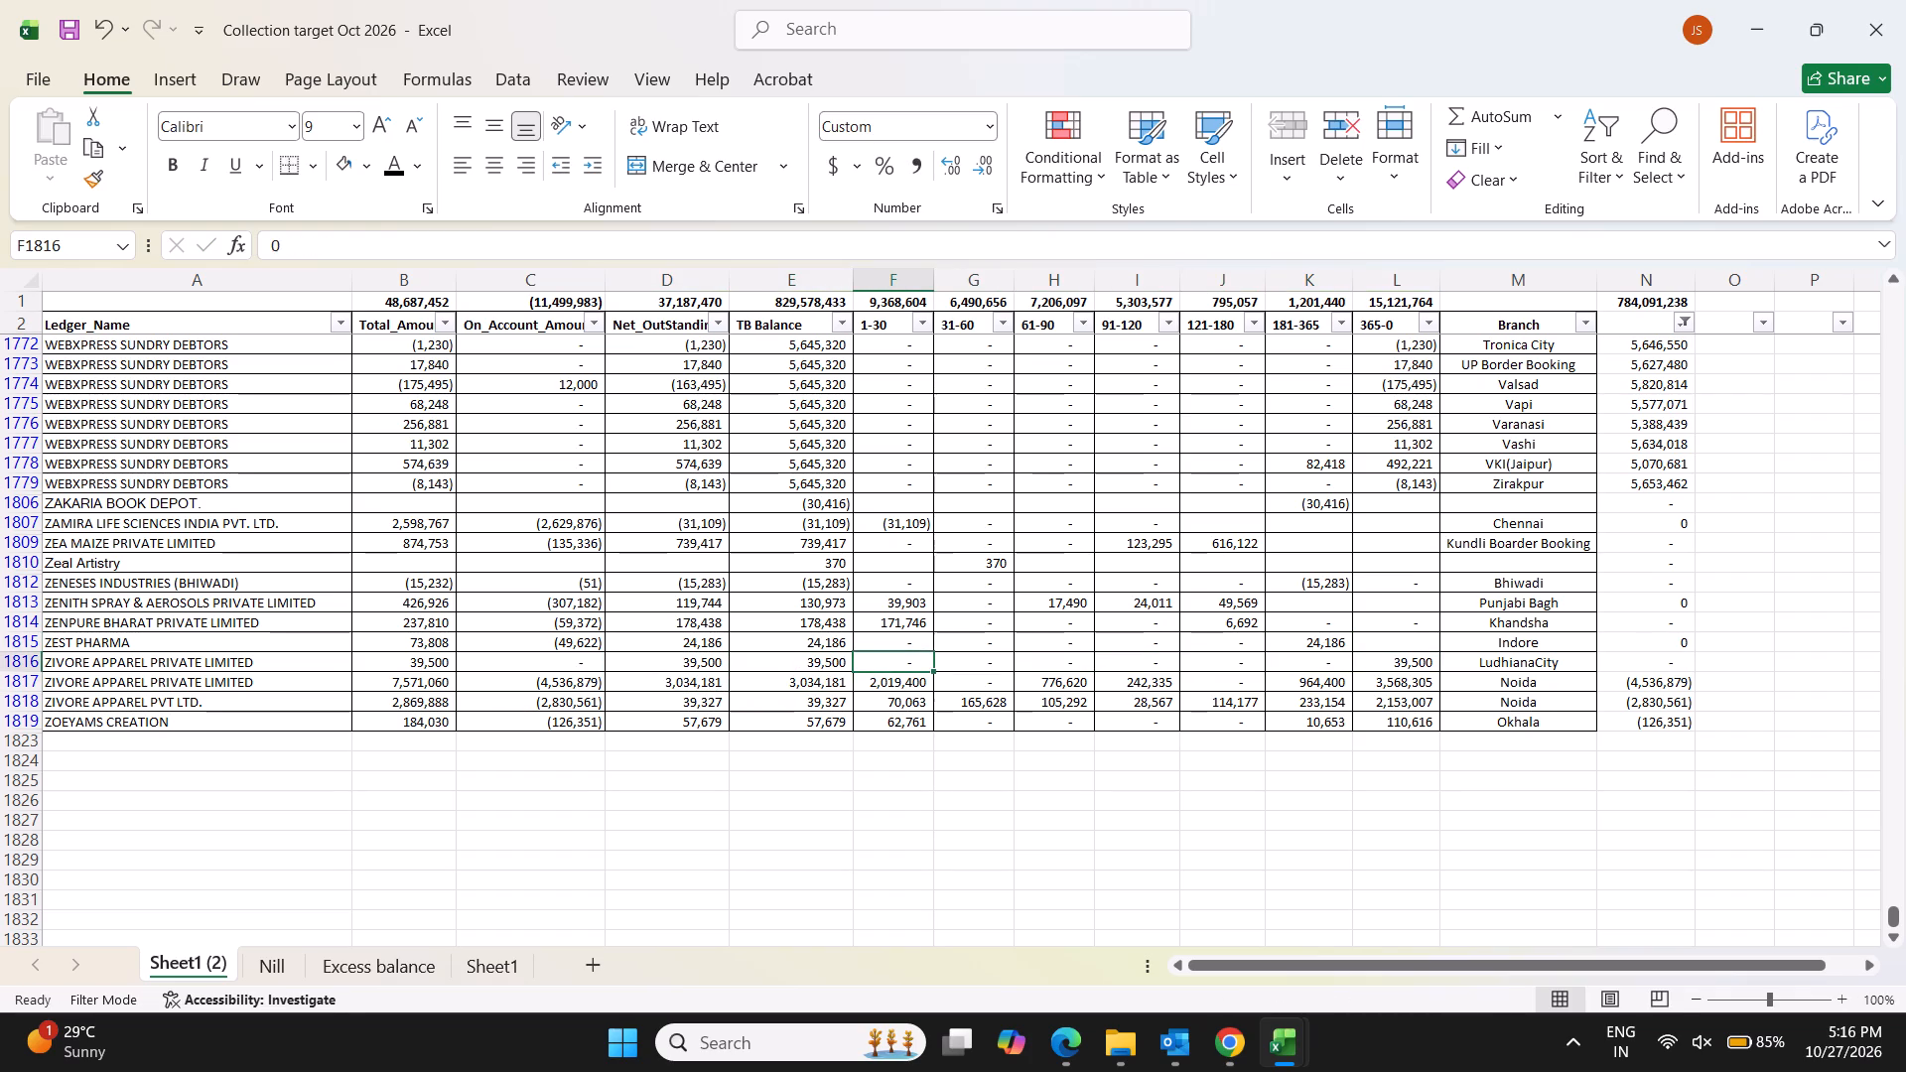
{"action": "key", "text": "Down"}
{"action": "key", "text": "Right"}
{"action": "key", "text": "Right"}
{"action": "key", "text": "Right"}
{"action": "key", "text": "Right"}
{"action": "key", "text": "Right"}
{"action": "key", "text": "Right"}
{"action": "key", "text": "Right"}
{"action": "key", "text": "Left"}
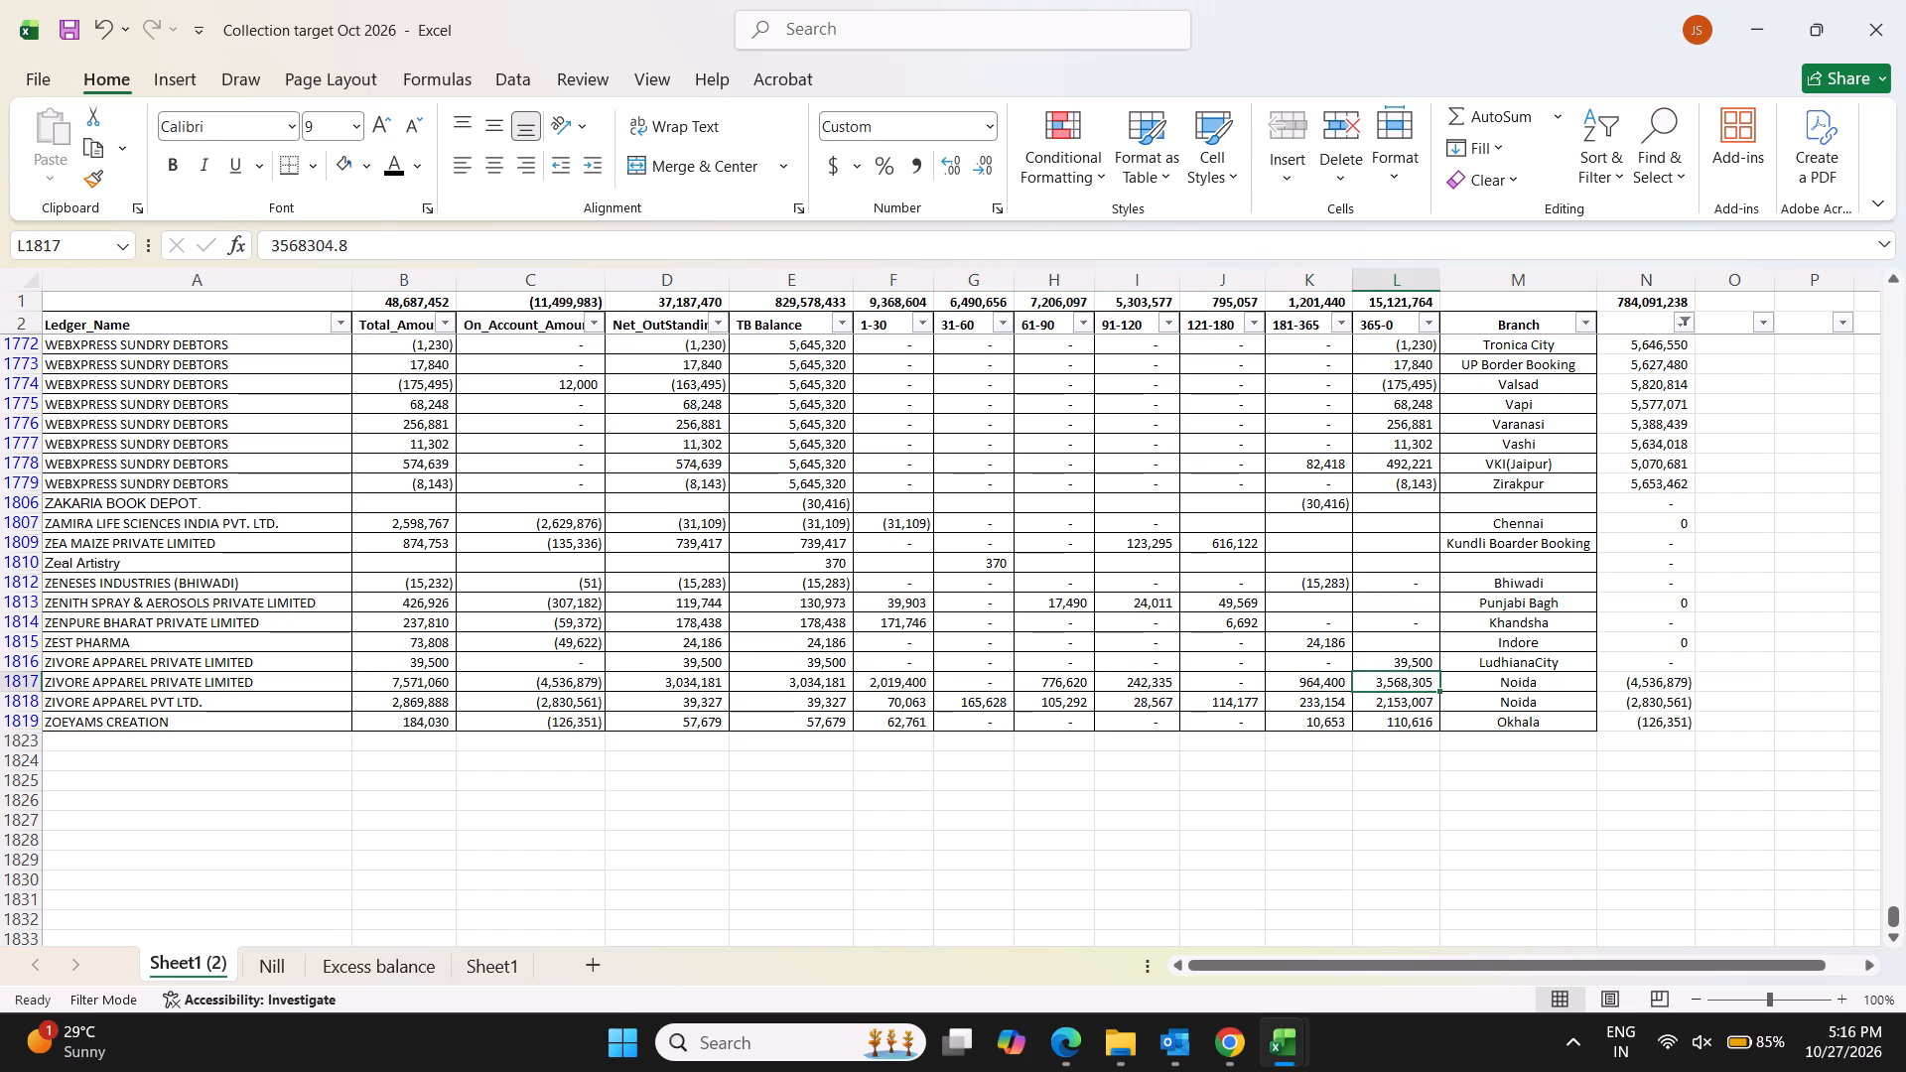
{"action": "key", "text": "Escape"}
{"action": "key", "text": "Delete"}
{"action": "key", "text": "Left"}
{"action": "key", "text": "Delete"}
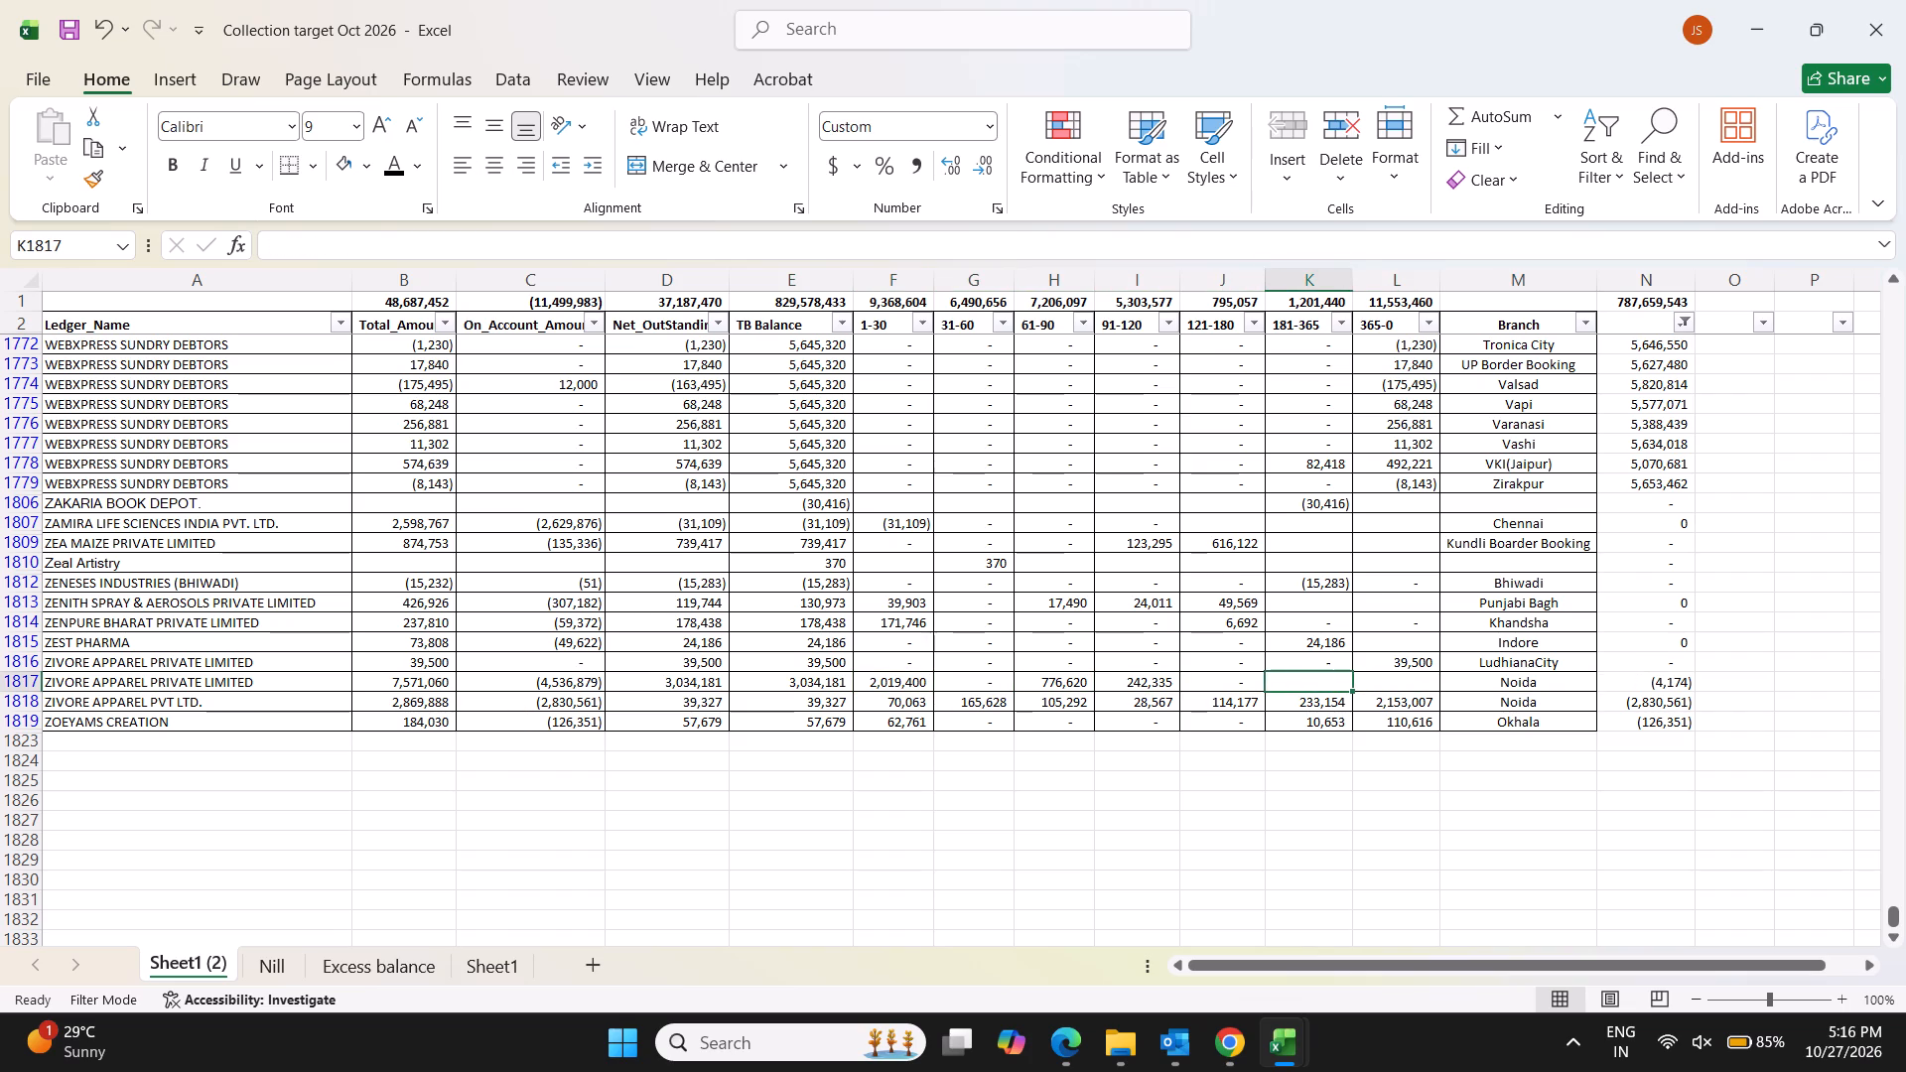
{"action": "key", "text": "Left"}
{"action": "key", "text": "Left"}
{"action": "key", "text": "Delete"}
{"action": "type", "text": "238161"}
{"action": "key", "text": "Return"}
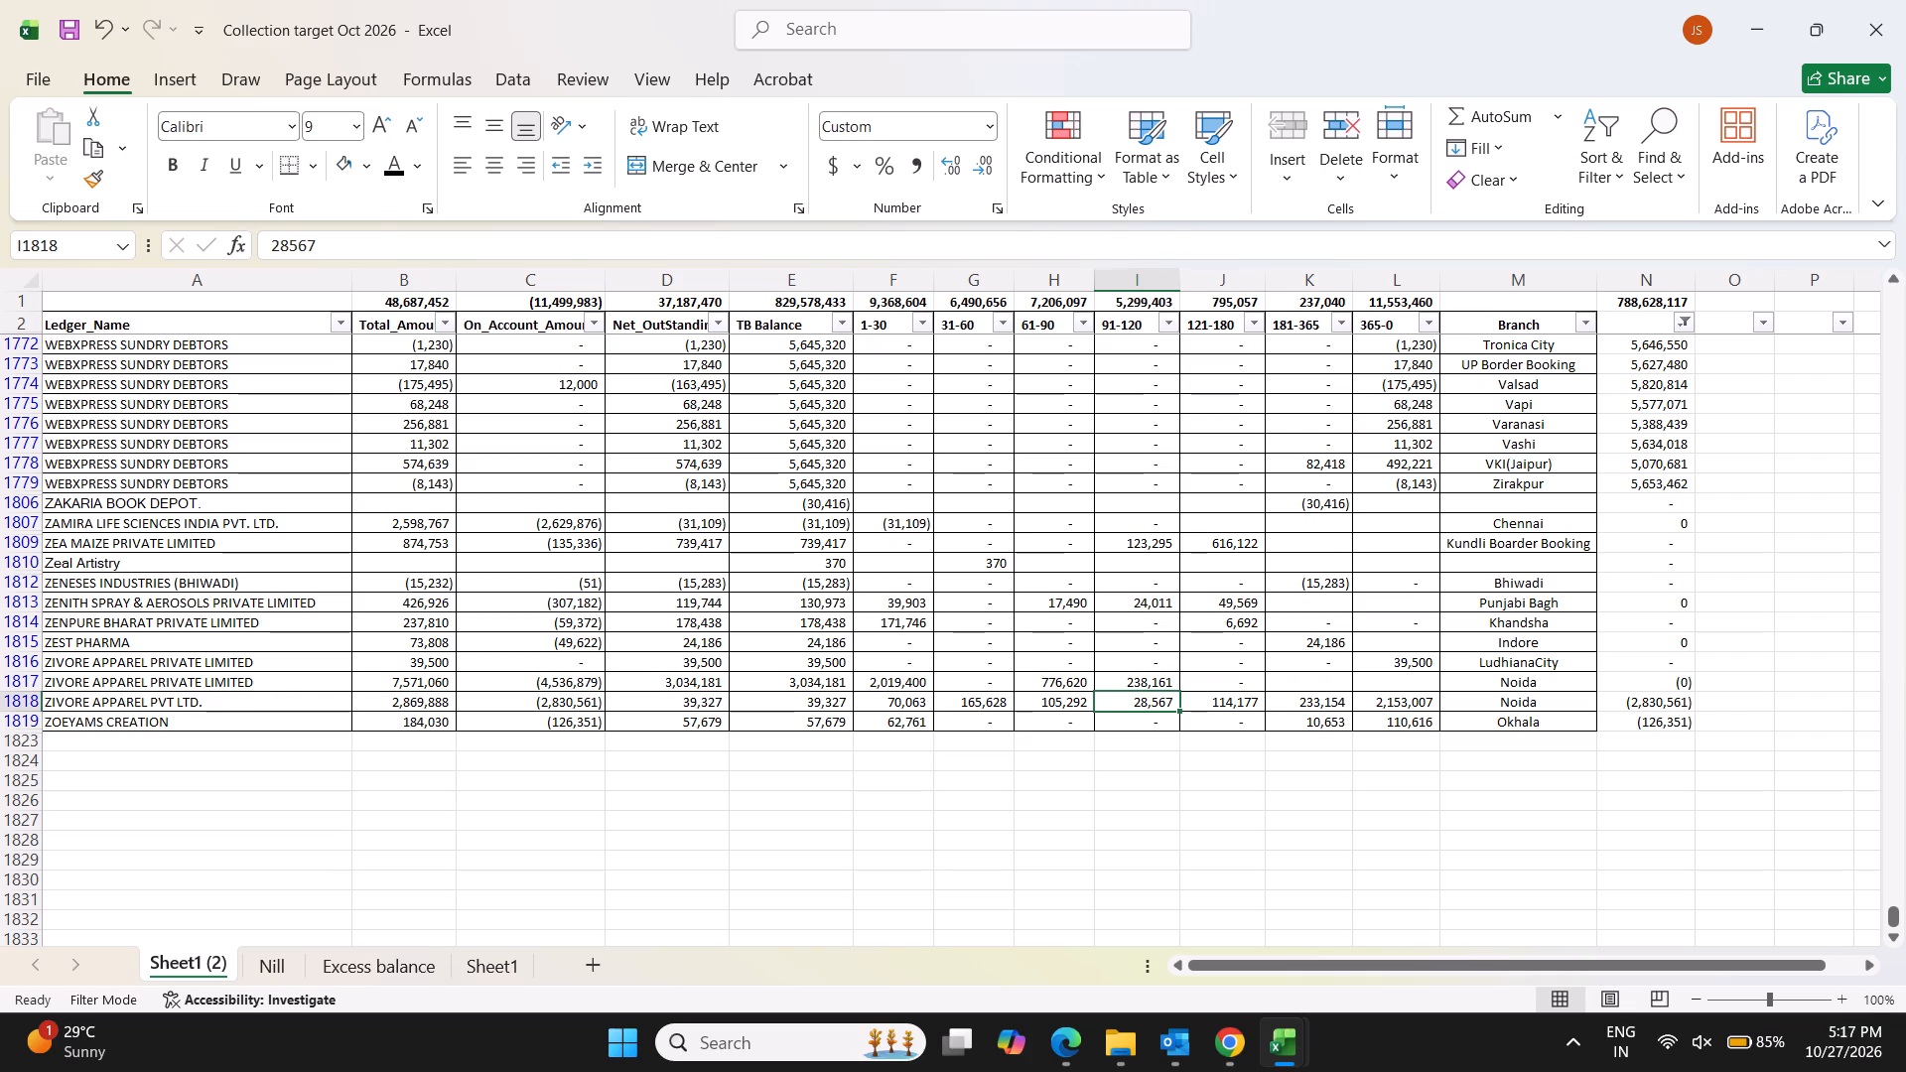
For ZIVORE APPAREL PVT LTD., clear every ageing amount from 31-60 to 365-0 and set 1-30 to 39327.
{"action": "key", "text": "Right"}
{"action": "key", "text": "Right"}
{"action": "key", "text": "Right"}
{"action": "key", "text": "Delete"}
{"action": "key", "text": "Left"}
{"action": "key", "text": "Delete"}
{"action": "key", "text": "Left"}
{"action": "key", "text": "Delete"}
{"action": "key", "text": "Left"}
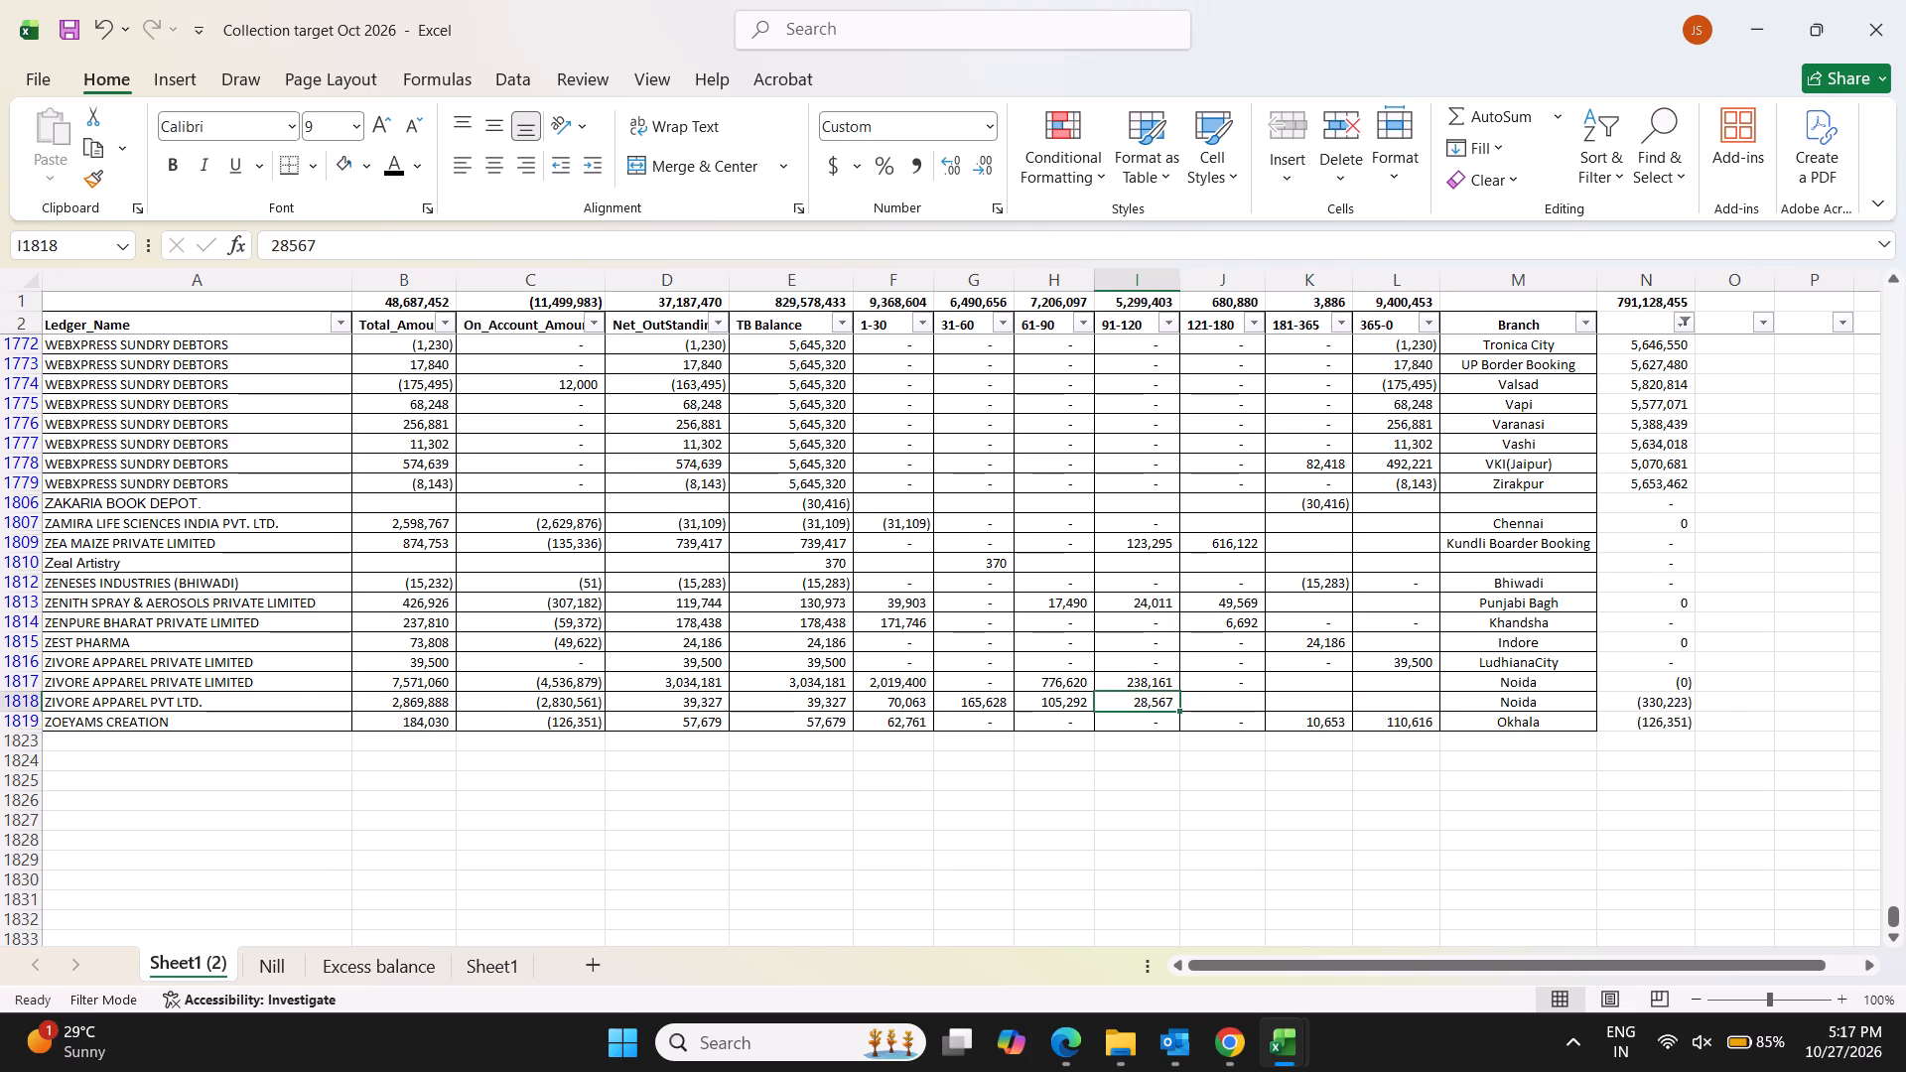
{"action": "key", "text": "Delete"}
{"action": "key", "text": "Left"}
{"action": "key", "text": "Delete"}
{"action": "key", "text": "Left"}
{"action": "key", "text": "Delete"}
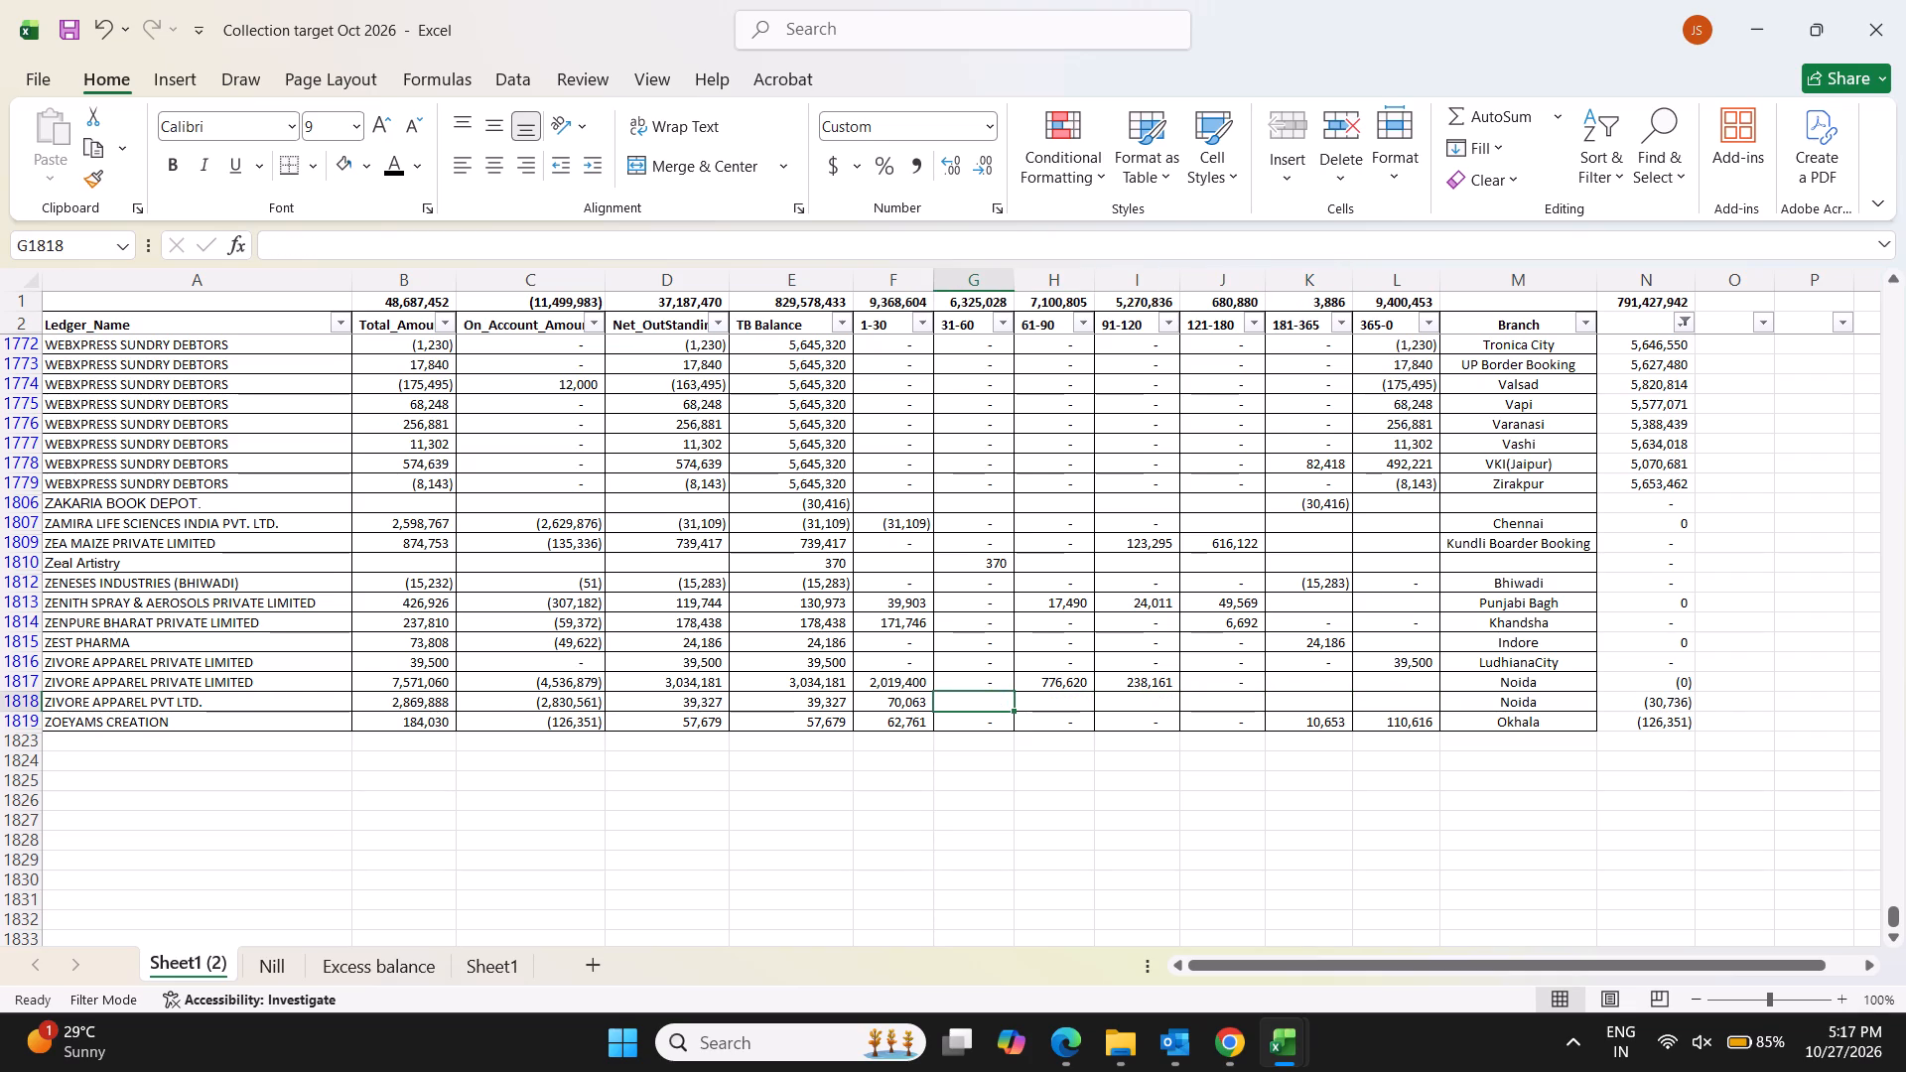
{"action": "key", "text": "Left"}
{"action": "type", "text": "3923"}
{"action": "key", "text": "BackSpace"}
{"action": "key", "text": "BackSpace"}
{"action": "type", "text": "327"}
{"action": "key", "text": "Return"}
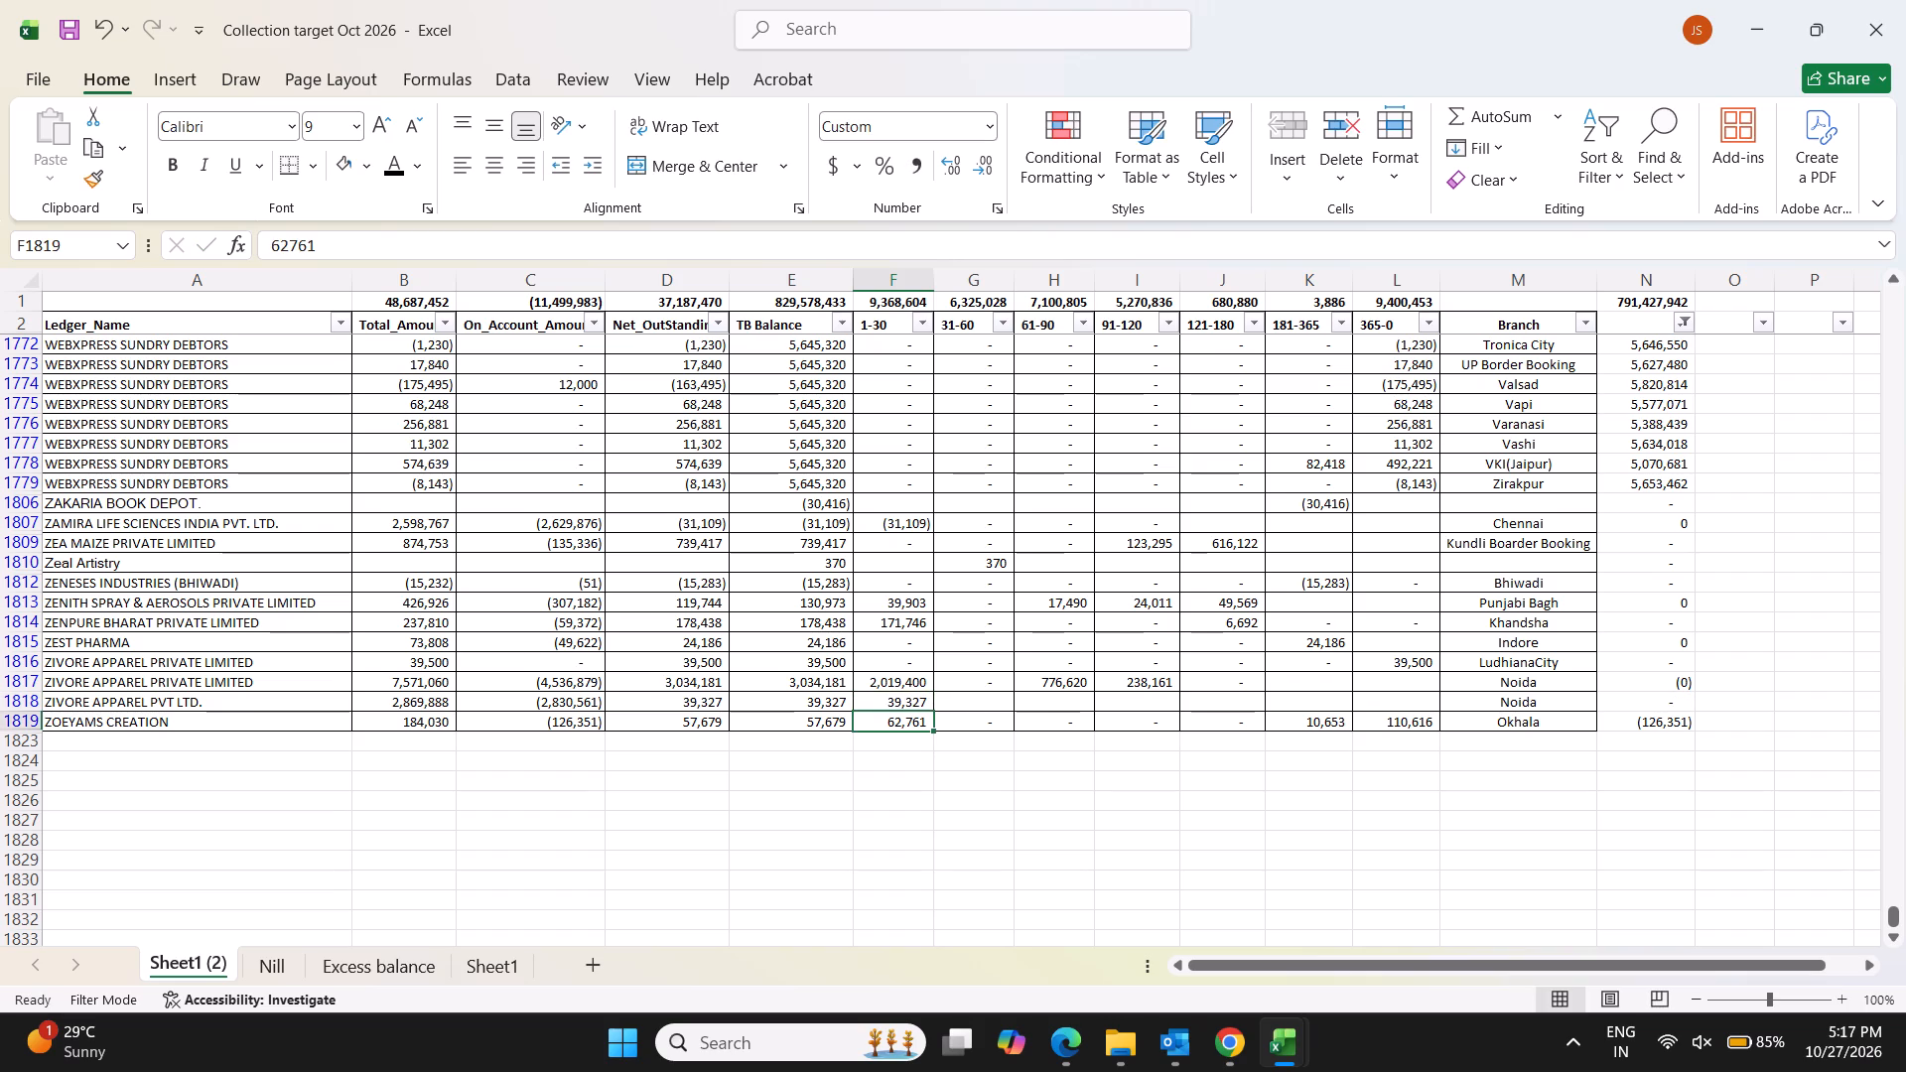
For ZOEYAMS CREATION, clear the 365-0 and 181-365 amounts, set 1-30 to 57679, and save the workbook.
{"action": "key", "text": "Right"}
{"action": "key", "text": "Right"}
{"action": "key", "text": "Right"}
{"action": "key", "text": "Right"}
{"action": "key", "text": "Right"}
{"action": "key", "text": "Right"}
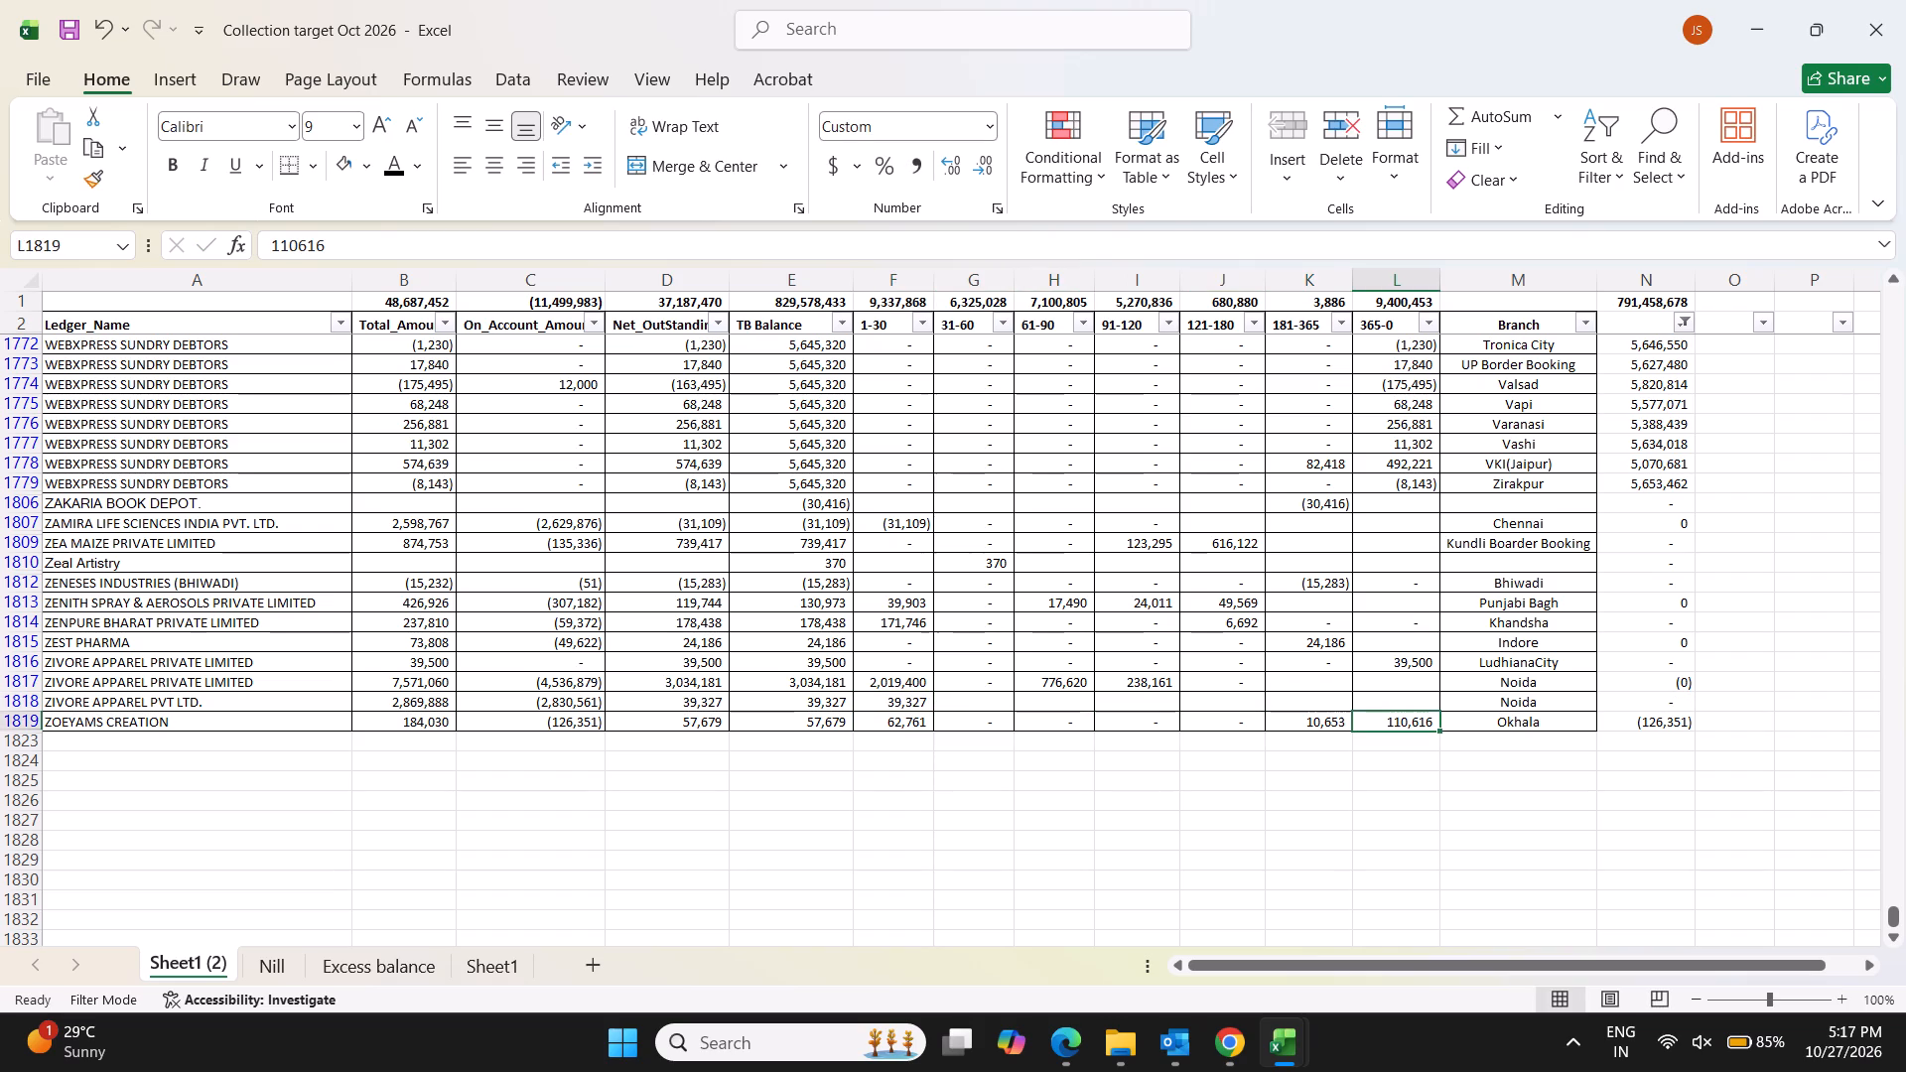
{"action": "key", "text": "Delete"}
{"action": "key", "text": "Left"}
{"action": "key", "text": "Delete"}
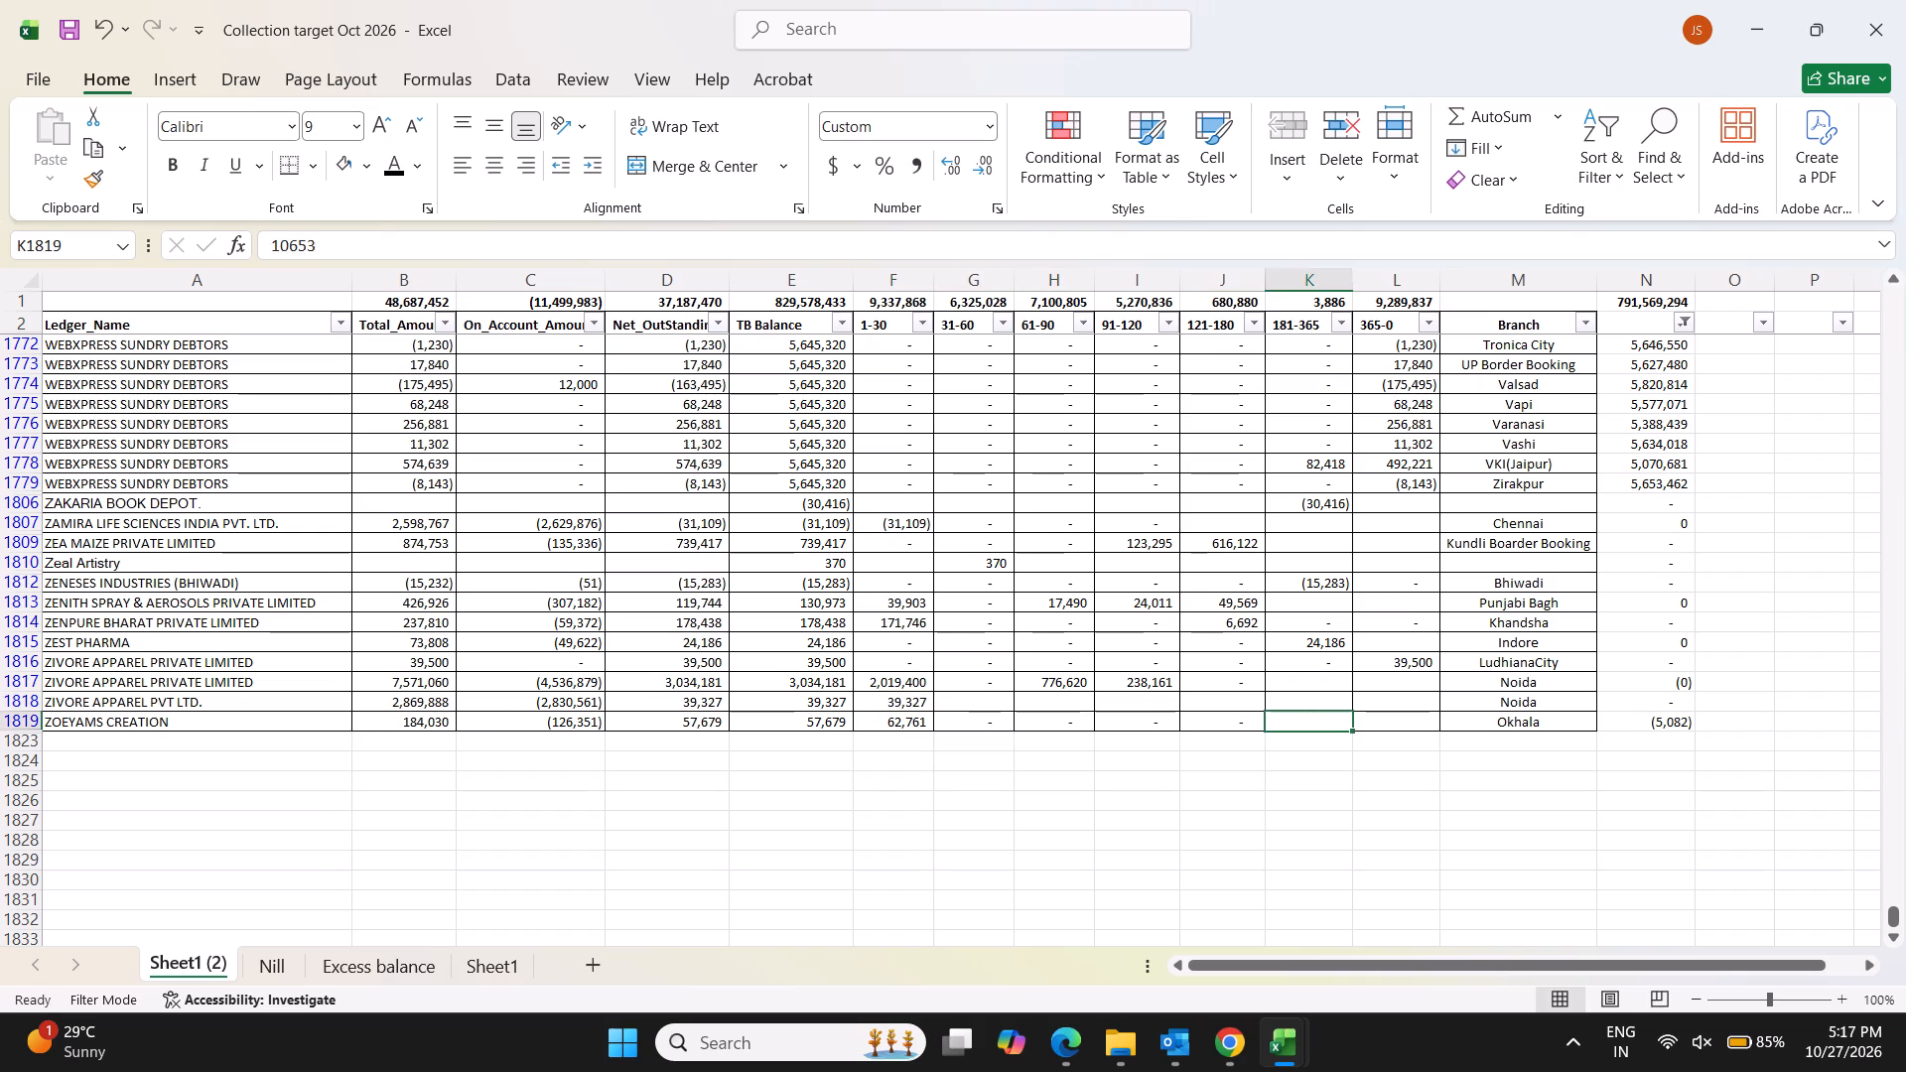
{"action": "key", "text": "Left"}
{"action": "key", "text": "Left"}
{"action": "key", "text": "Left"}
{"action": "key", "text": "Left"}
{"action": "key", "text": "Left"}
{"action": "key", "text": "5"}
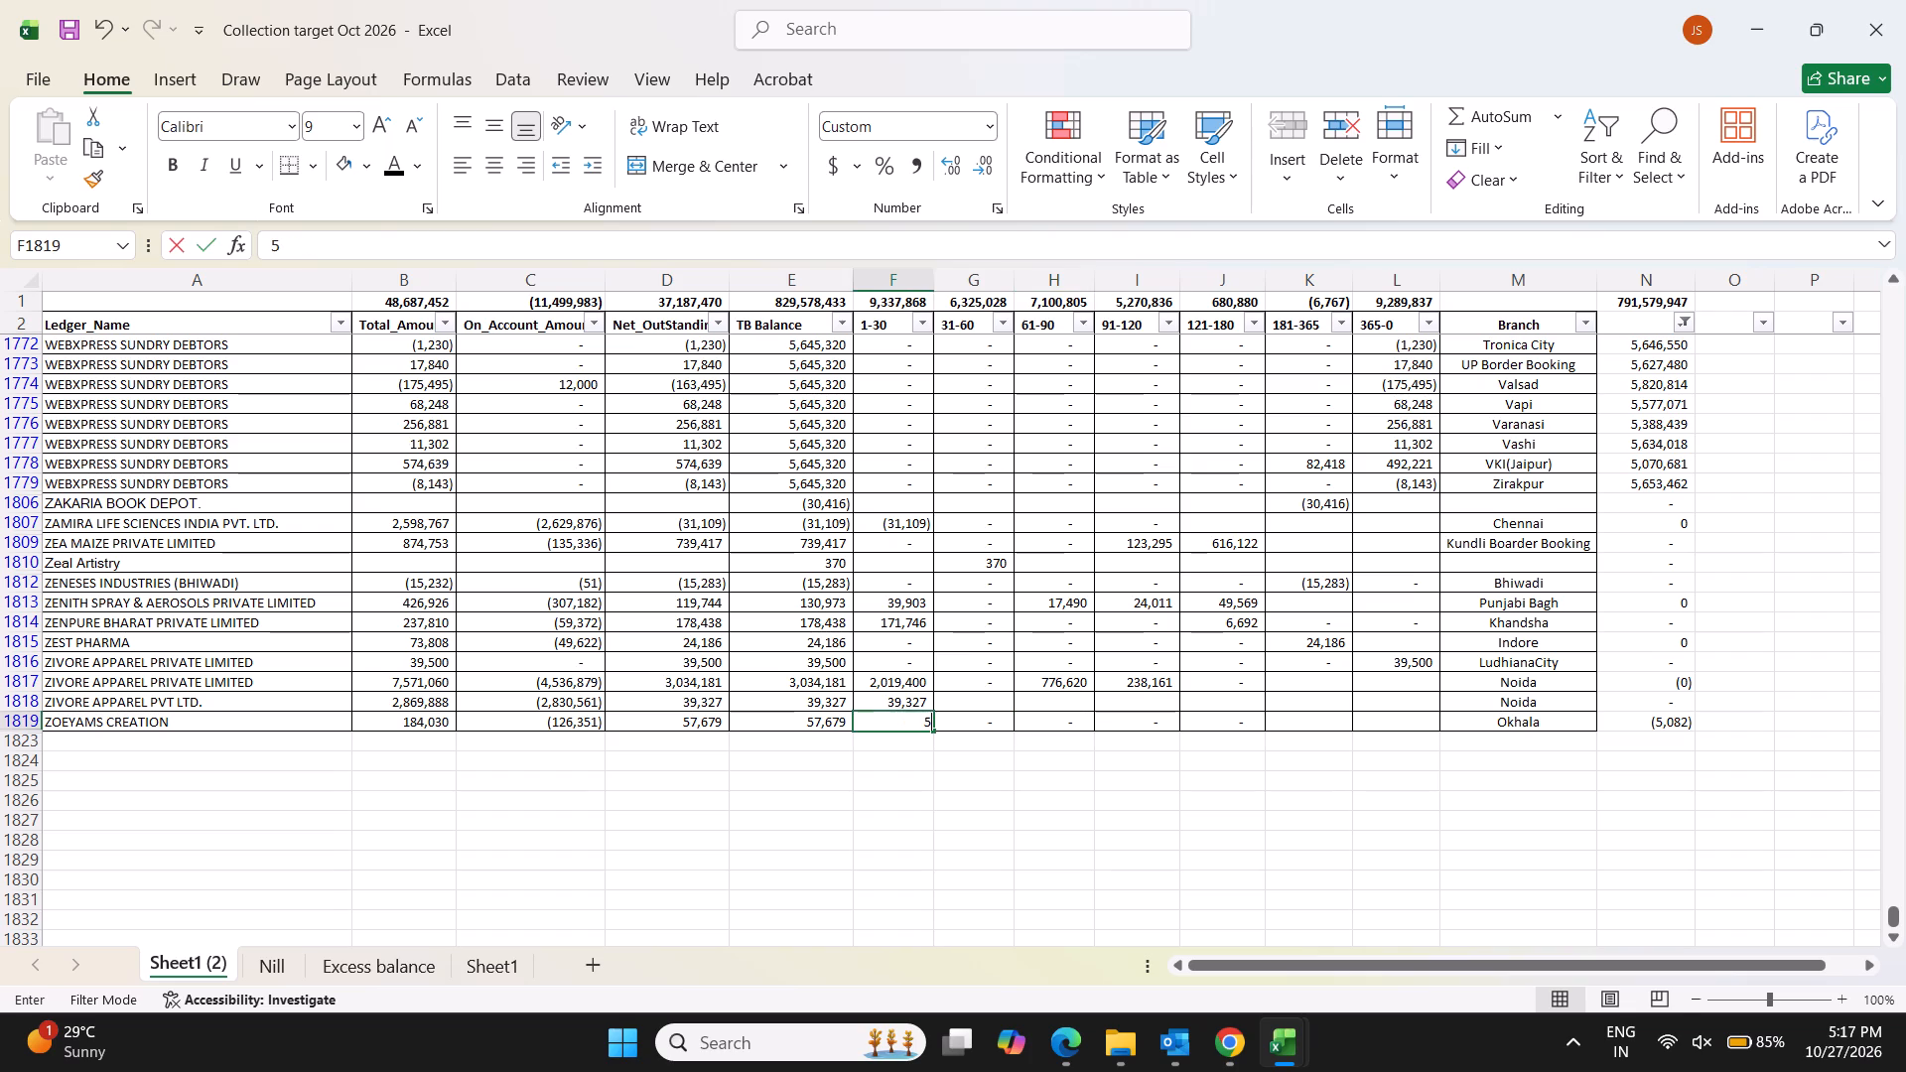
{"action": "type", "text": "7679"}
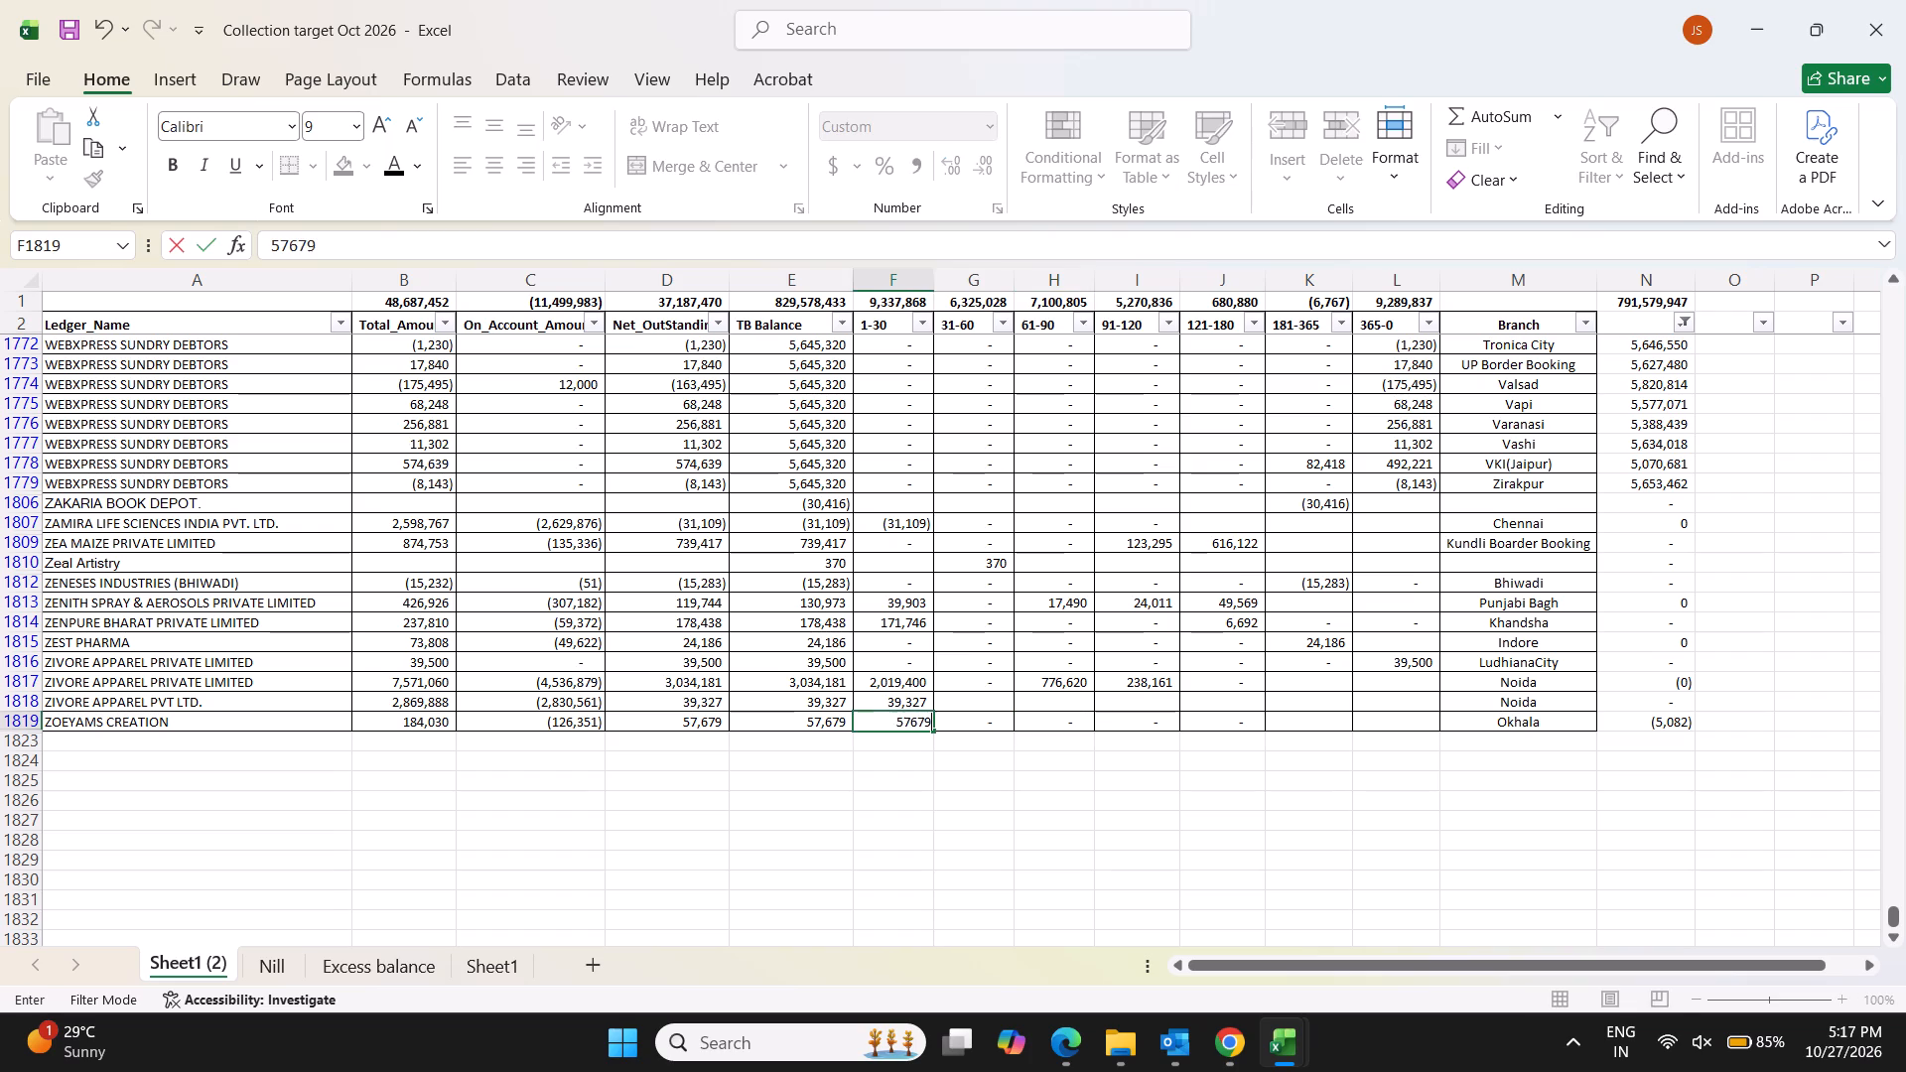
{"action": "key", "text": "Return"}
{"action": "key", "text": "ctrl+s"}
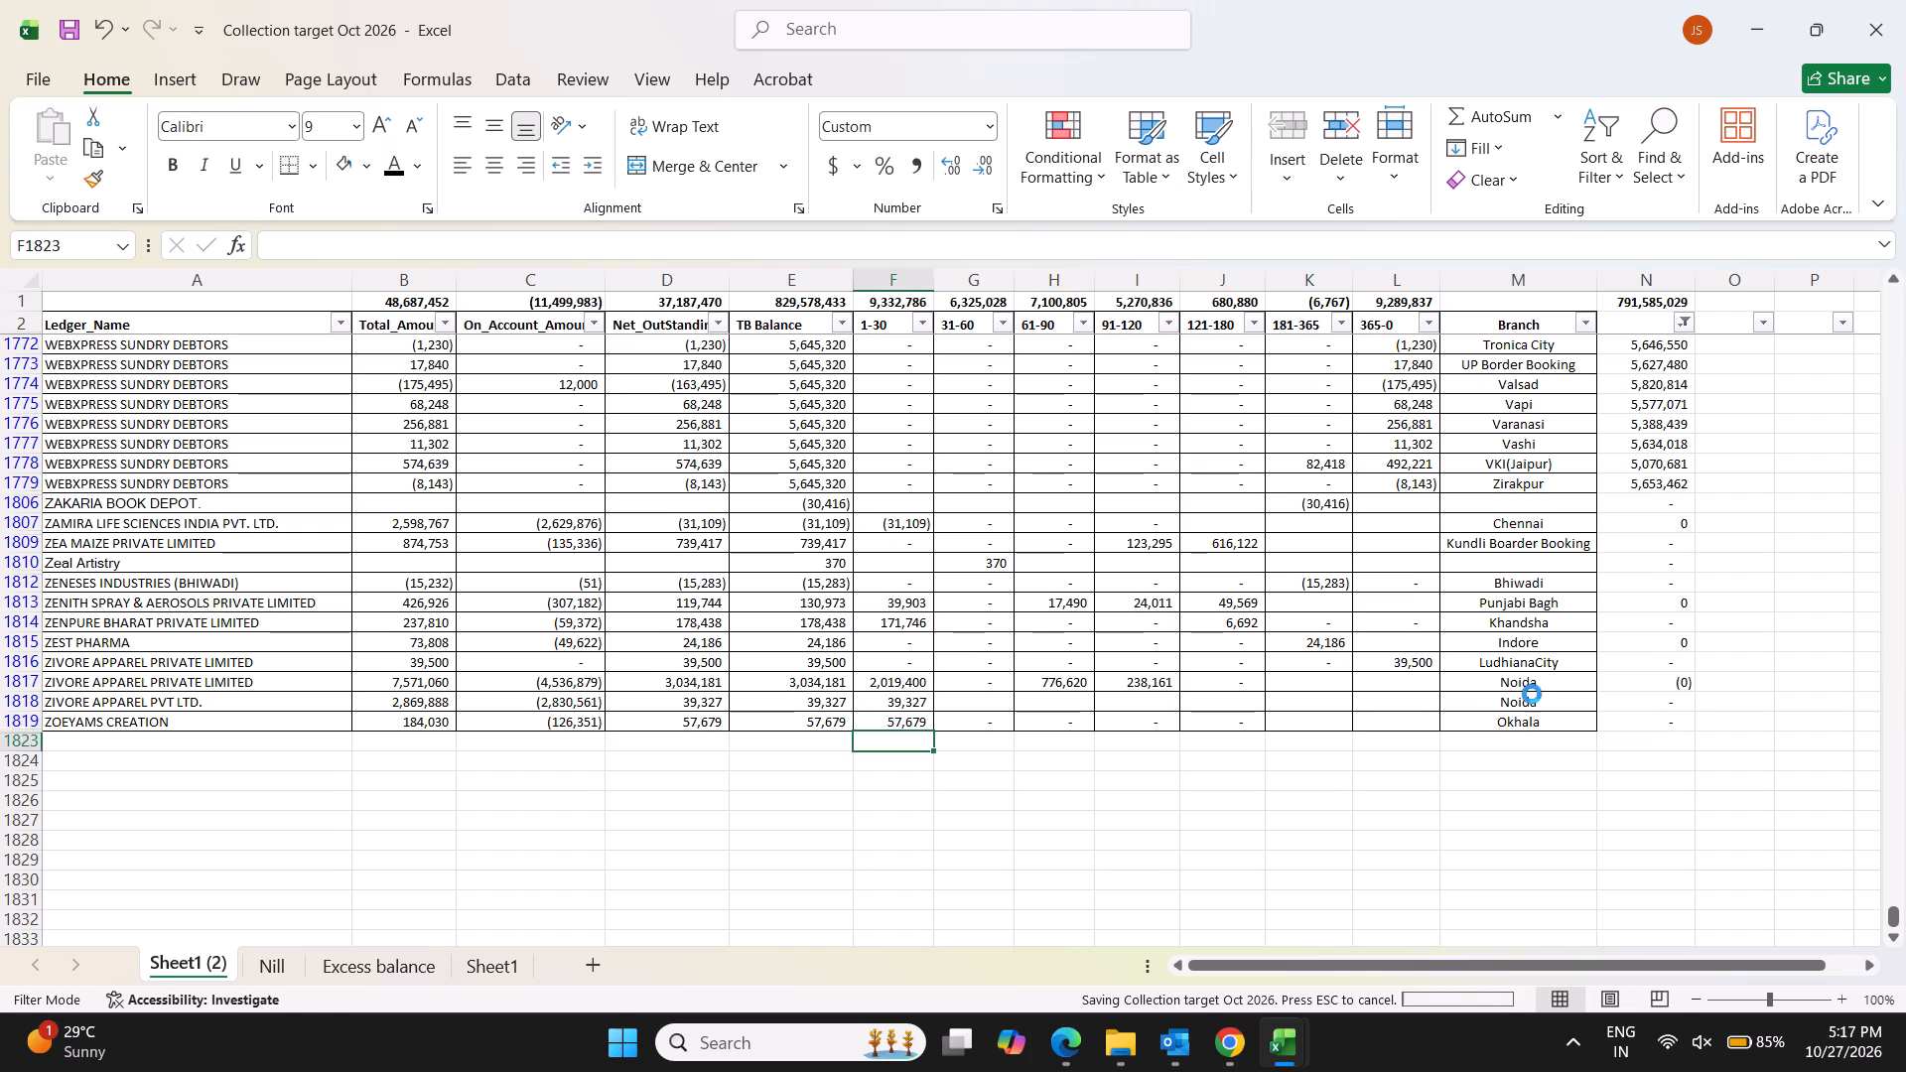
Reapply the filter on difference column N so the ledgers that are now reconciled are hidden.
{"action": "left_click", "coordinate": [1684, 327]}
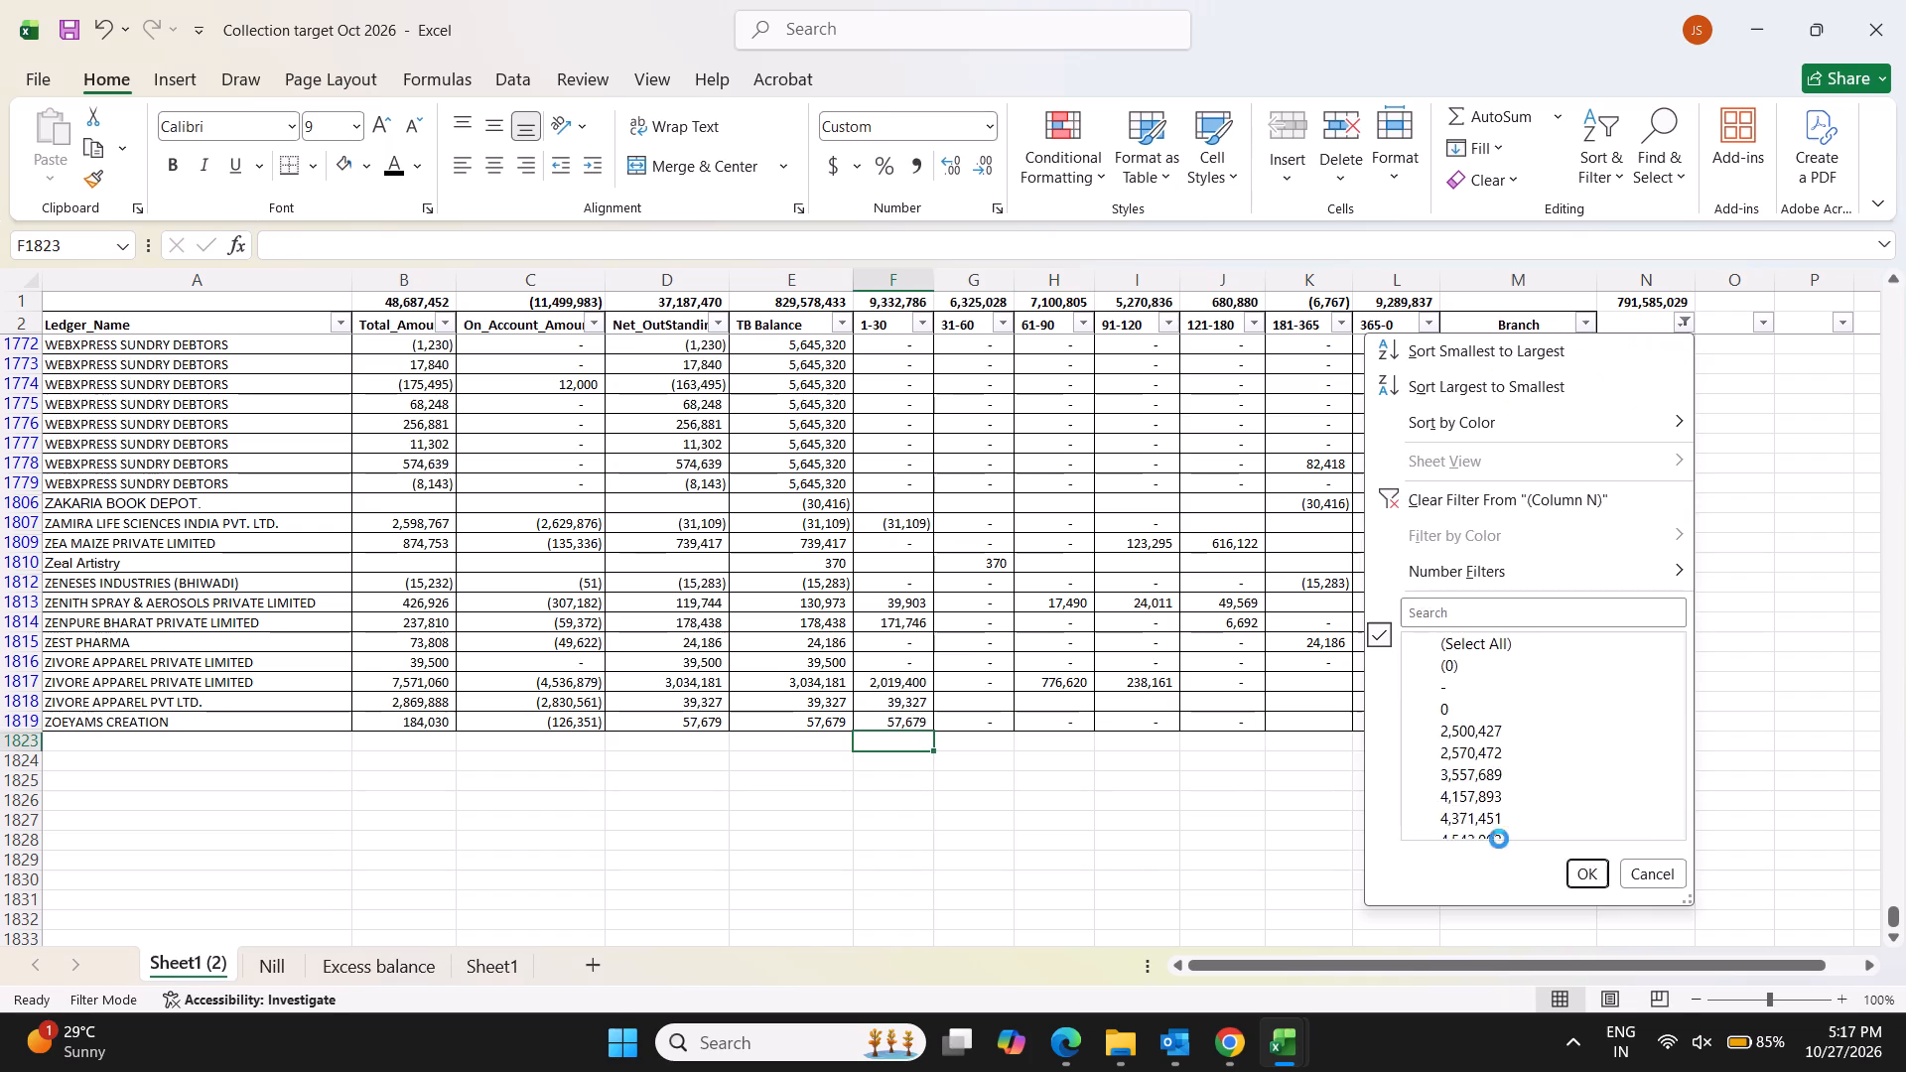
{"action": "left_click", "coordinate": [1596, 871]}
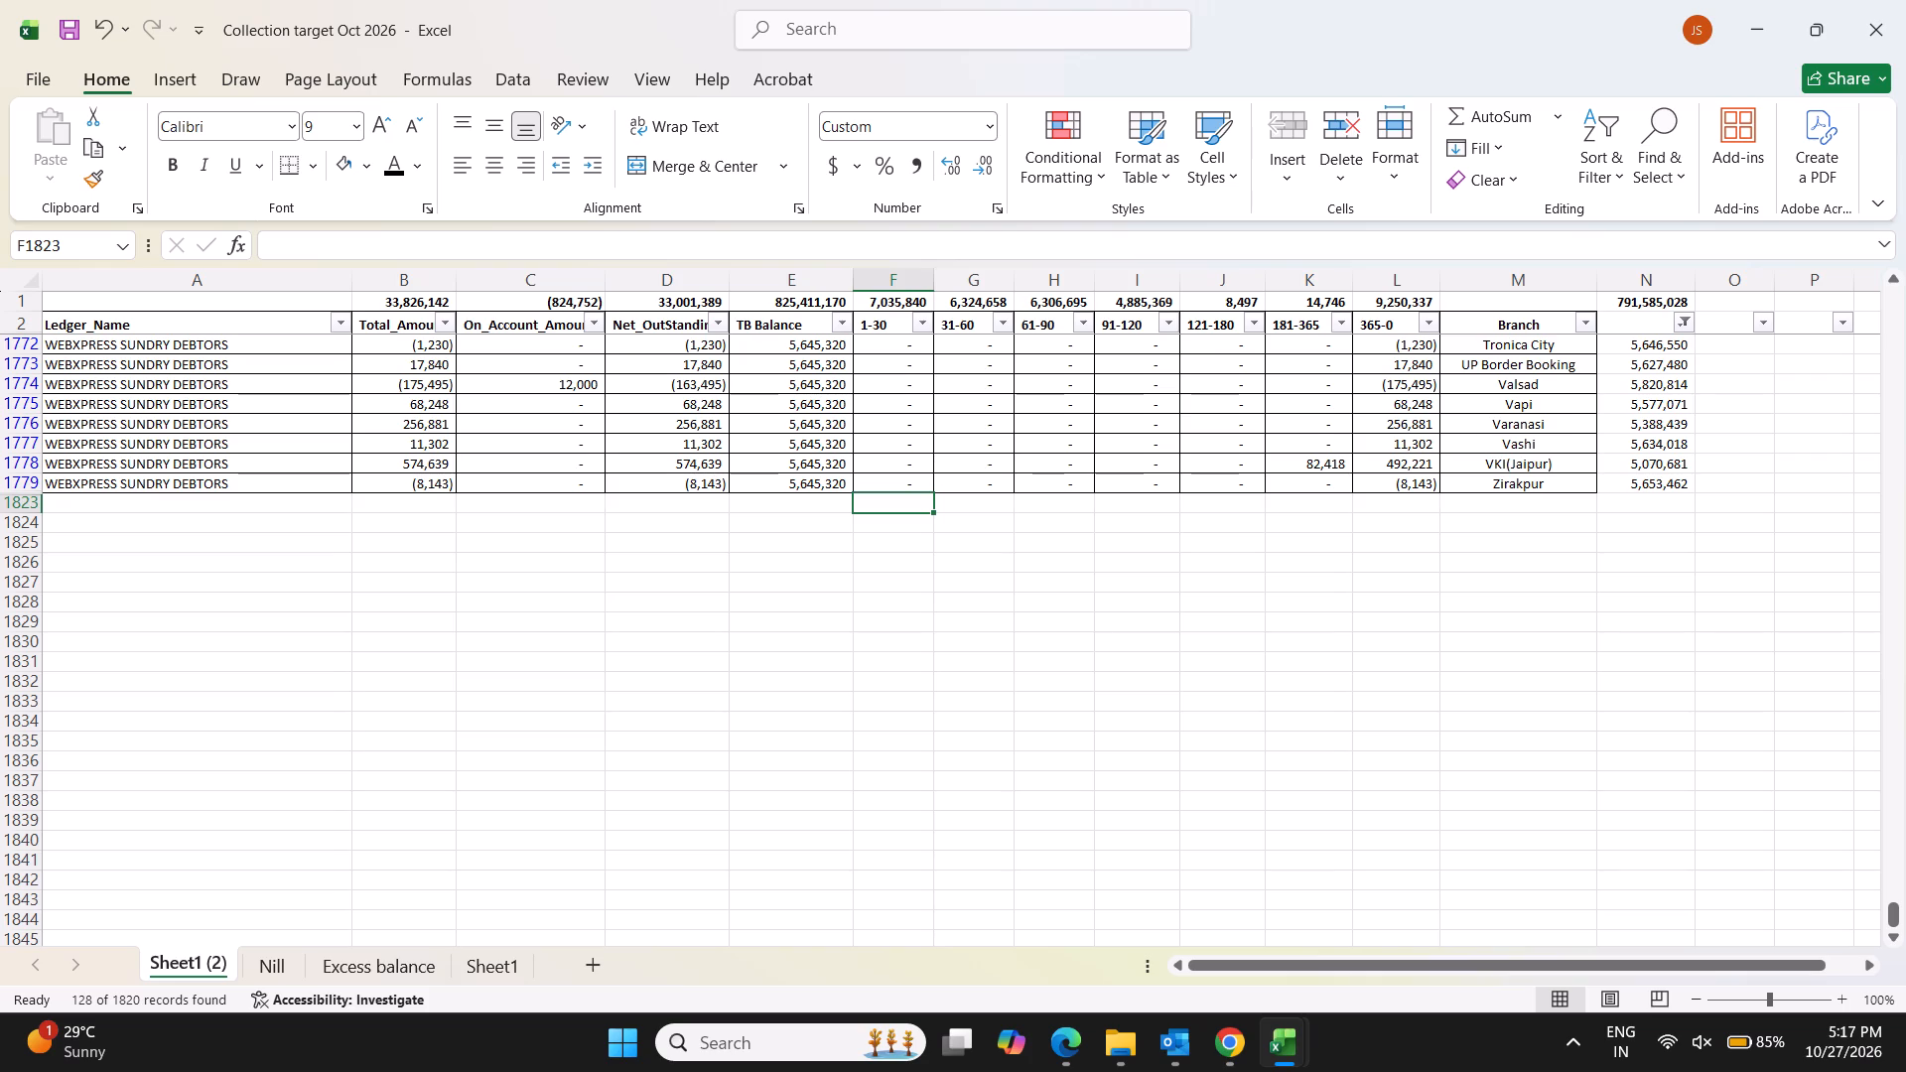
Review the remaining filtered rows from WEBXPRESS SUNDRY DEBTORS back up to FREIGHT PENDING, and save the workbook.
{"action": "scroll", "coordinate": [1350, 716], "scroll_direction": "up", "scroll_amount": 15}
{"action": "scroll", "coordinate": [1351, 714], "scroll_direction": "up", "scroll_amount": 10}
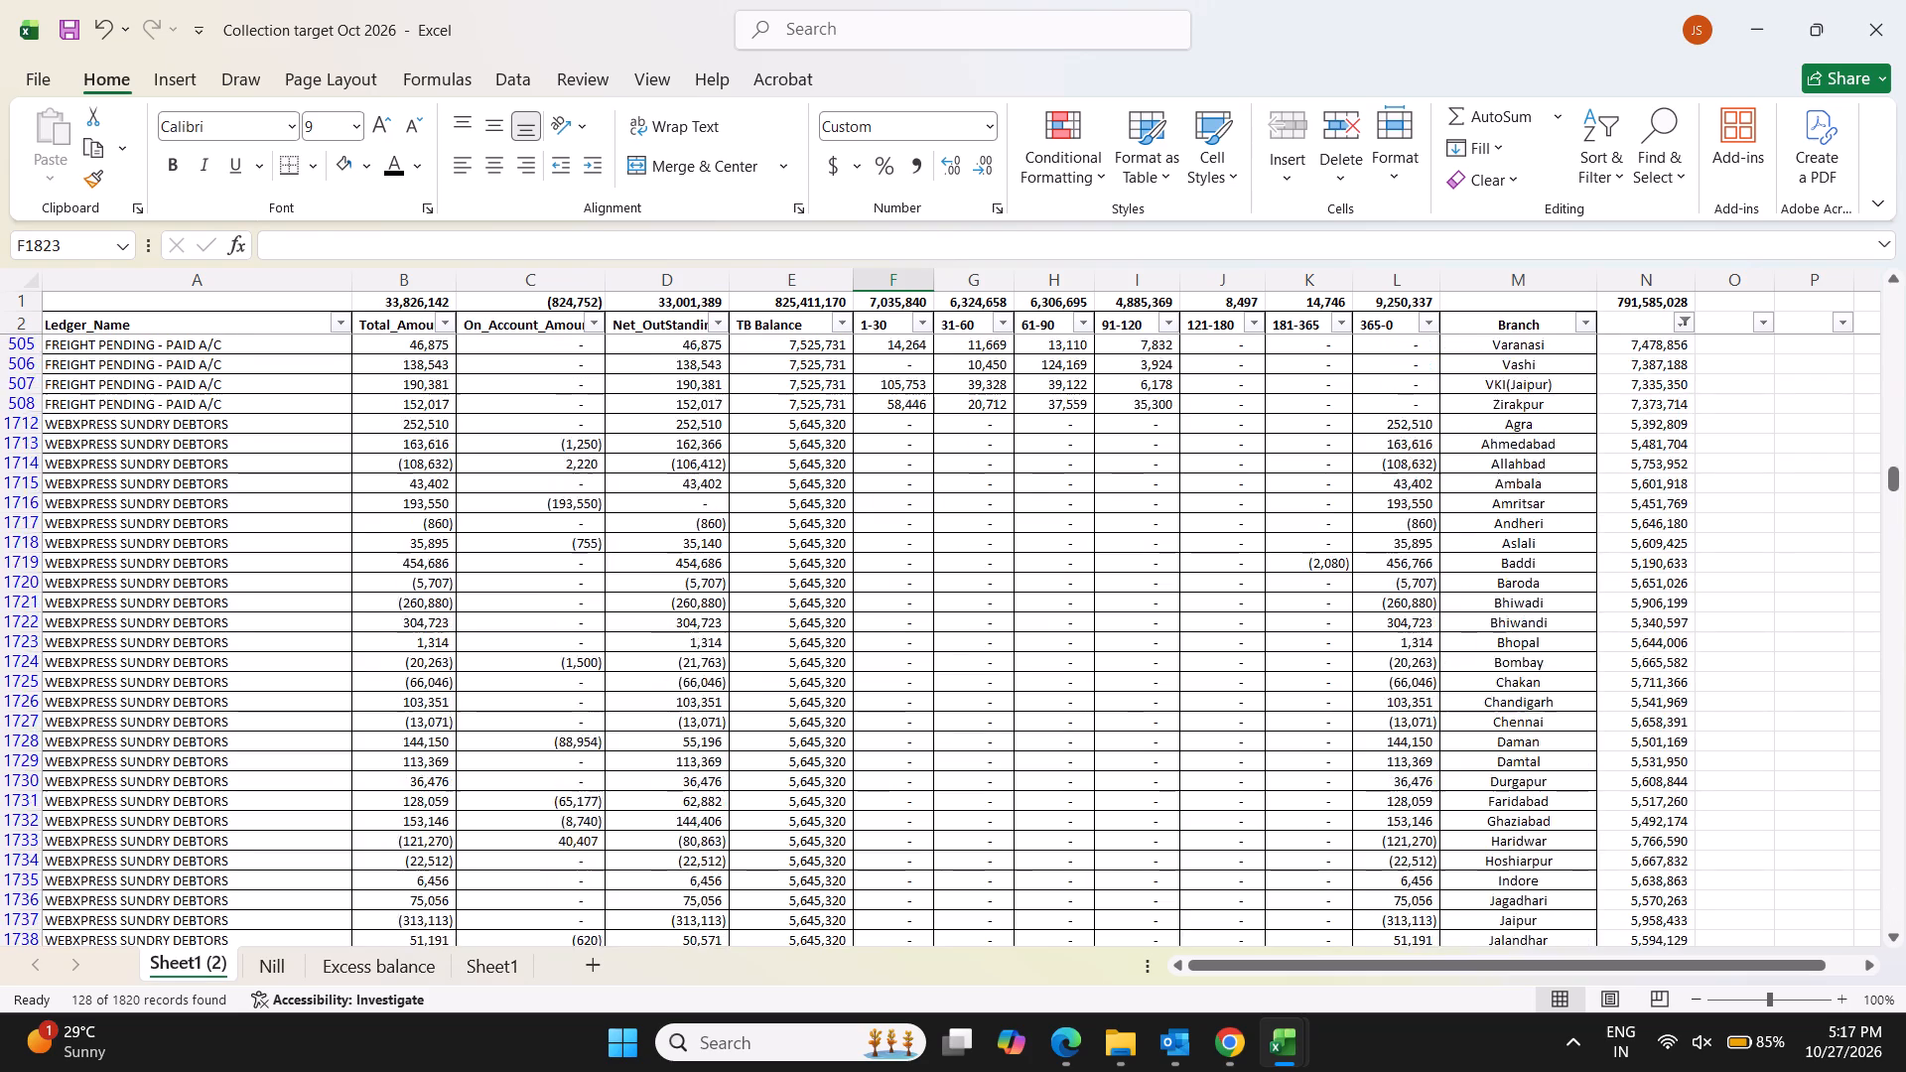
{"action": "scroll", "coordinate": [1351, 714], "scroll_direction": "up", "scroll_amount": 17}
{"action": "scroll", "coordinate": [1351, 714], "scroll_direction": "up", "scroll_amount": 8}
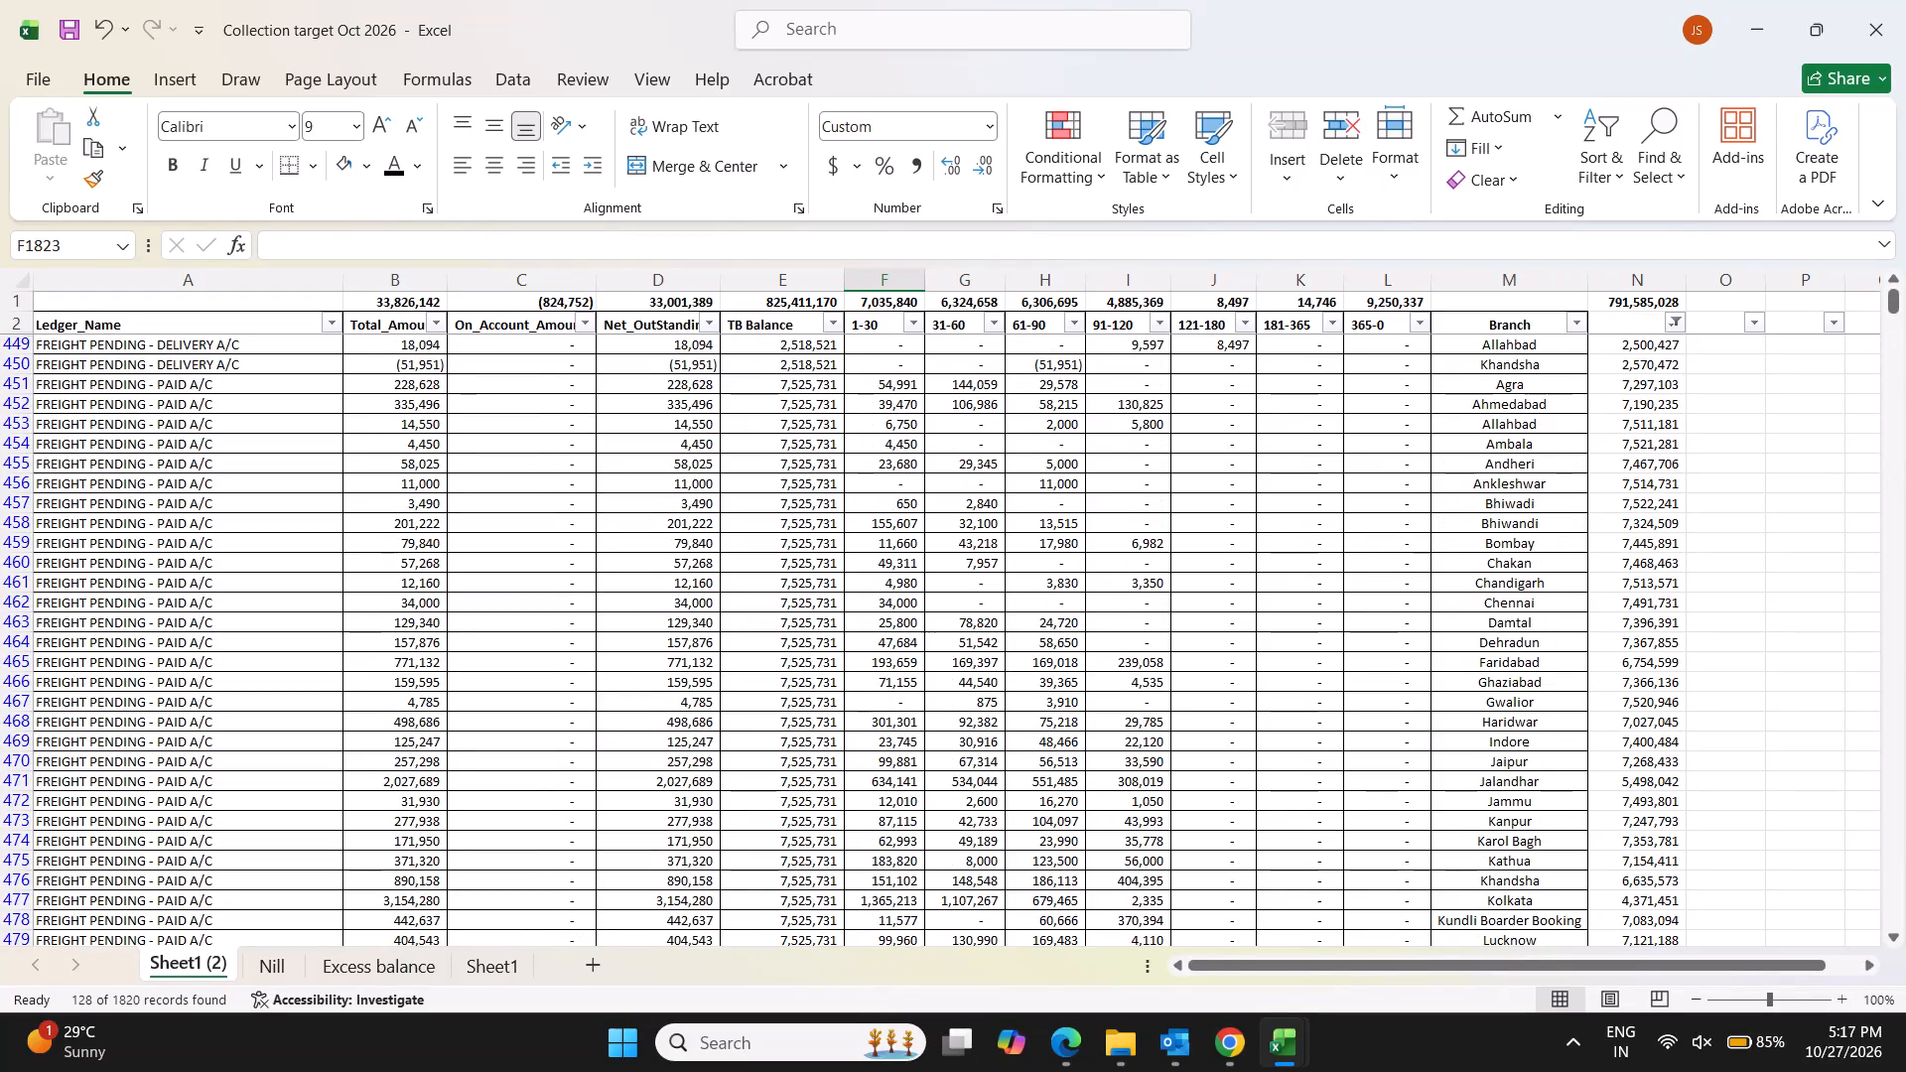
{"action": "scroll", "coordinate": [1351, 714], "scroll_direction": "up", "scroll_amount": 5}
{"action": "left_click", "coordinate": [1357, 714]}
{"action": "key", "text": "ctrl+s"}
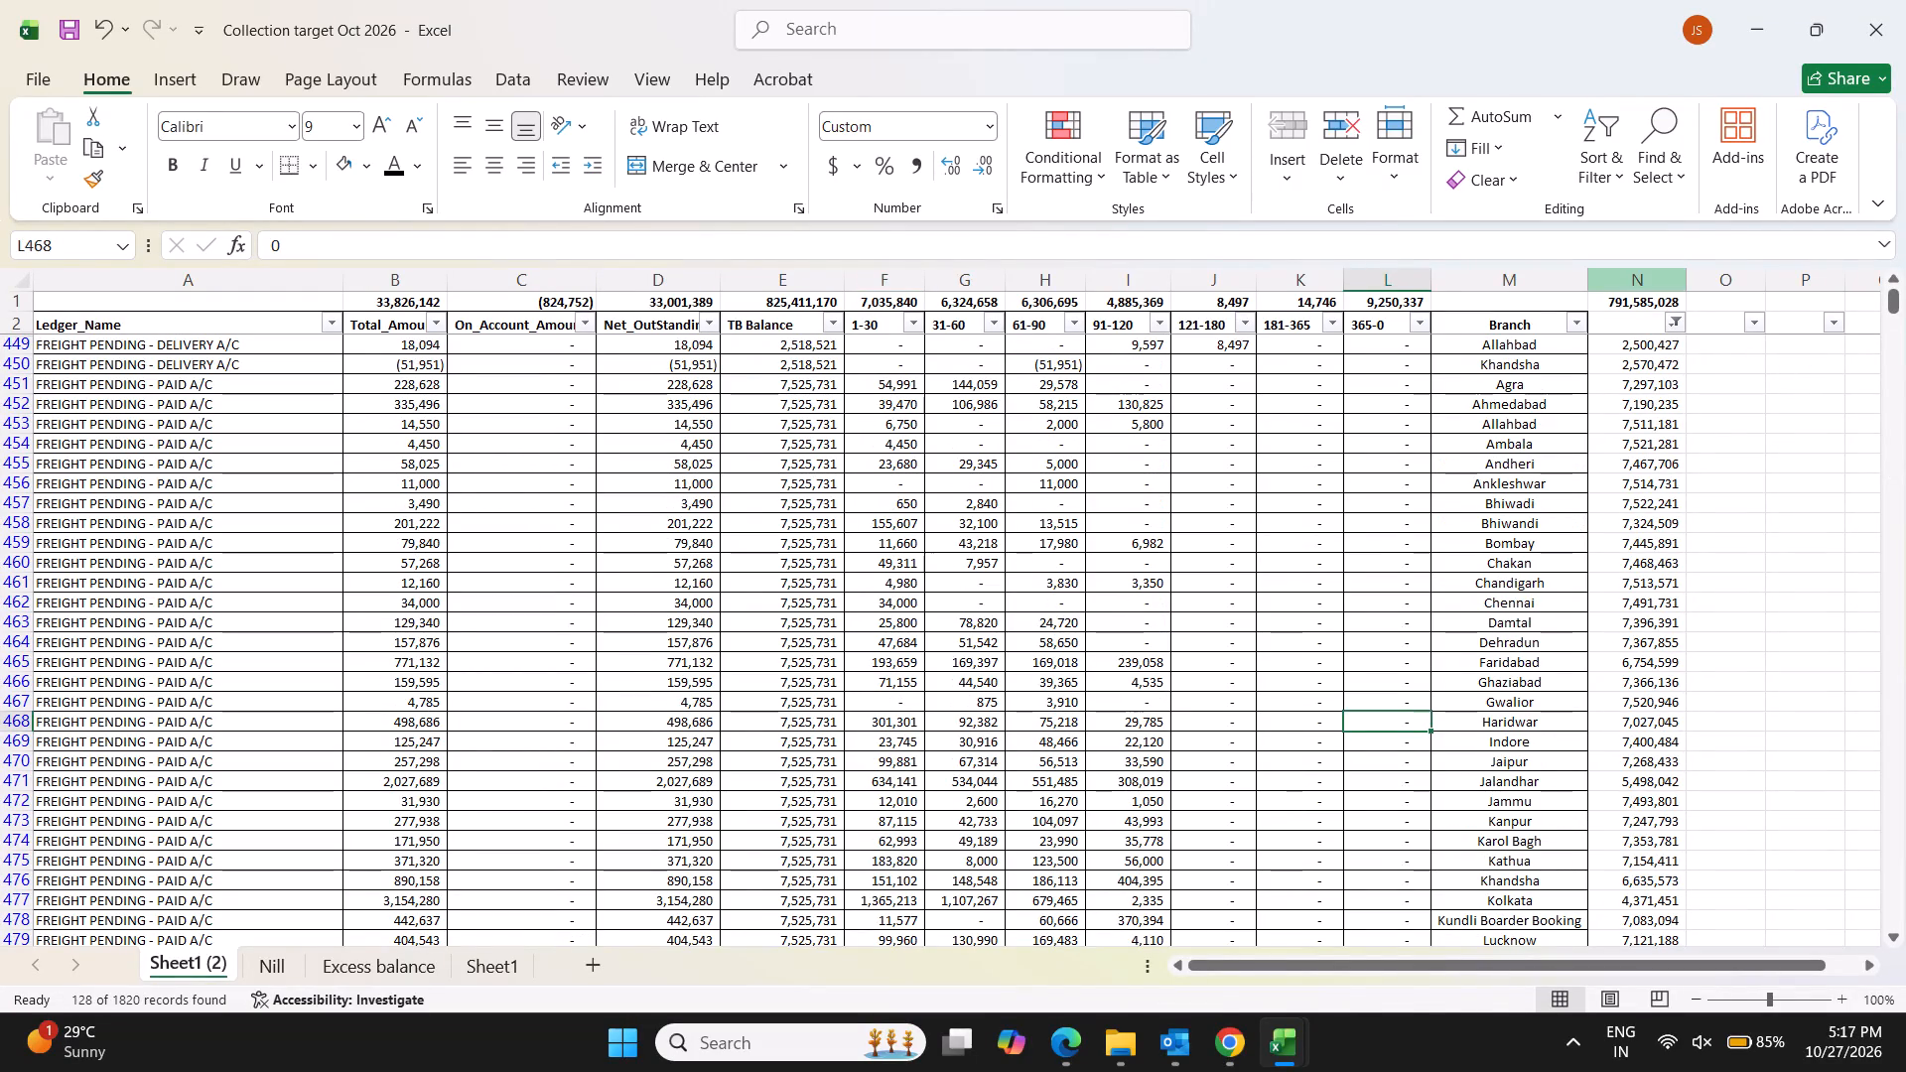
{"action": "left_click", "coordinate": [1644, 278]}
{"action": "left_click", "coordinate": [1138, 751]}
{"action": "key", "text": "ctrl+s"}
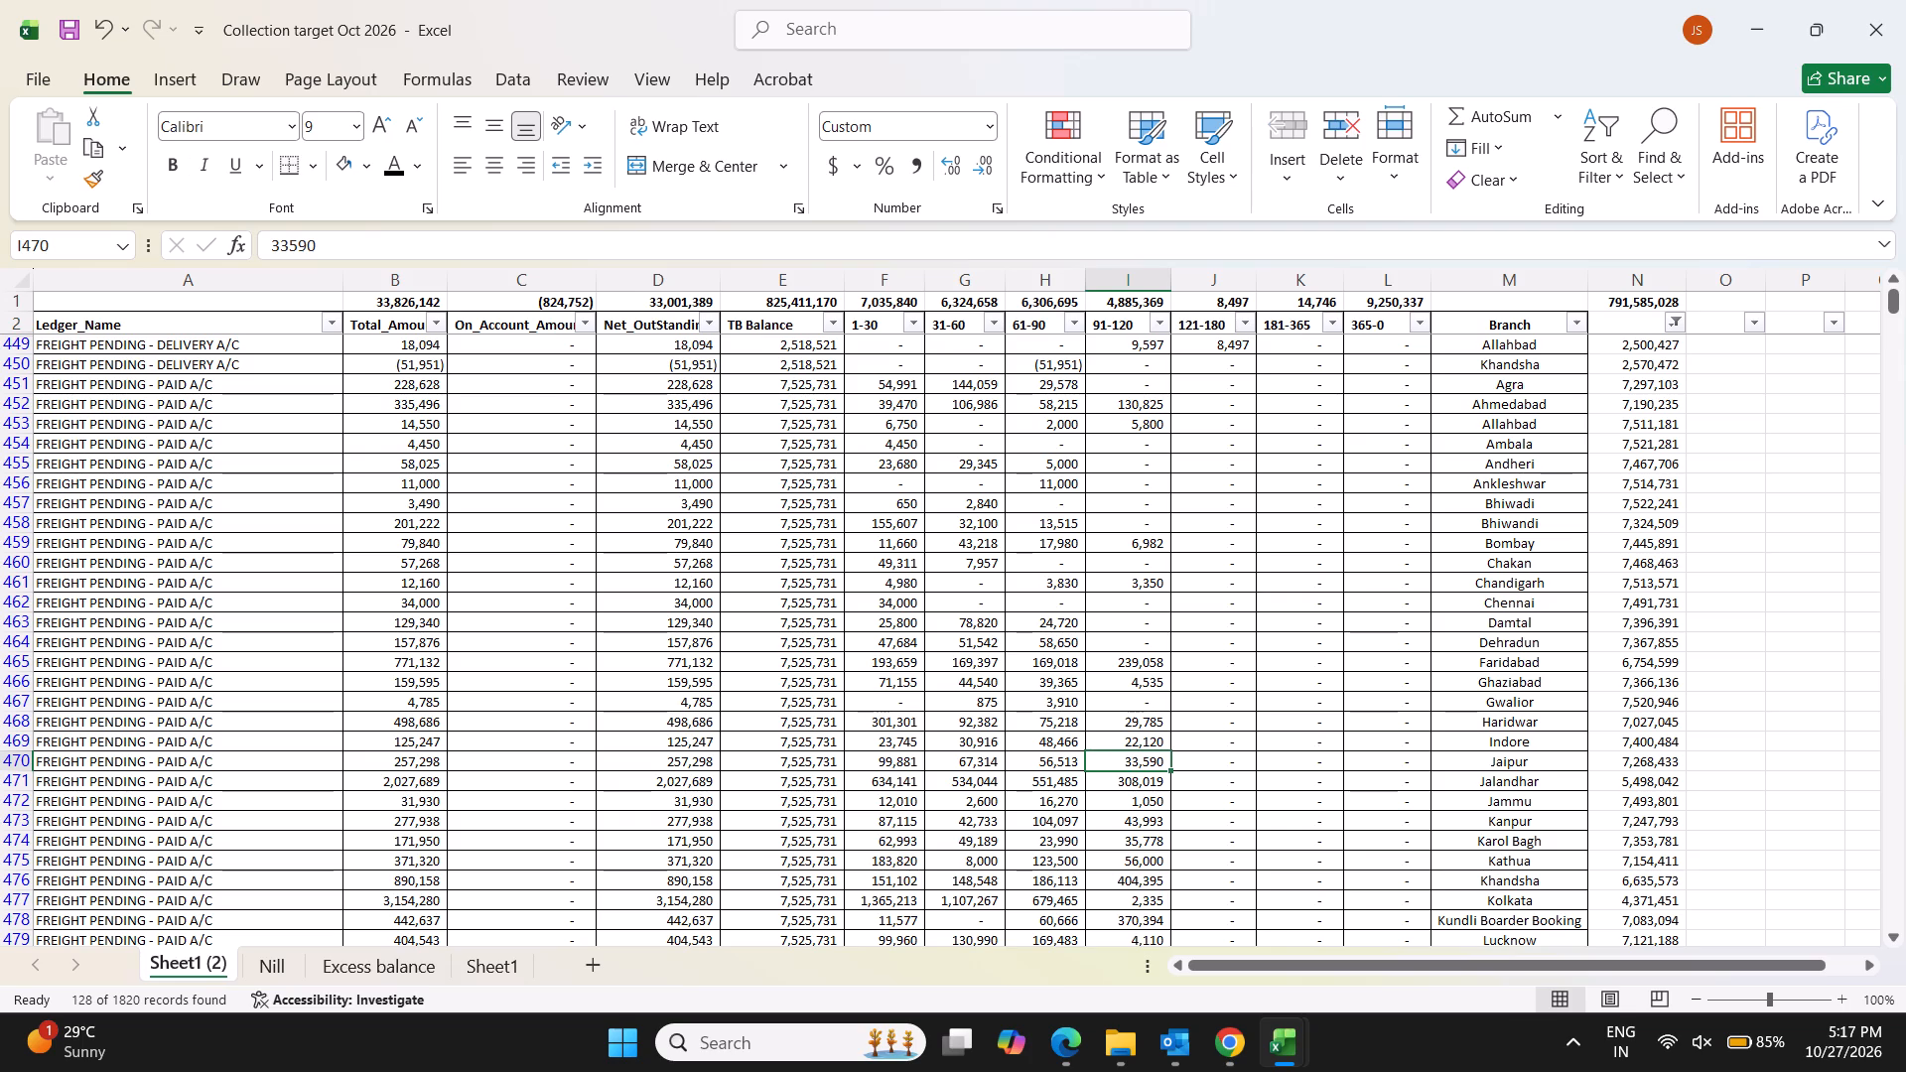
Switch to the browser, close the separate TRACK & TRACE window, and return to the eCargo receivables page.
{"action": "left_click", "coordinate": [1062, 1039]}
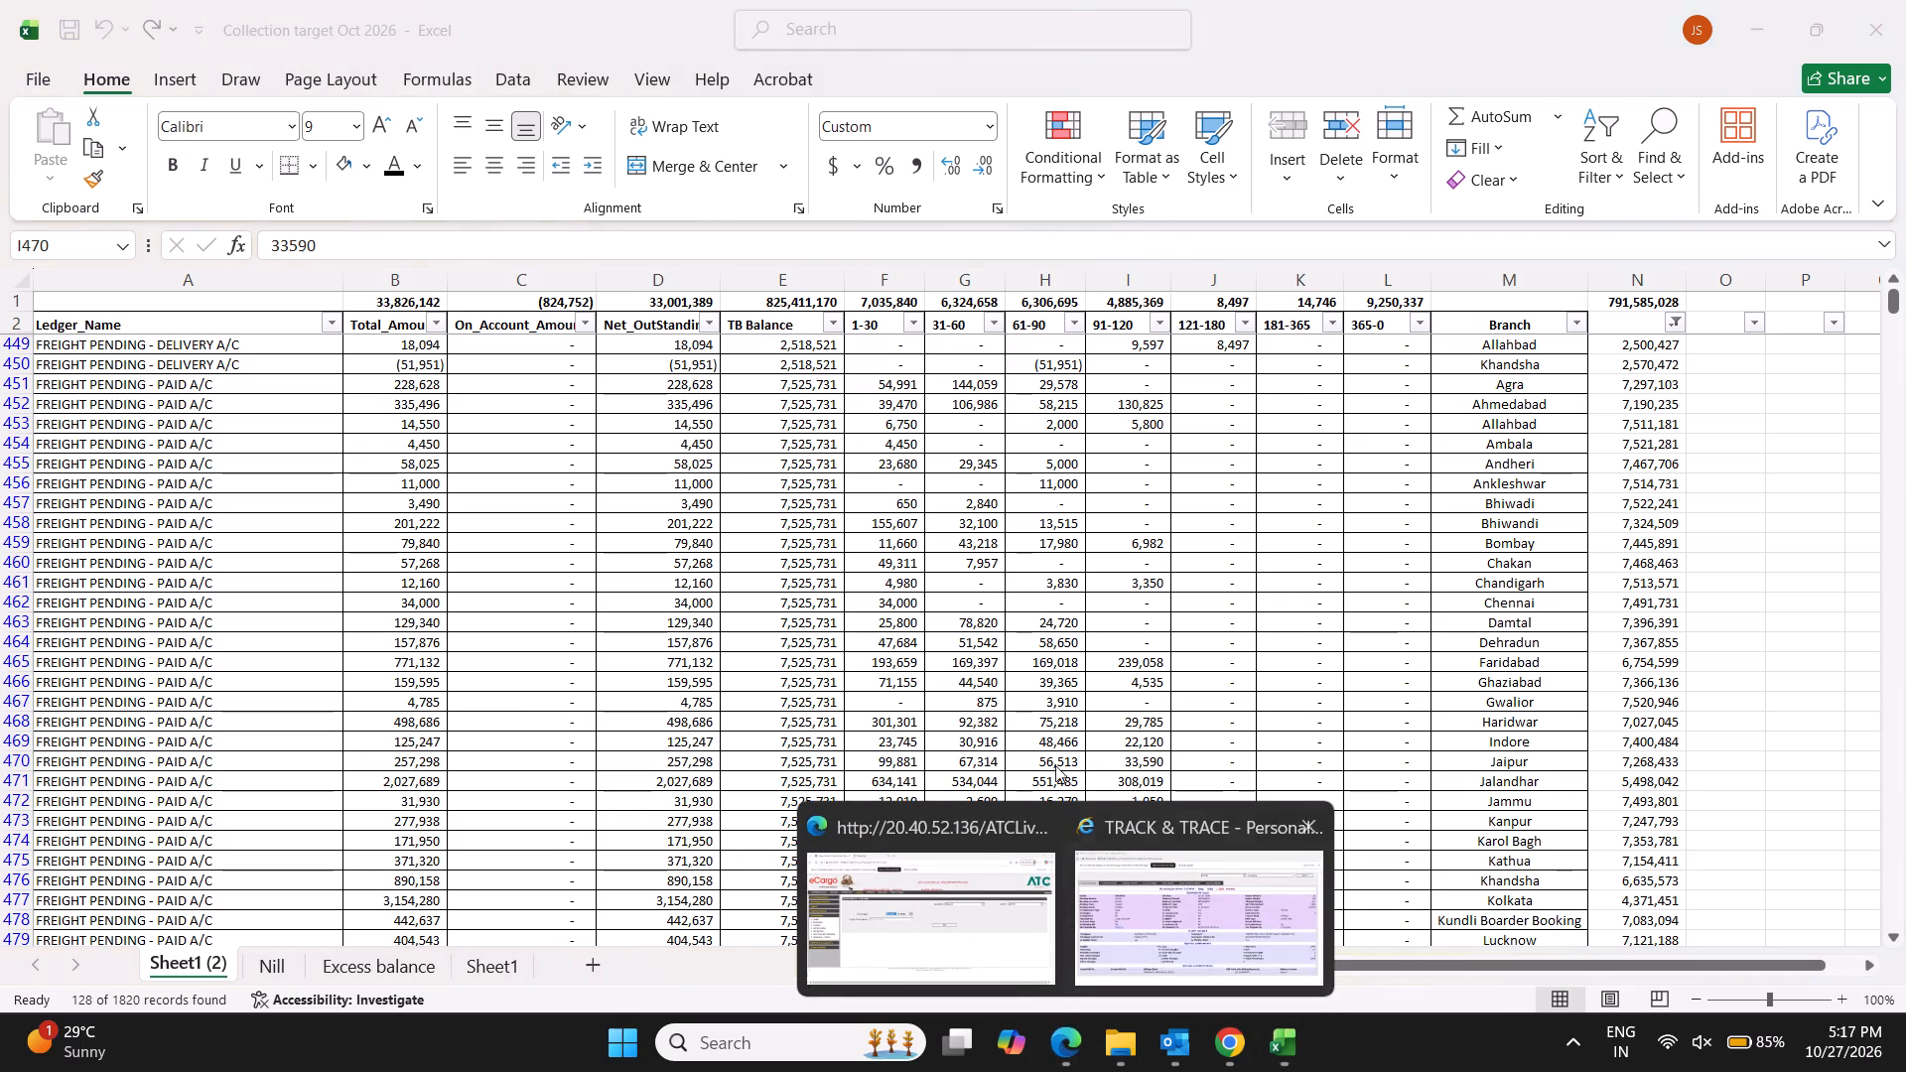
{"action": "left_click", "coordinate": [987, 934]}
{"action": "left_click", "coordinate": [1081, 1044]}
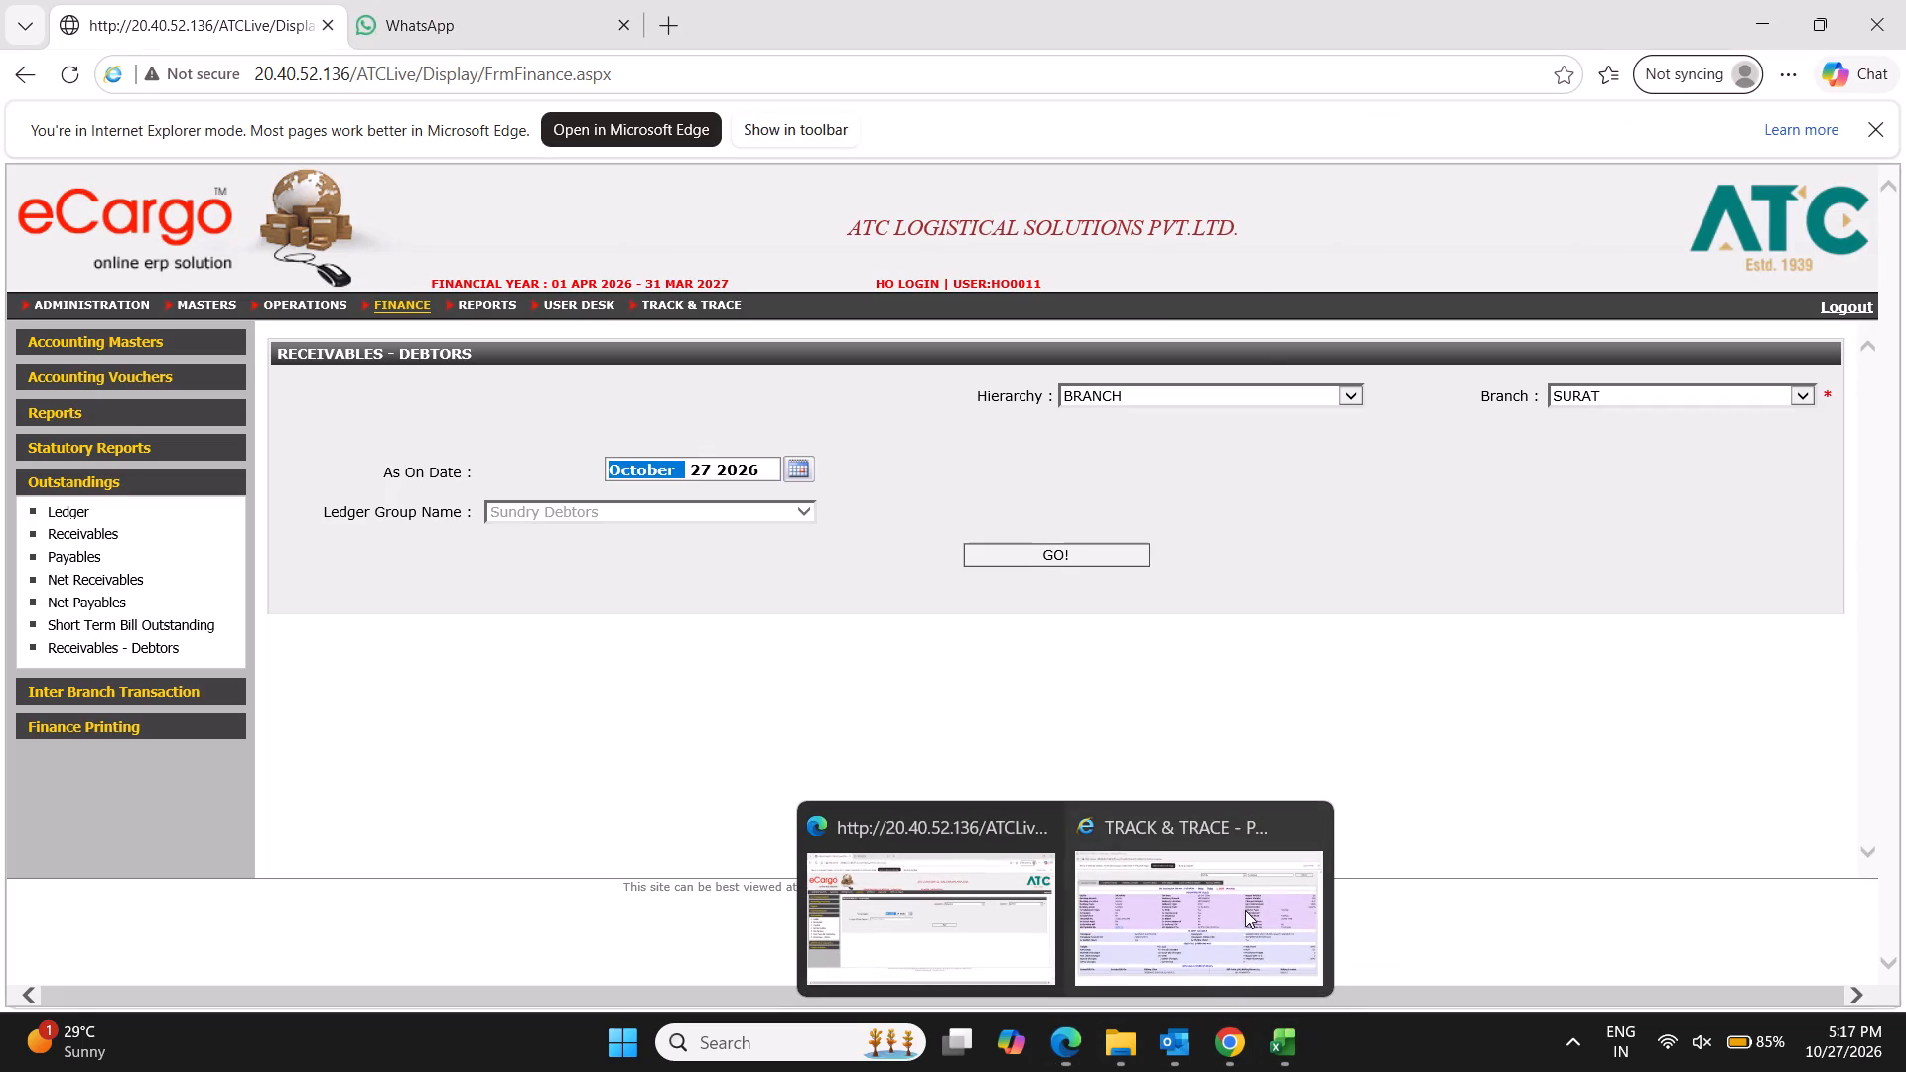
{"action": "left_click", "coordinate": [1317, 827]}
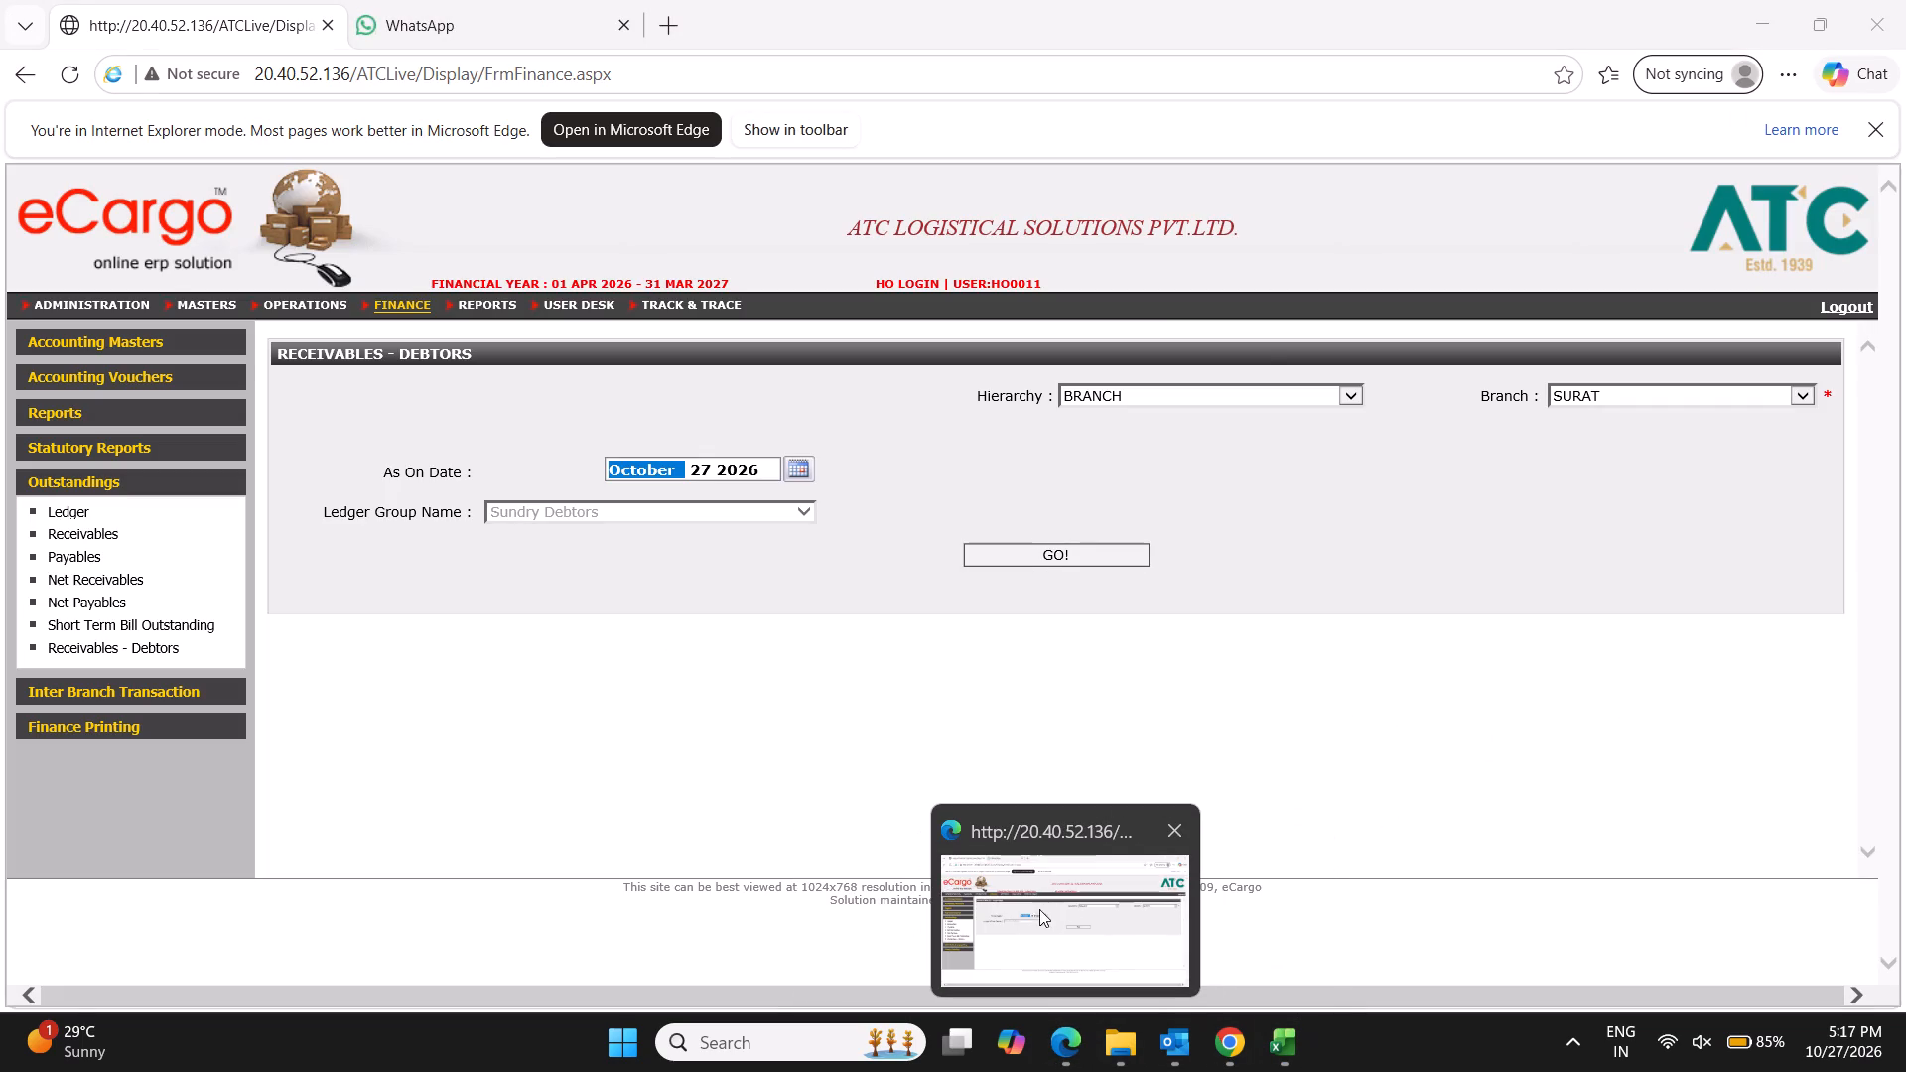
{"action": "left_click", "coordinate": [1068, 901]}
{"action": "left_click", "coordinate": [587, 648]}
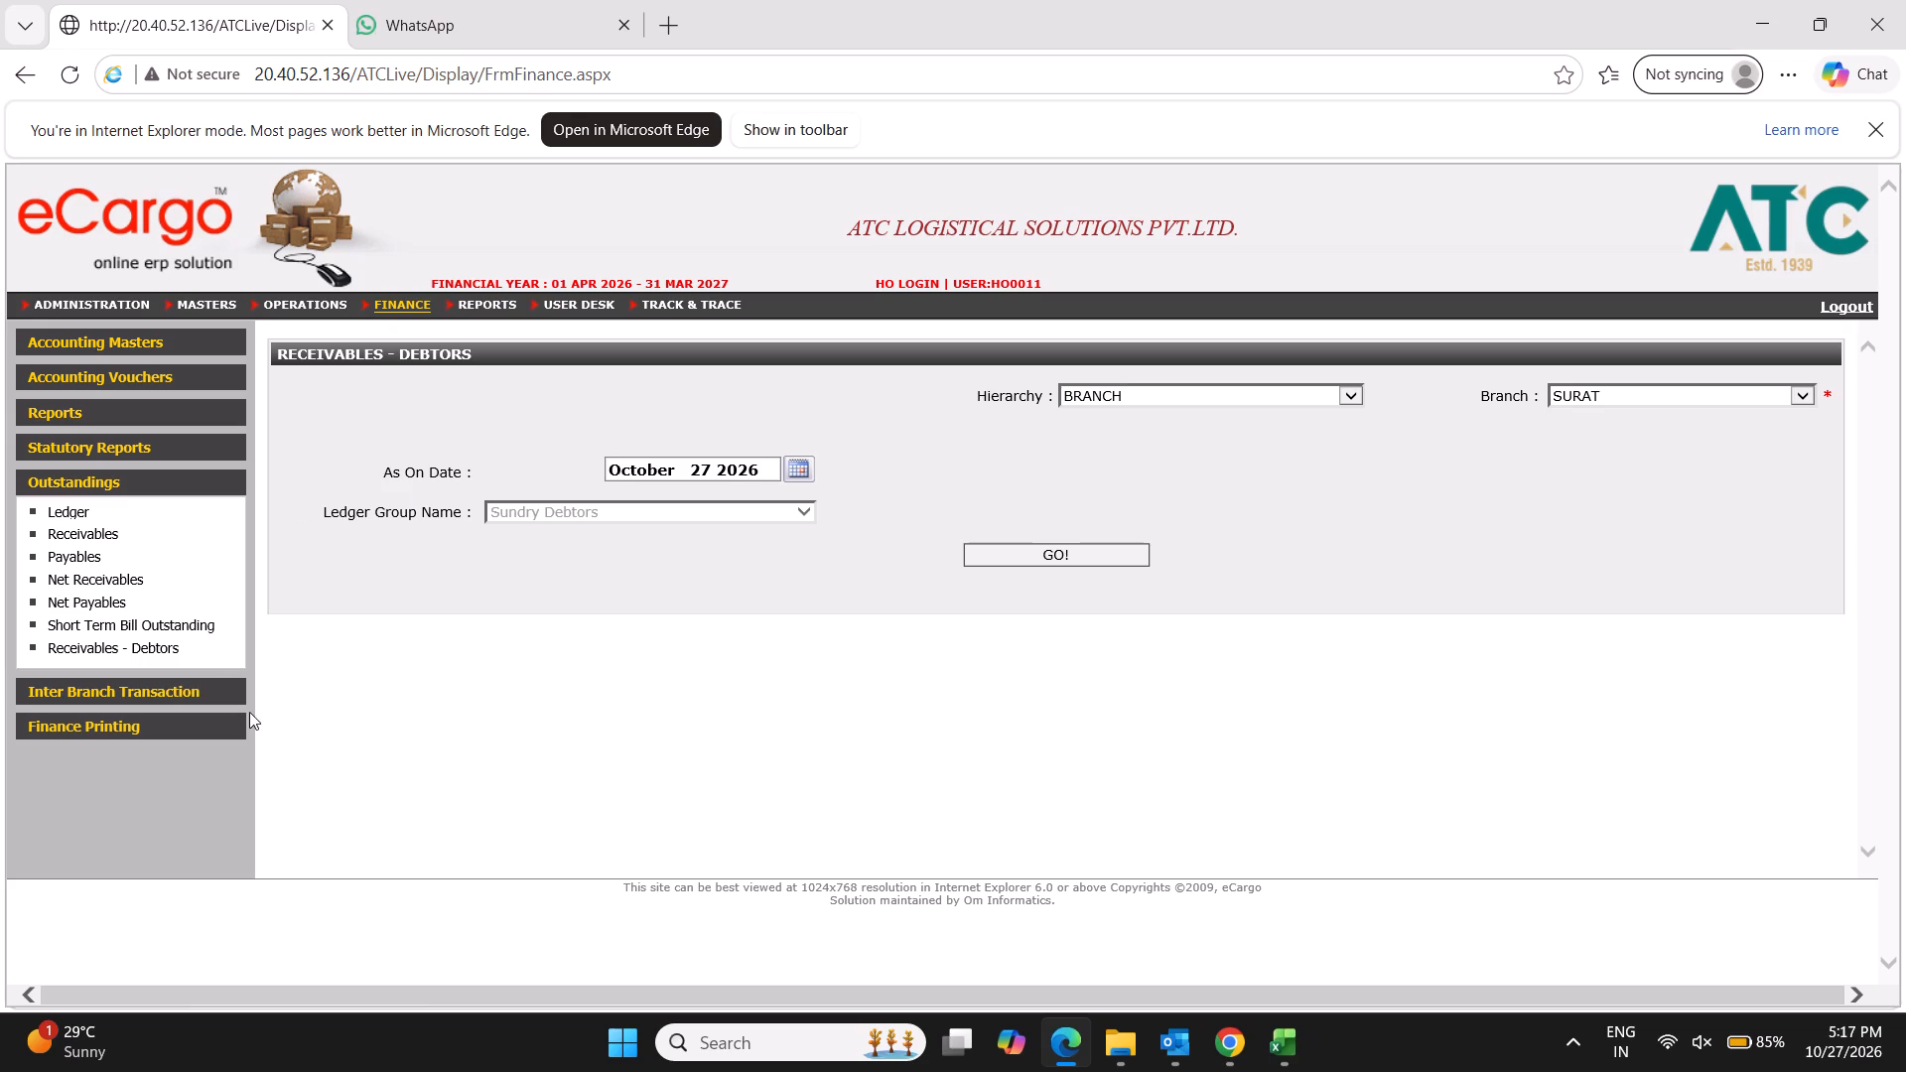
Open the Export To Excel report under the Operation reports and choose Branch Ledger Balance as the document type.
{"action": "left_click", "coordinate": [479, 305]}
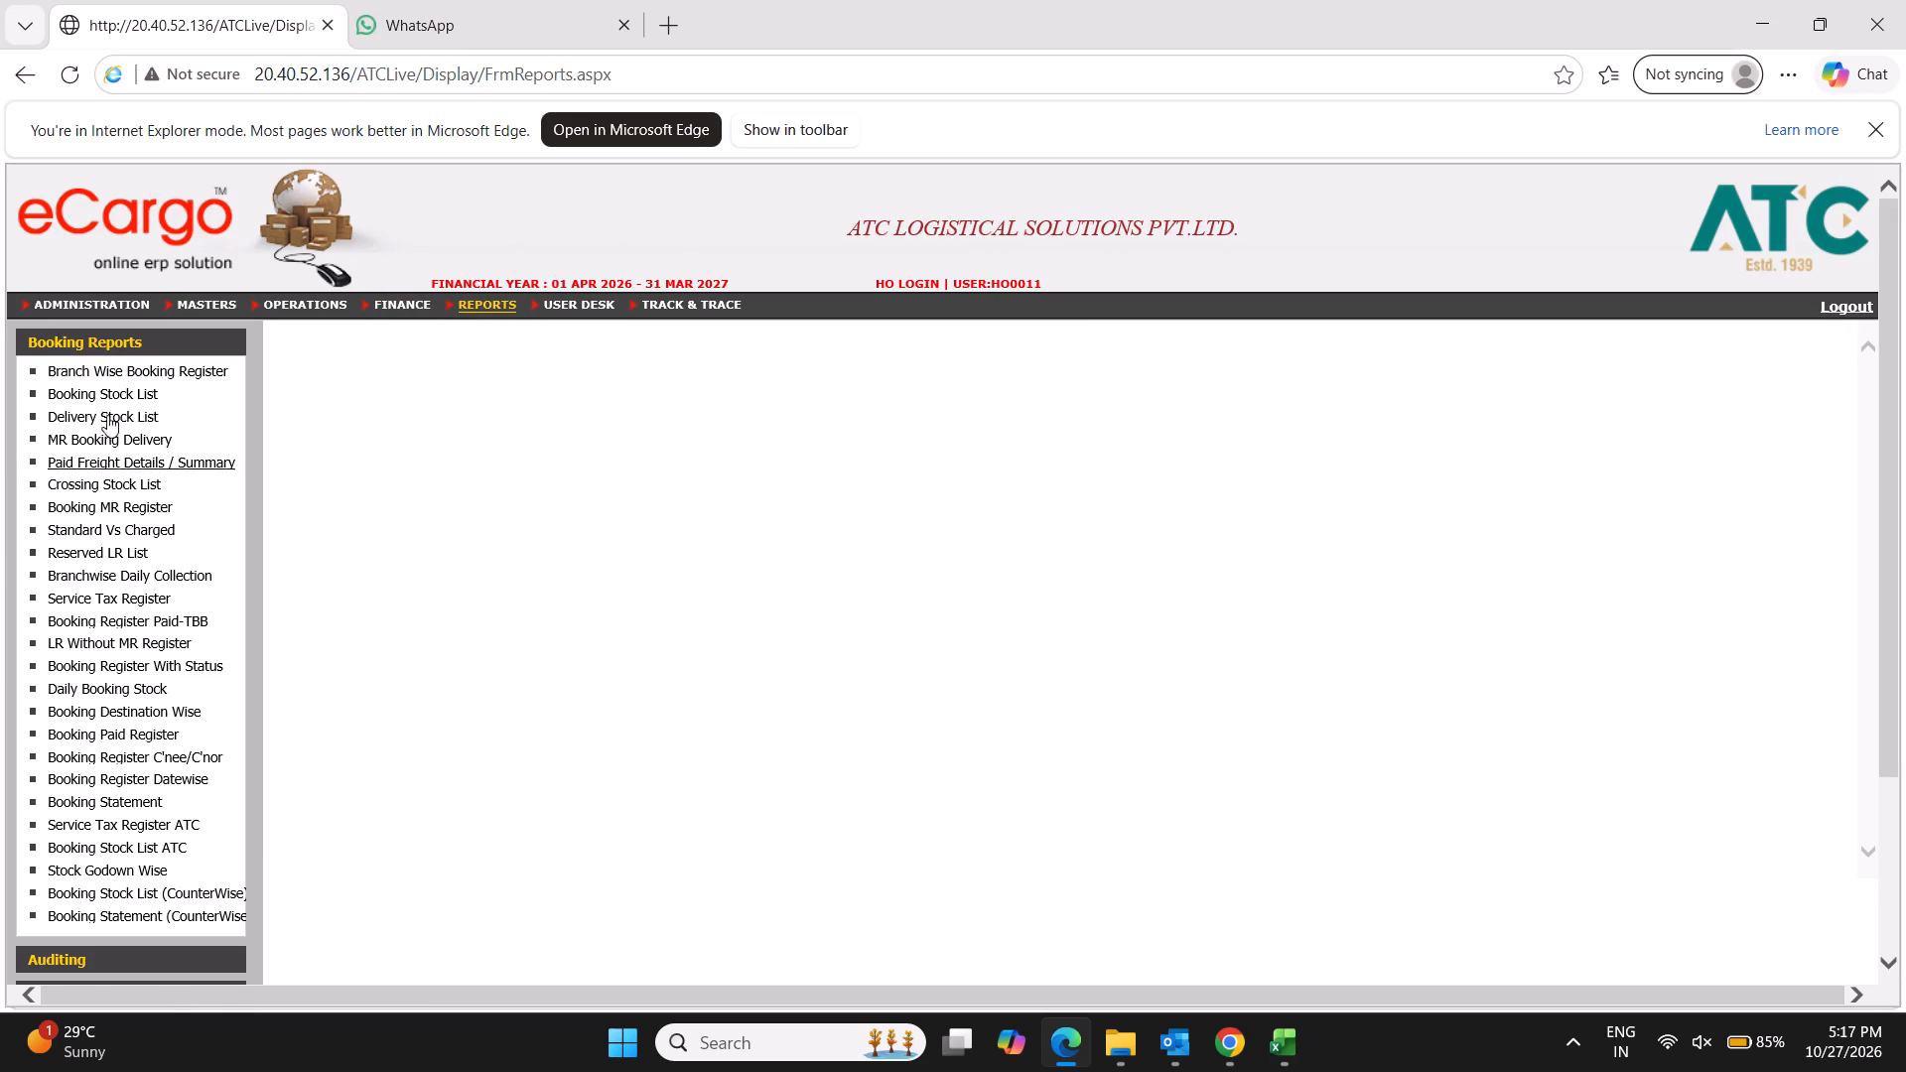
{"action": "left_click", "coordinate": [79, 334]}
{"action": "left_click", "coordinate": [89, 415]}
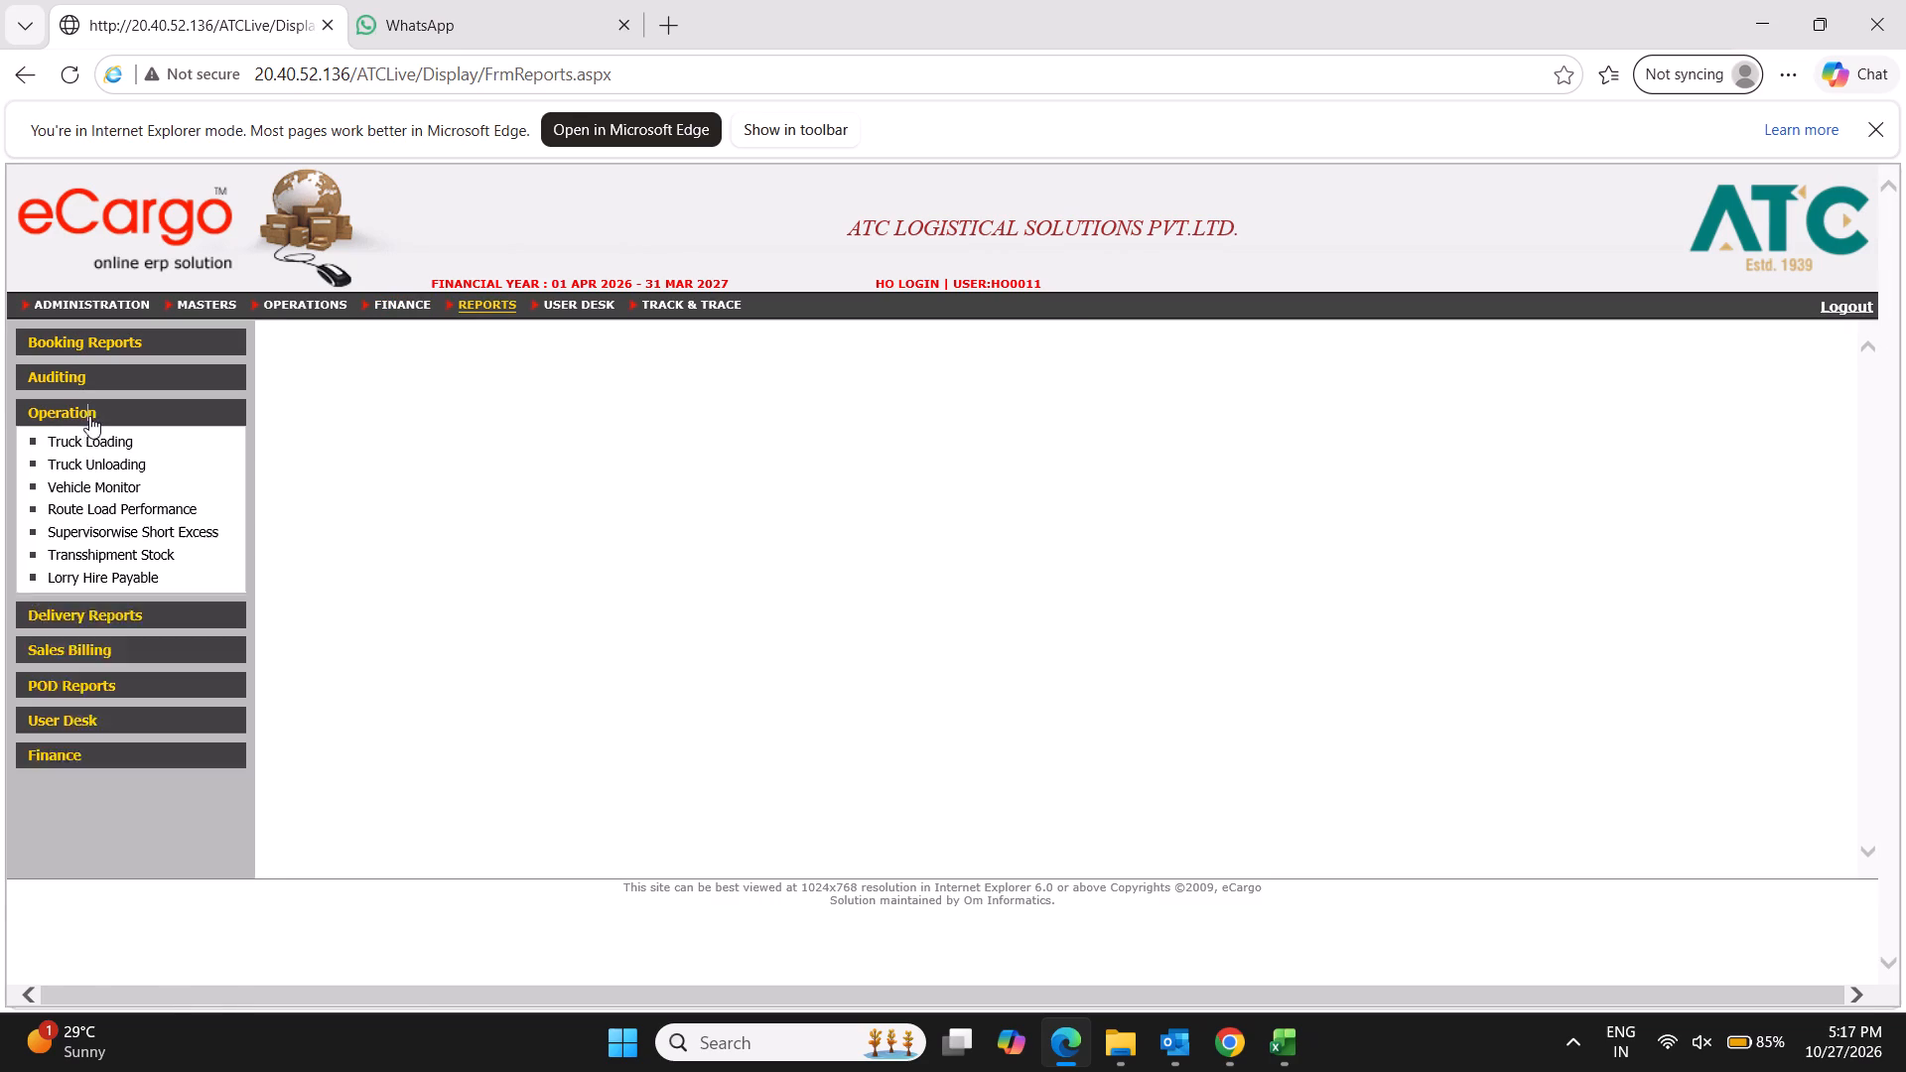
{"action": "left_click", "coordinate": [87, 668]}
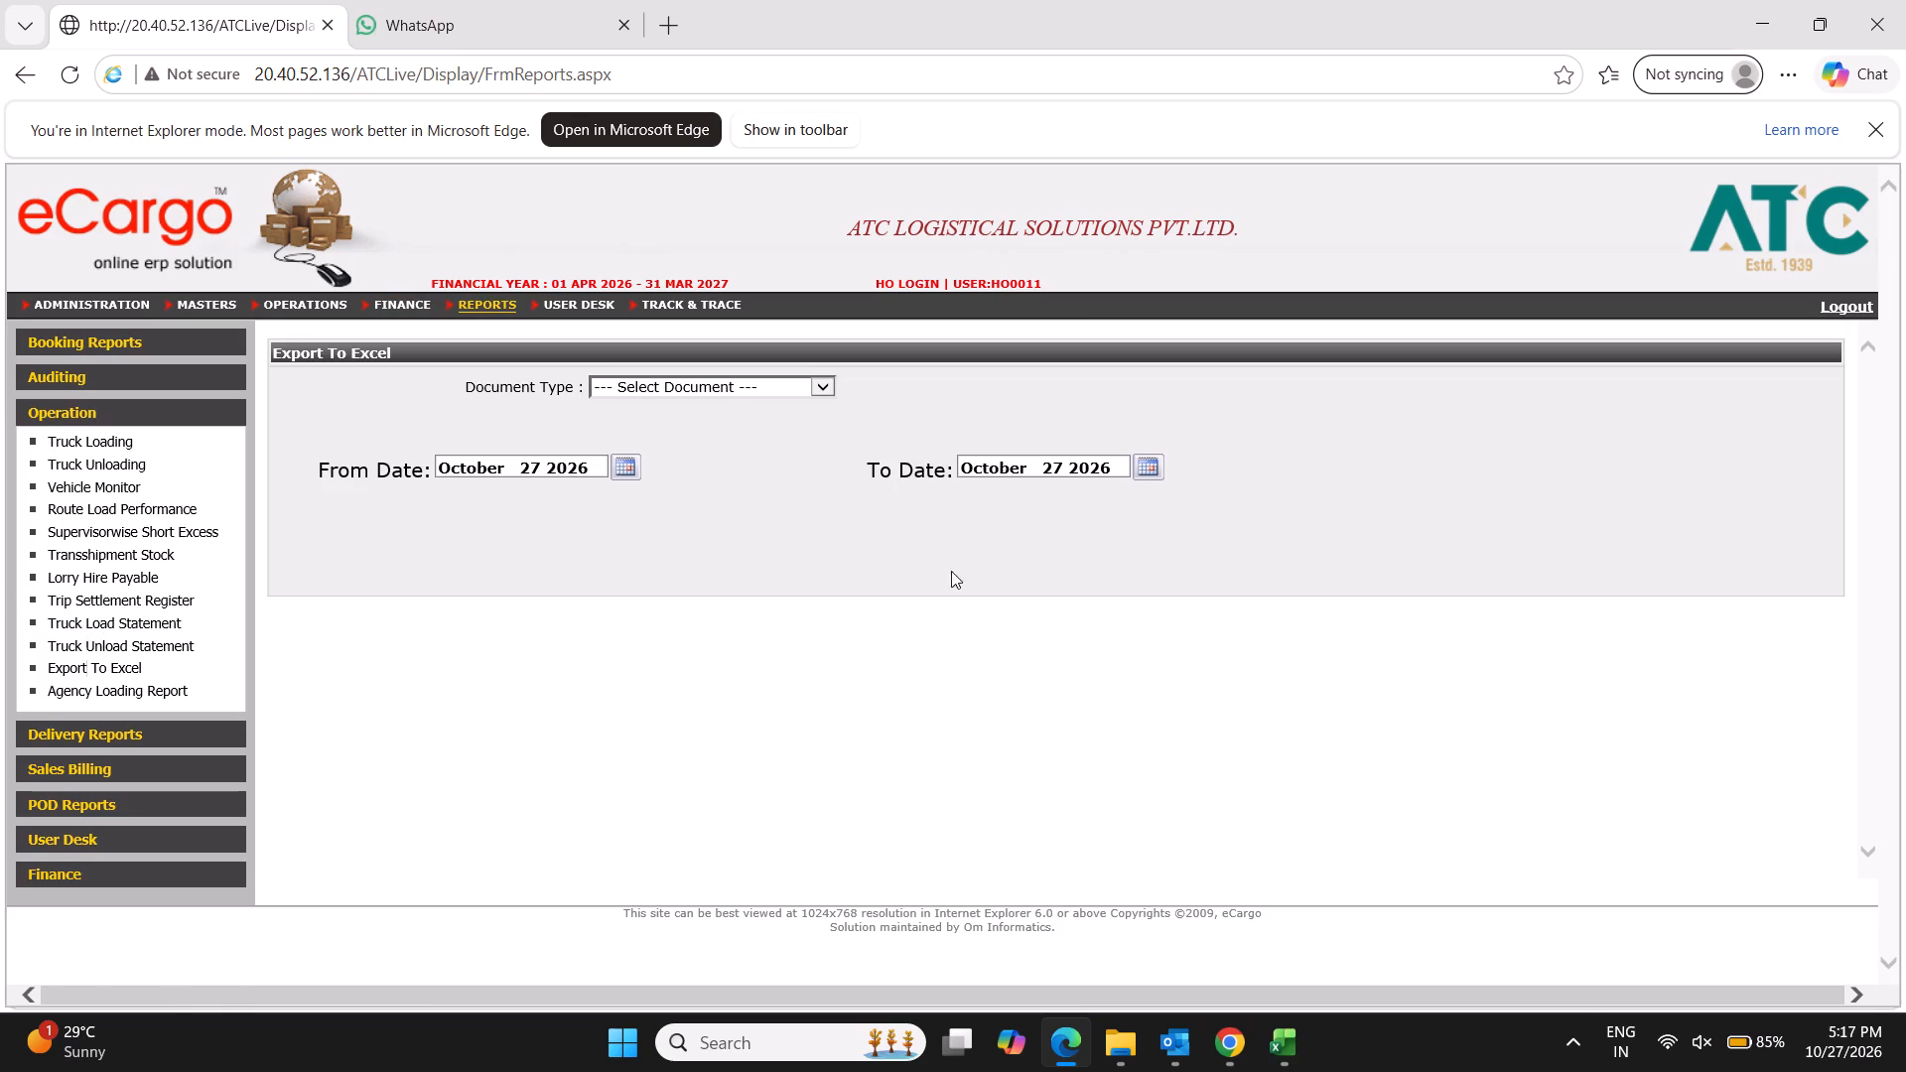
{"action": "left_click", "coordinate": [721, 384]}
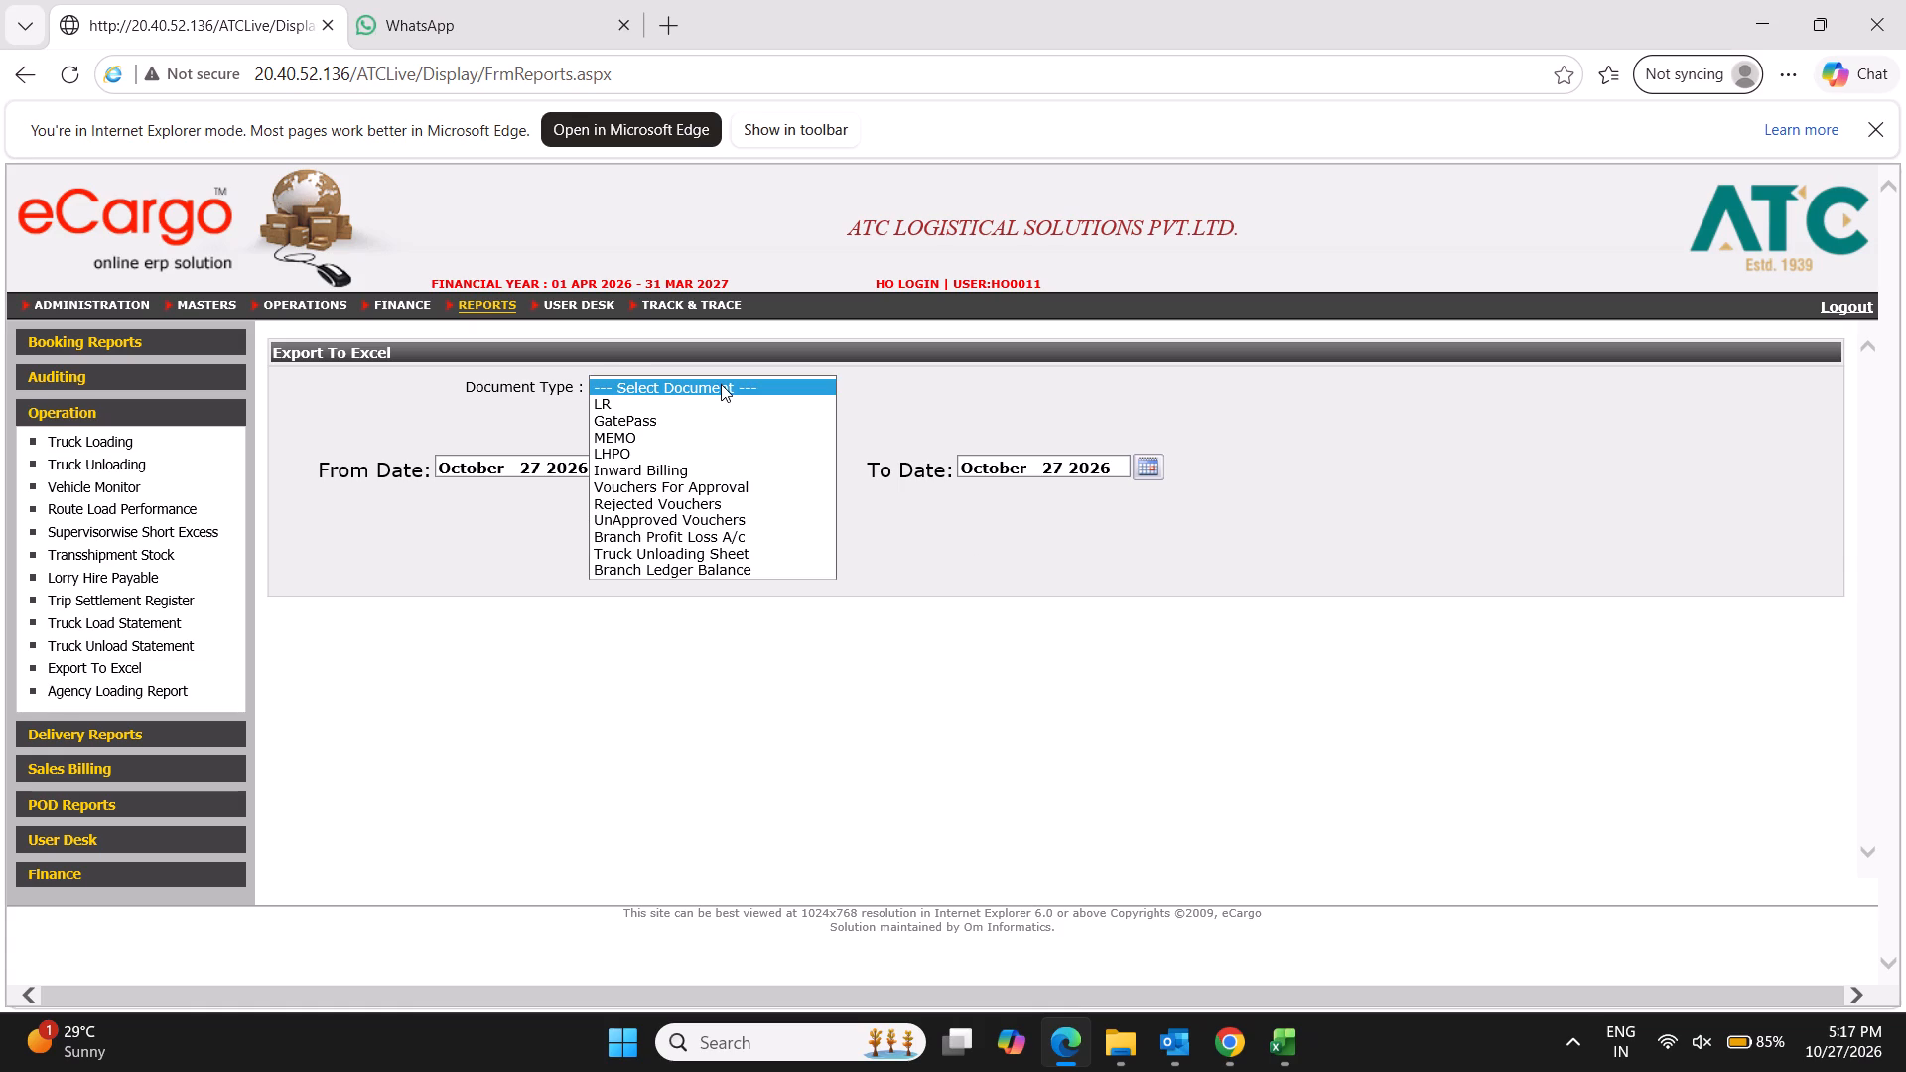
{"action": "left_click", "coordinate": [696, 571]}
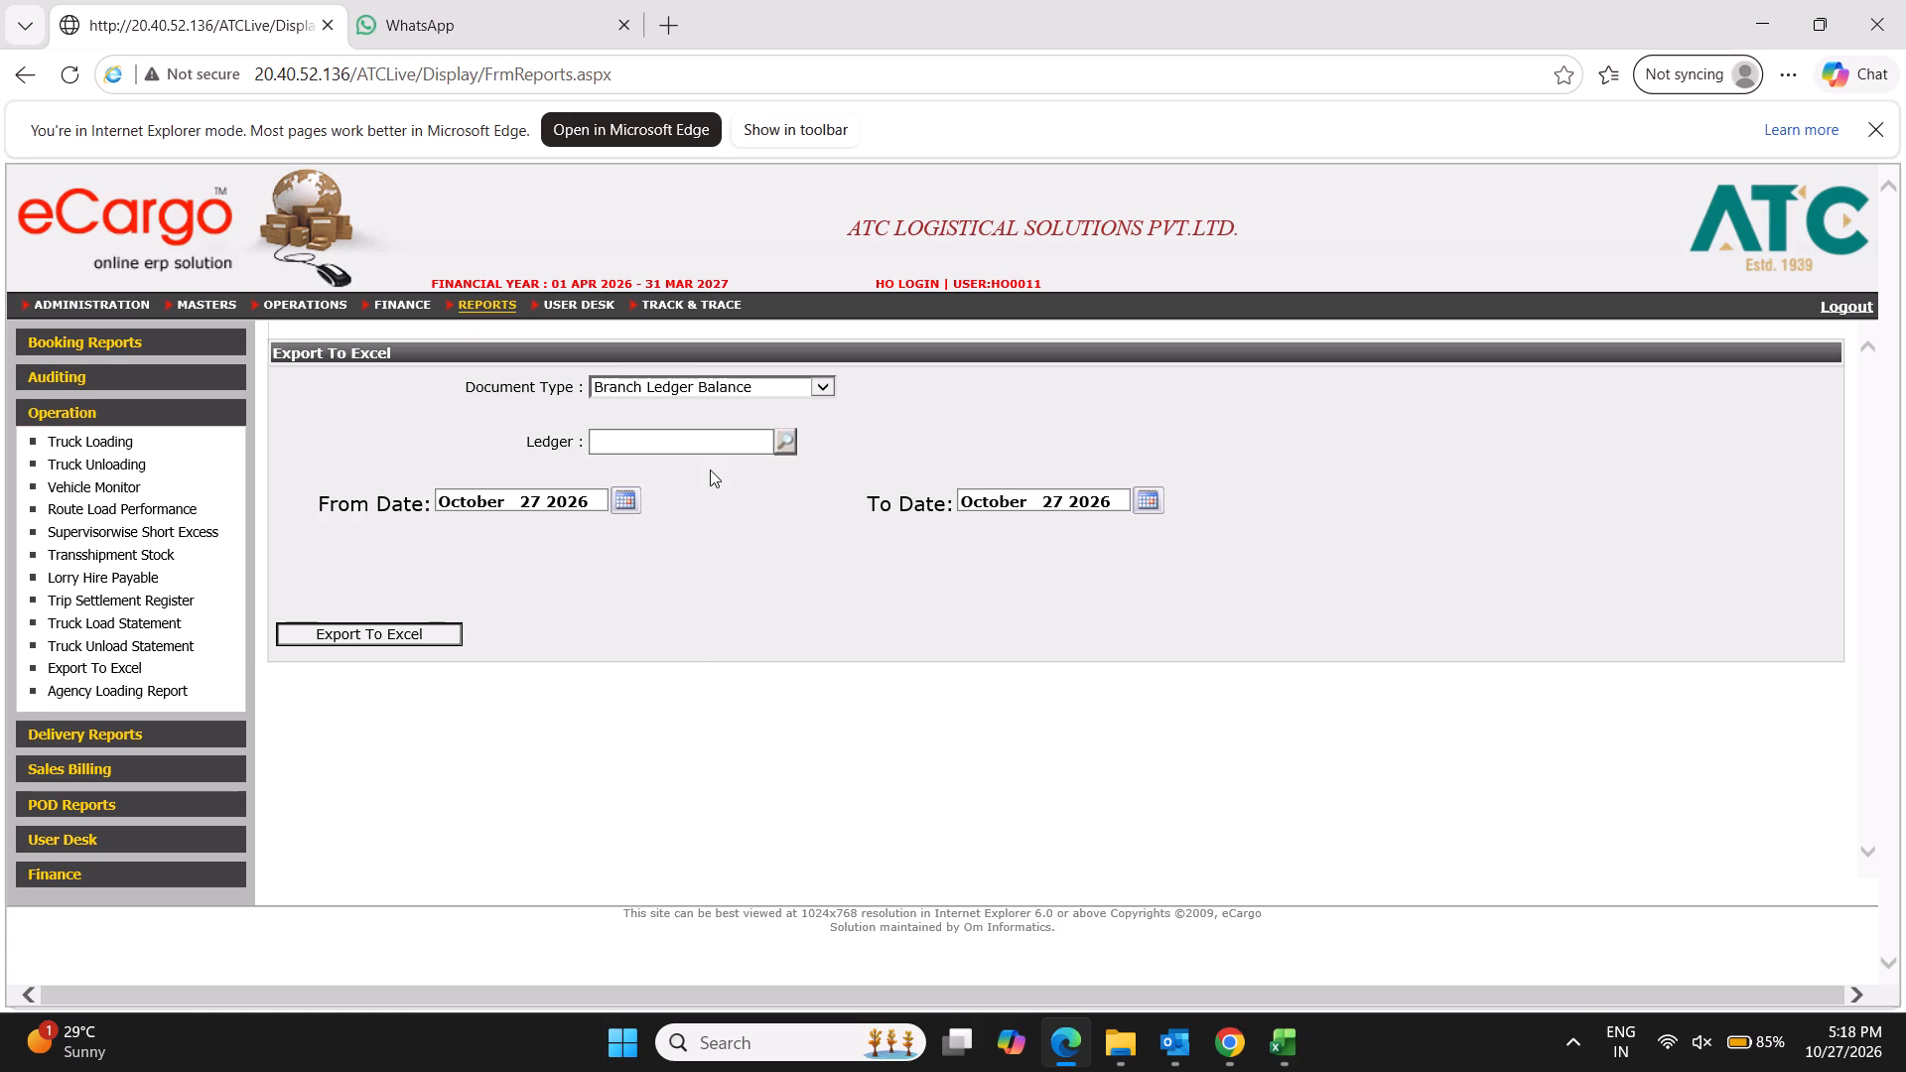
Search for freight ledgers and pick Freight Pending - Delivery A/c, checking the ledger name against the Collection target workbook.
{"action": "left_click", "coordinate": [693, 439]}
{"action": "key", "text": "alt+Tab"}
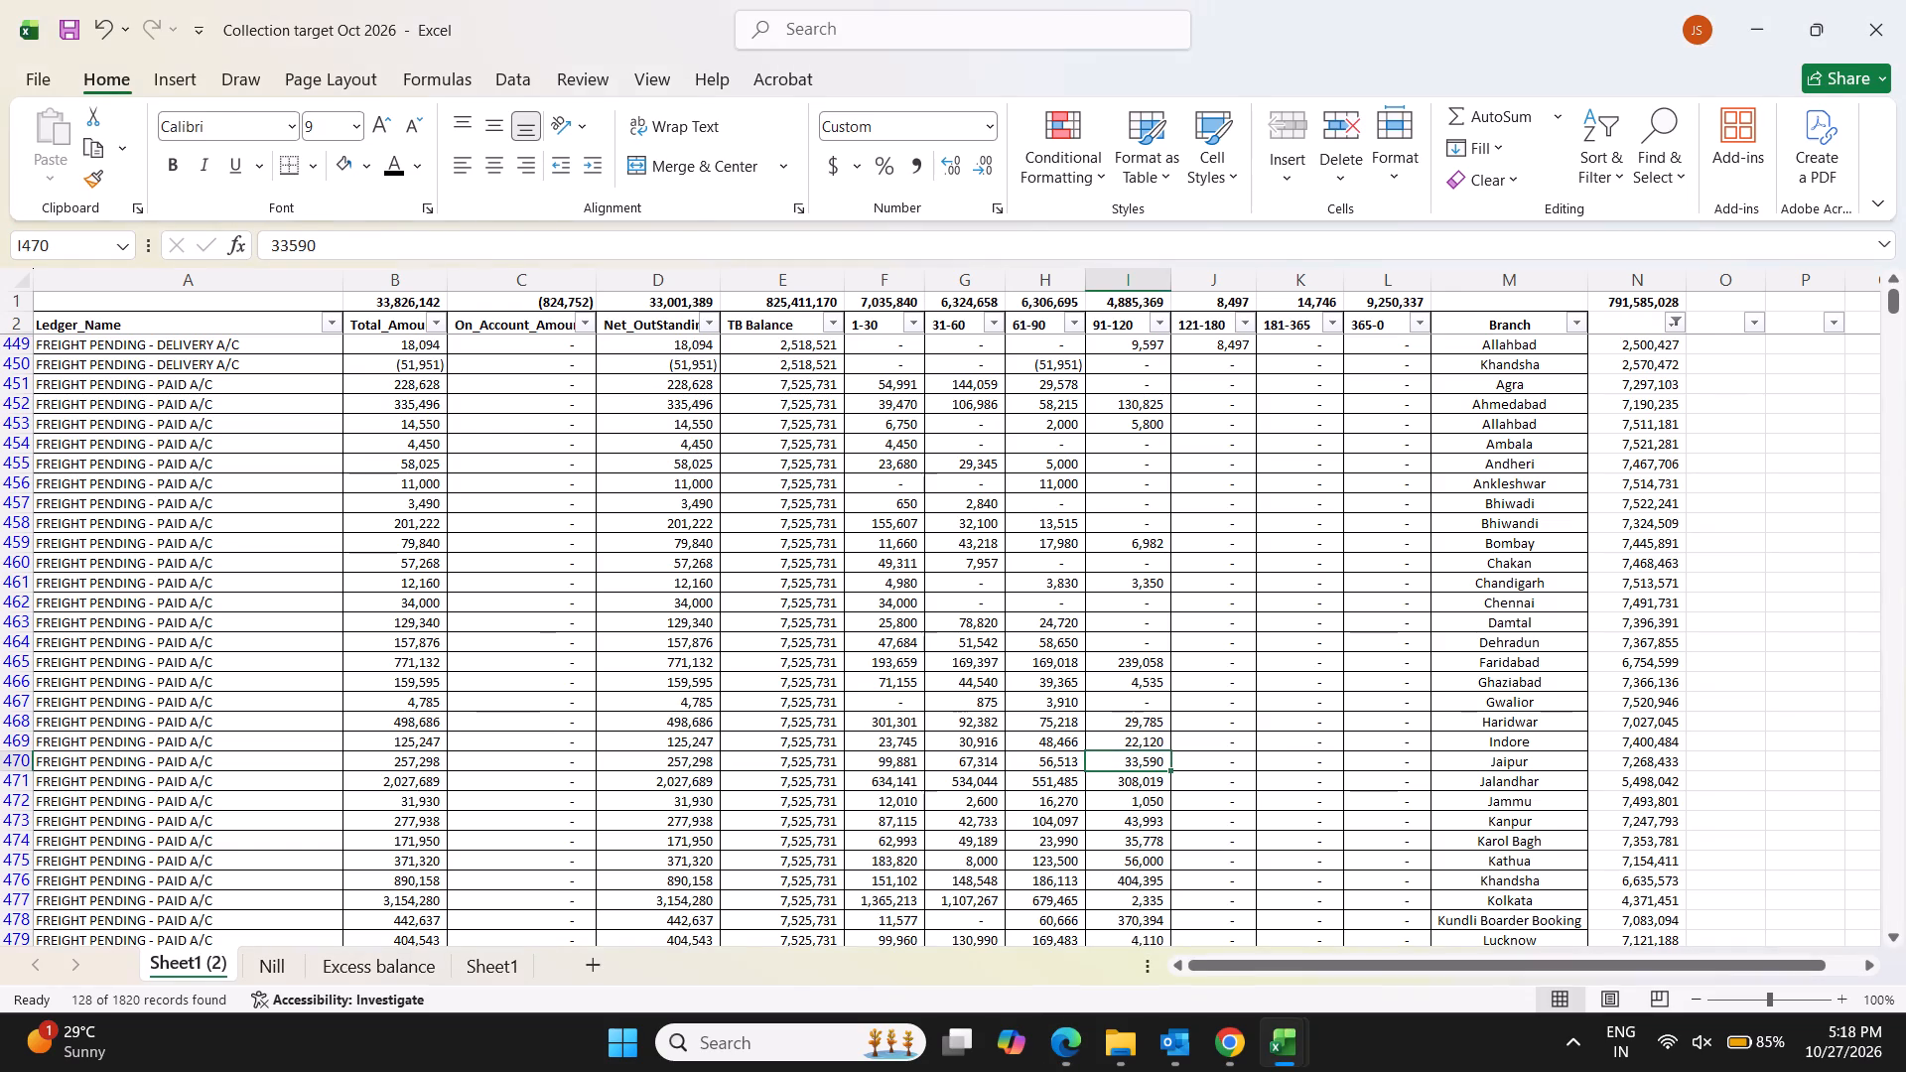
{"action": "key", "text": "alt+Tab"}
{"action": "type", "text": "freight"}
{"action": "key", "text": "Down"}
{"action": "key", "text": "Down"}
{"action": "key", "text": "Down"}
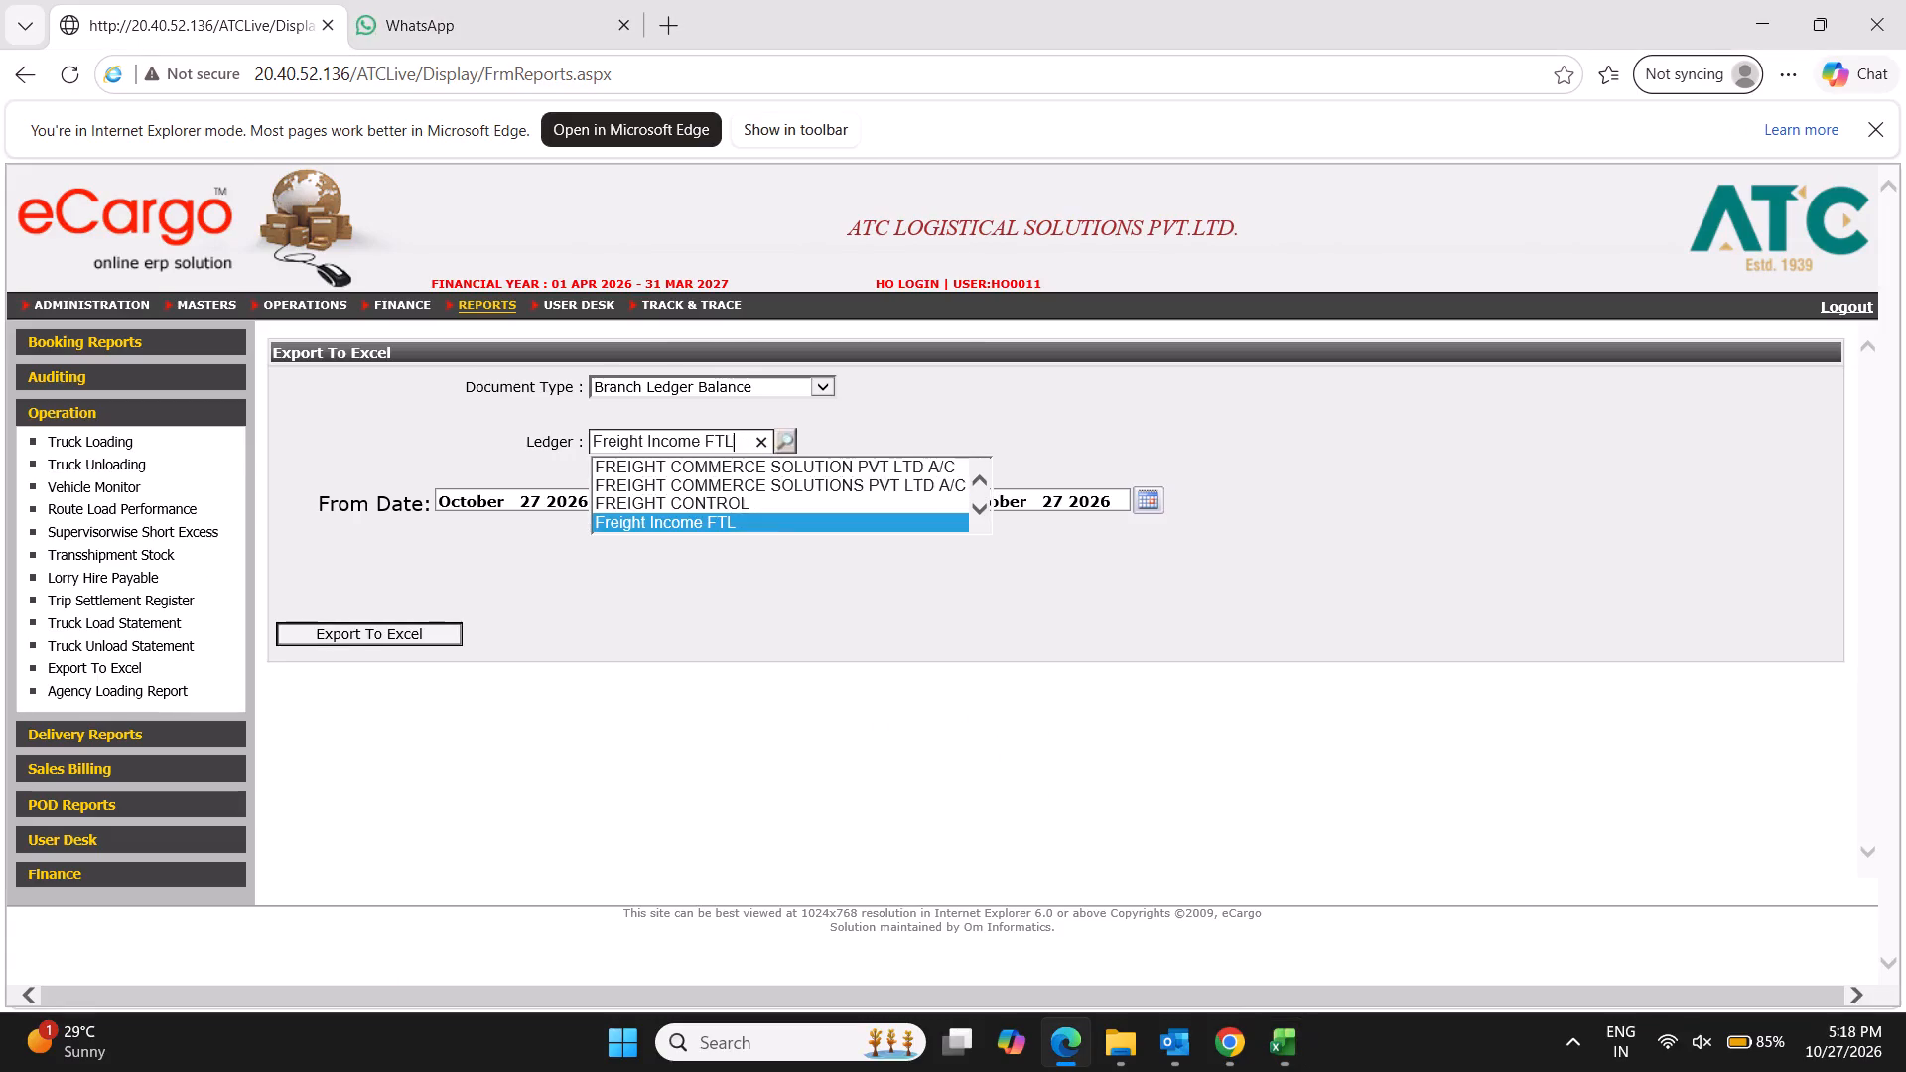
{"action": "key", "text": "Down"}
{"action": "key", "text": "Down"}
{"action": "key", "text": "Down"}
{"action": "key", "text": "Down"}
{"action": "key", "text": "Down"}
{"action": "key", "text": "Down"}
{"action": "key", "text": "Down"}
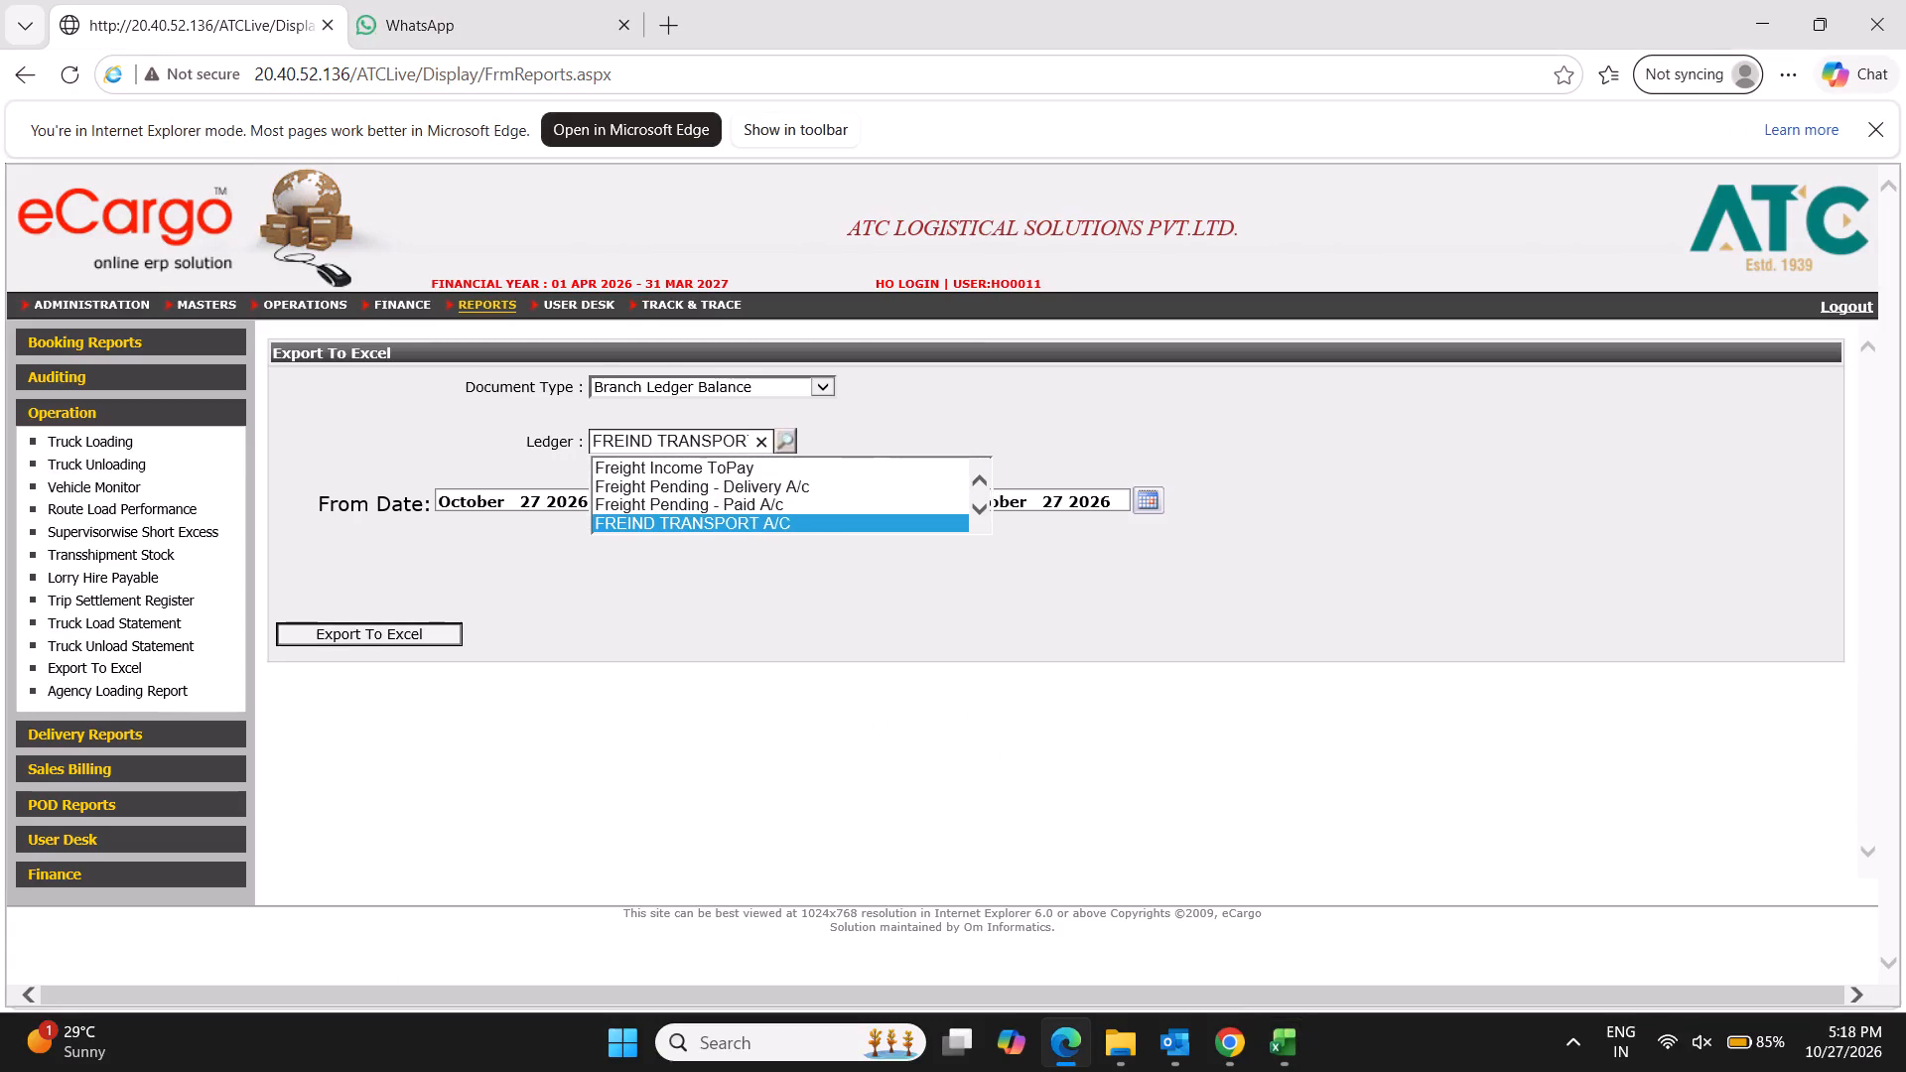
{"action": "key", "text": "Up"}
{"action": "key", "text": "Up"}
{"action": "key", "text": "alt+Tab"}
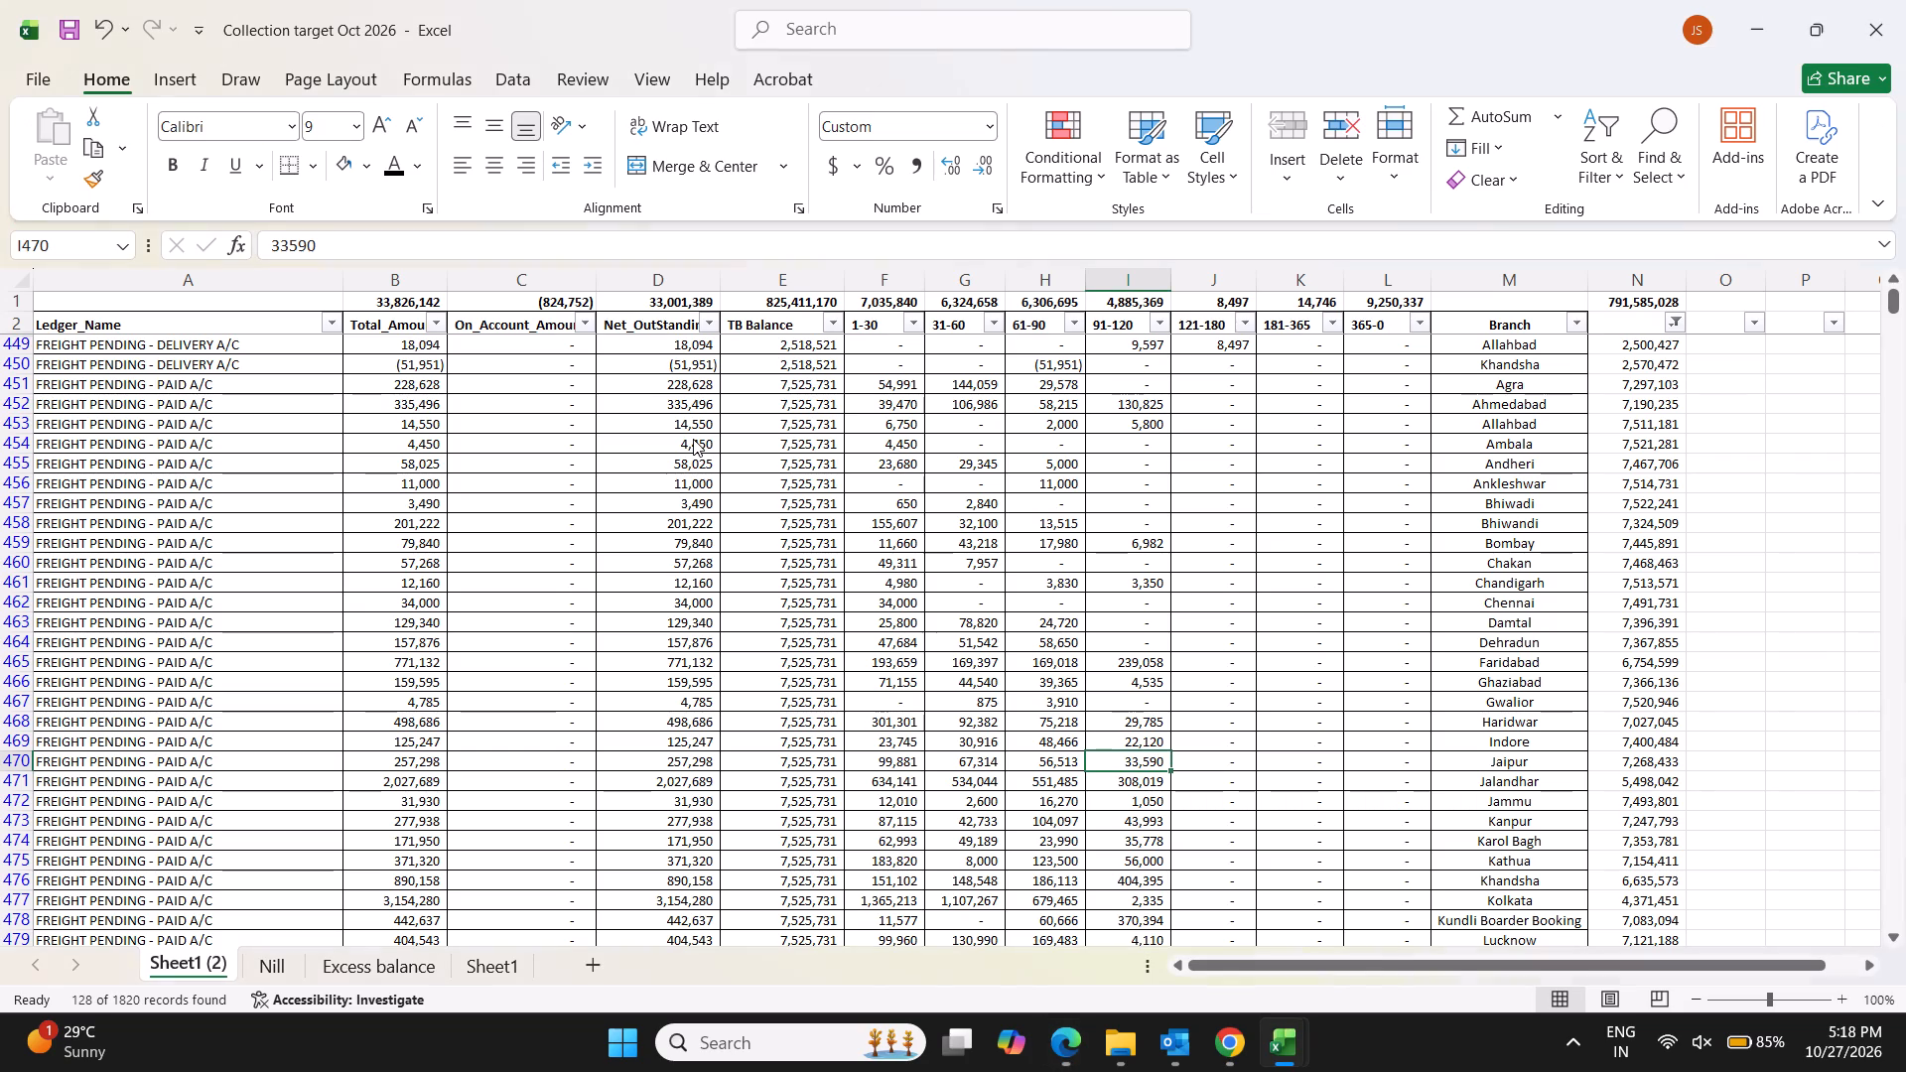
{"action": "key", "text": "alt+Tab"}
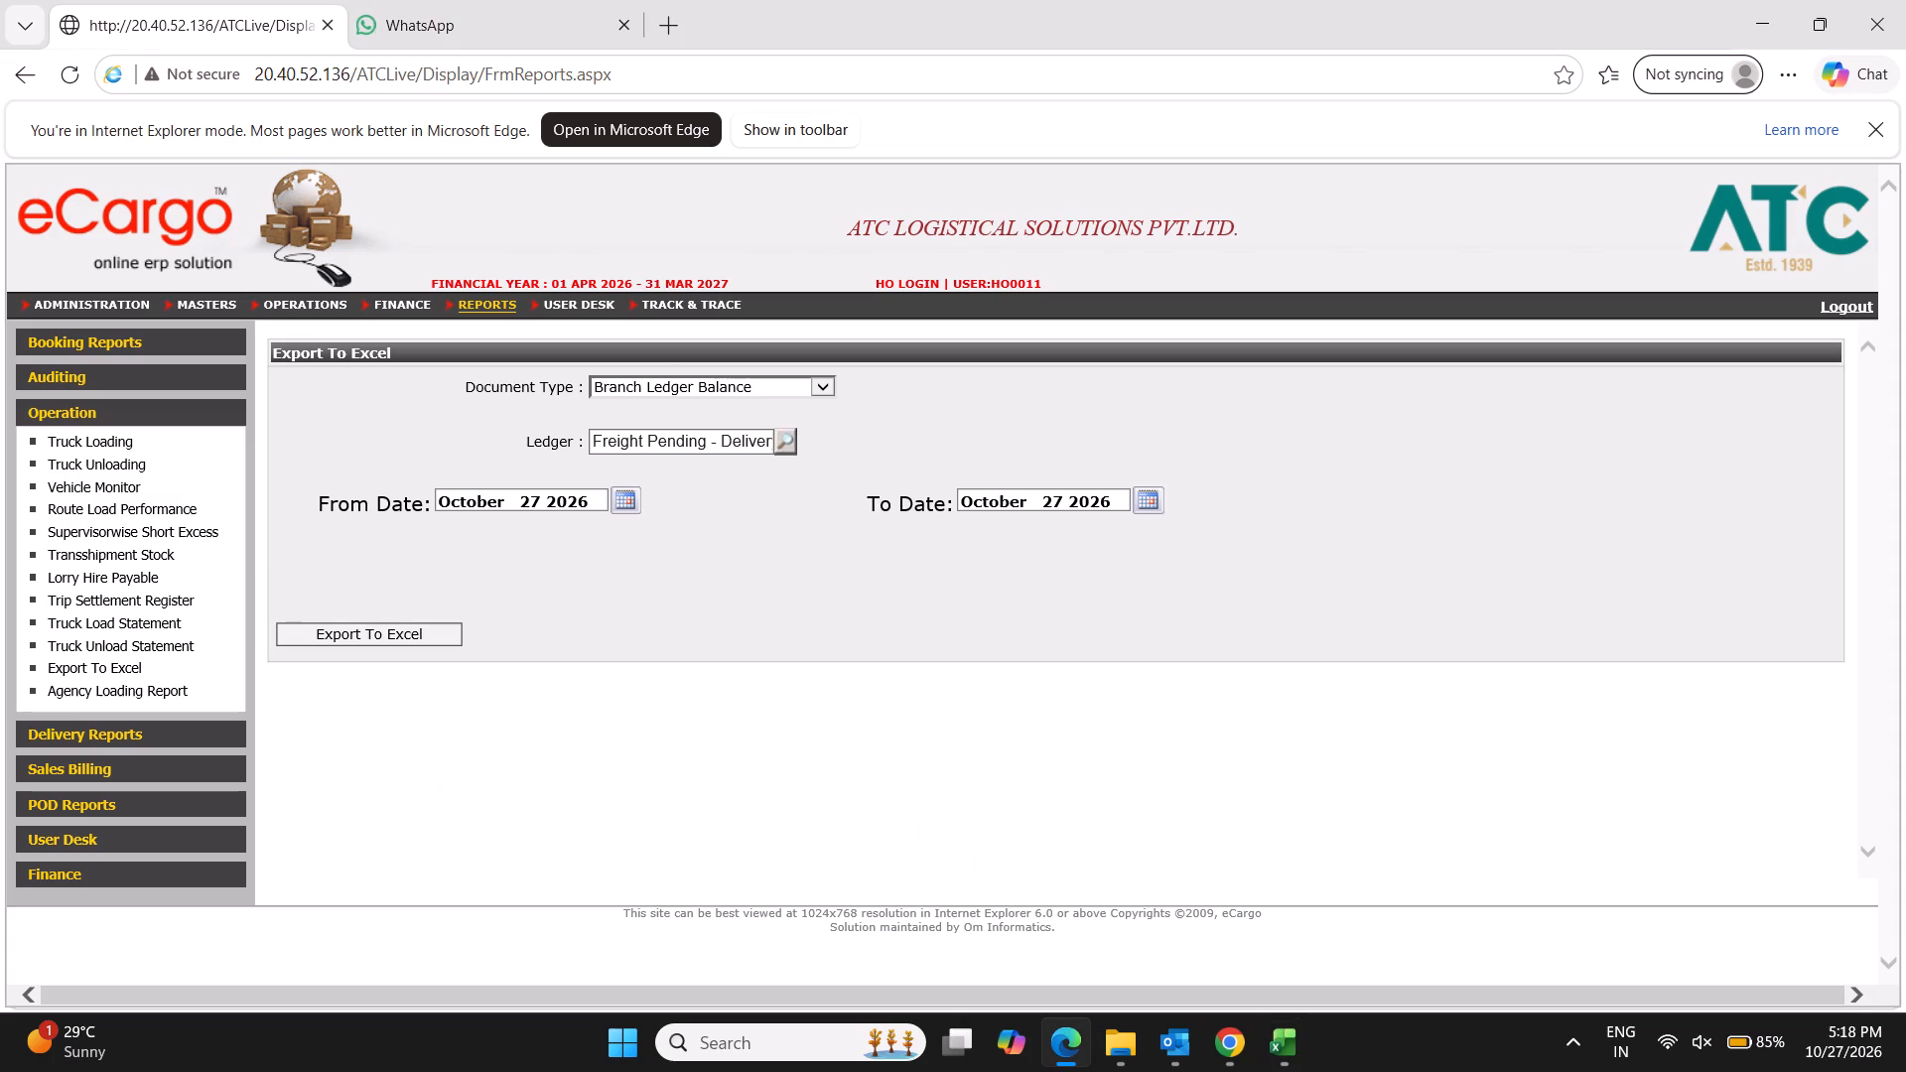
Change the report's ledger to Freight Pending - Paid A/c.
{"action": "left_click", "coordinate": [693, 438]}
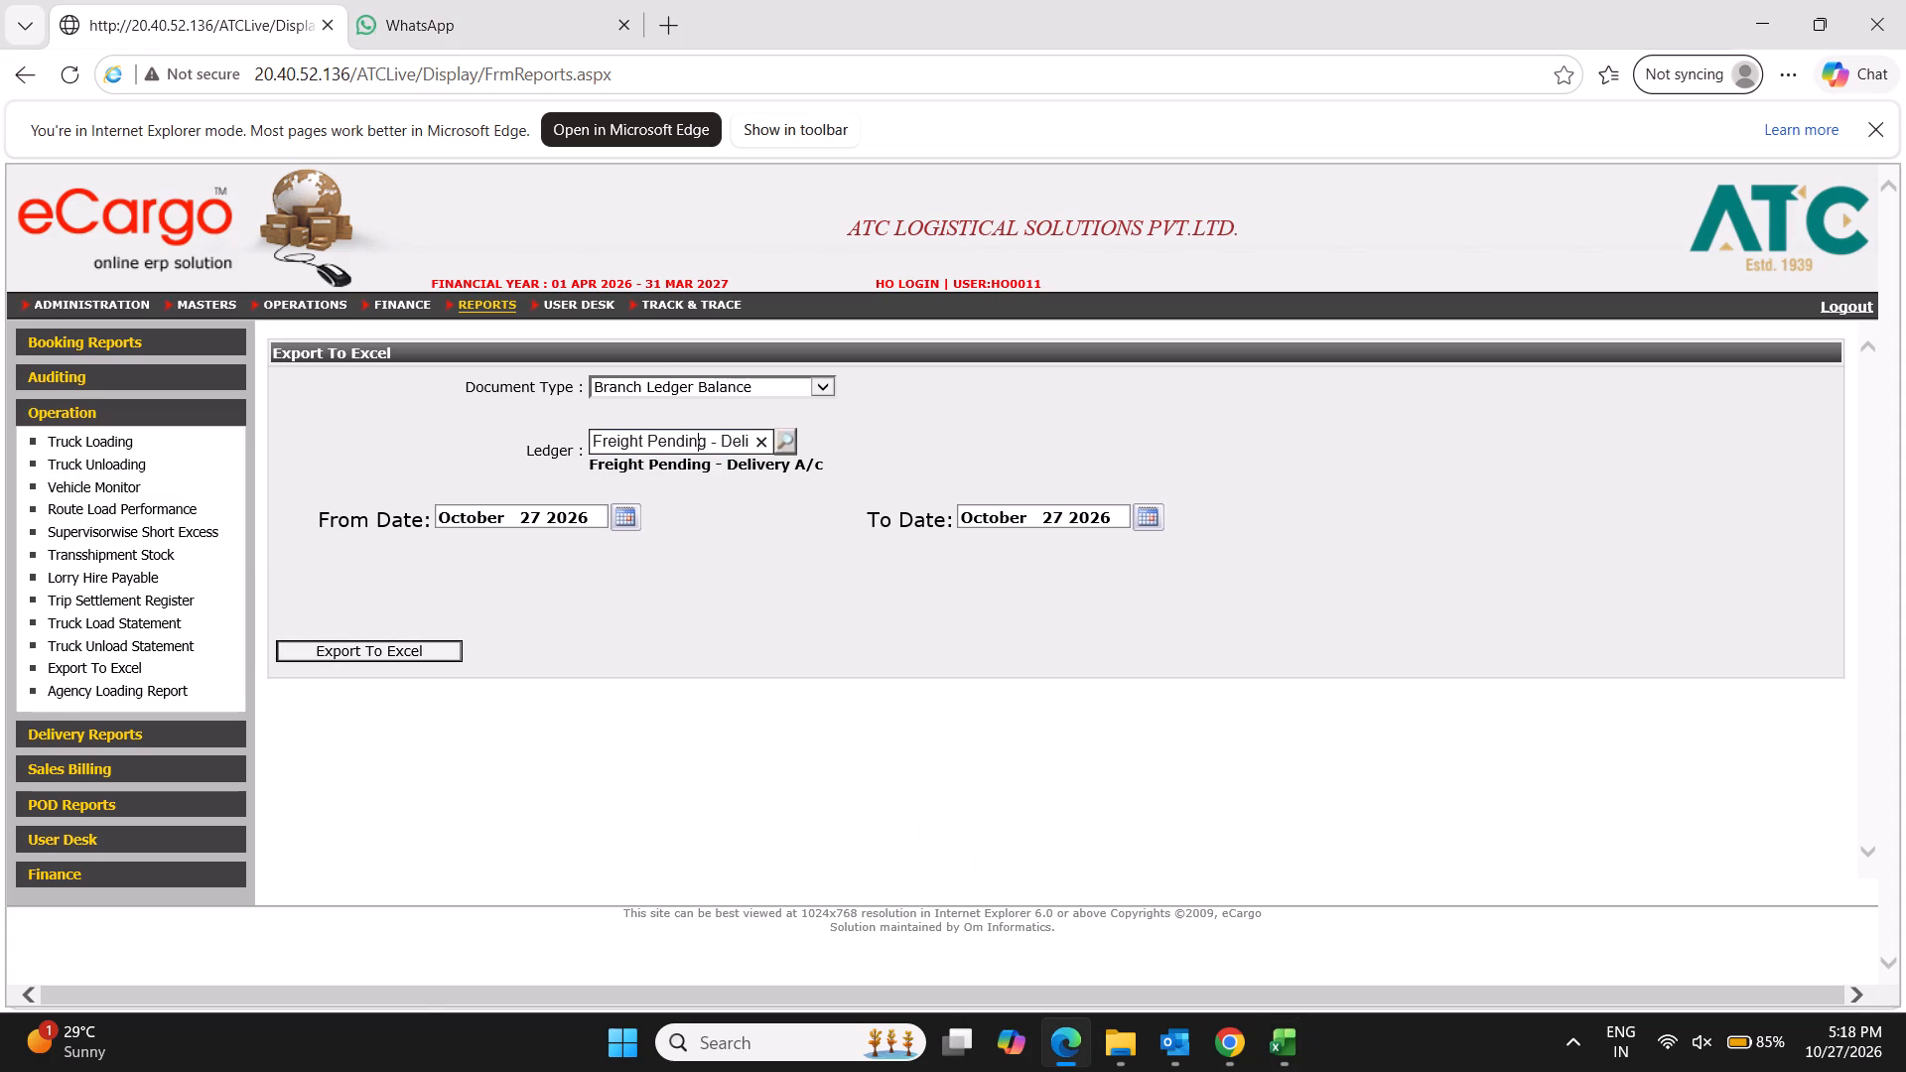
{"action": "left_click_drag", "start_coordinate": [710, 441], "coordinate": [1034, 514]}
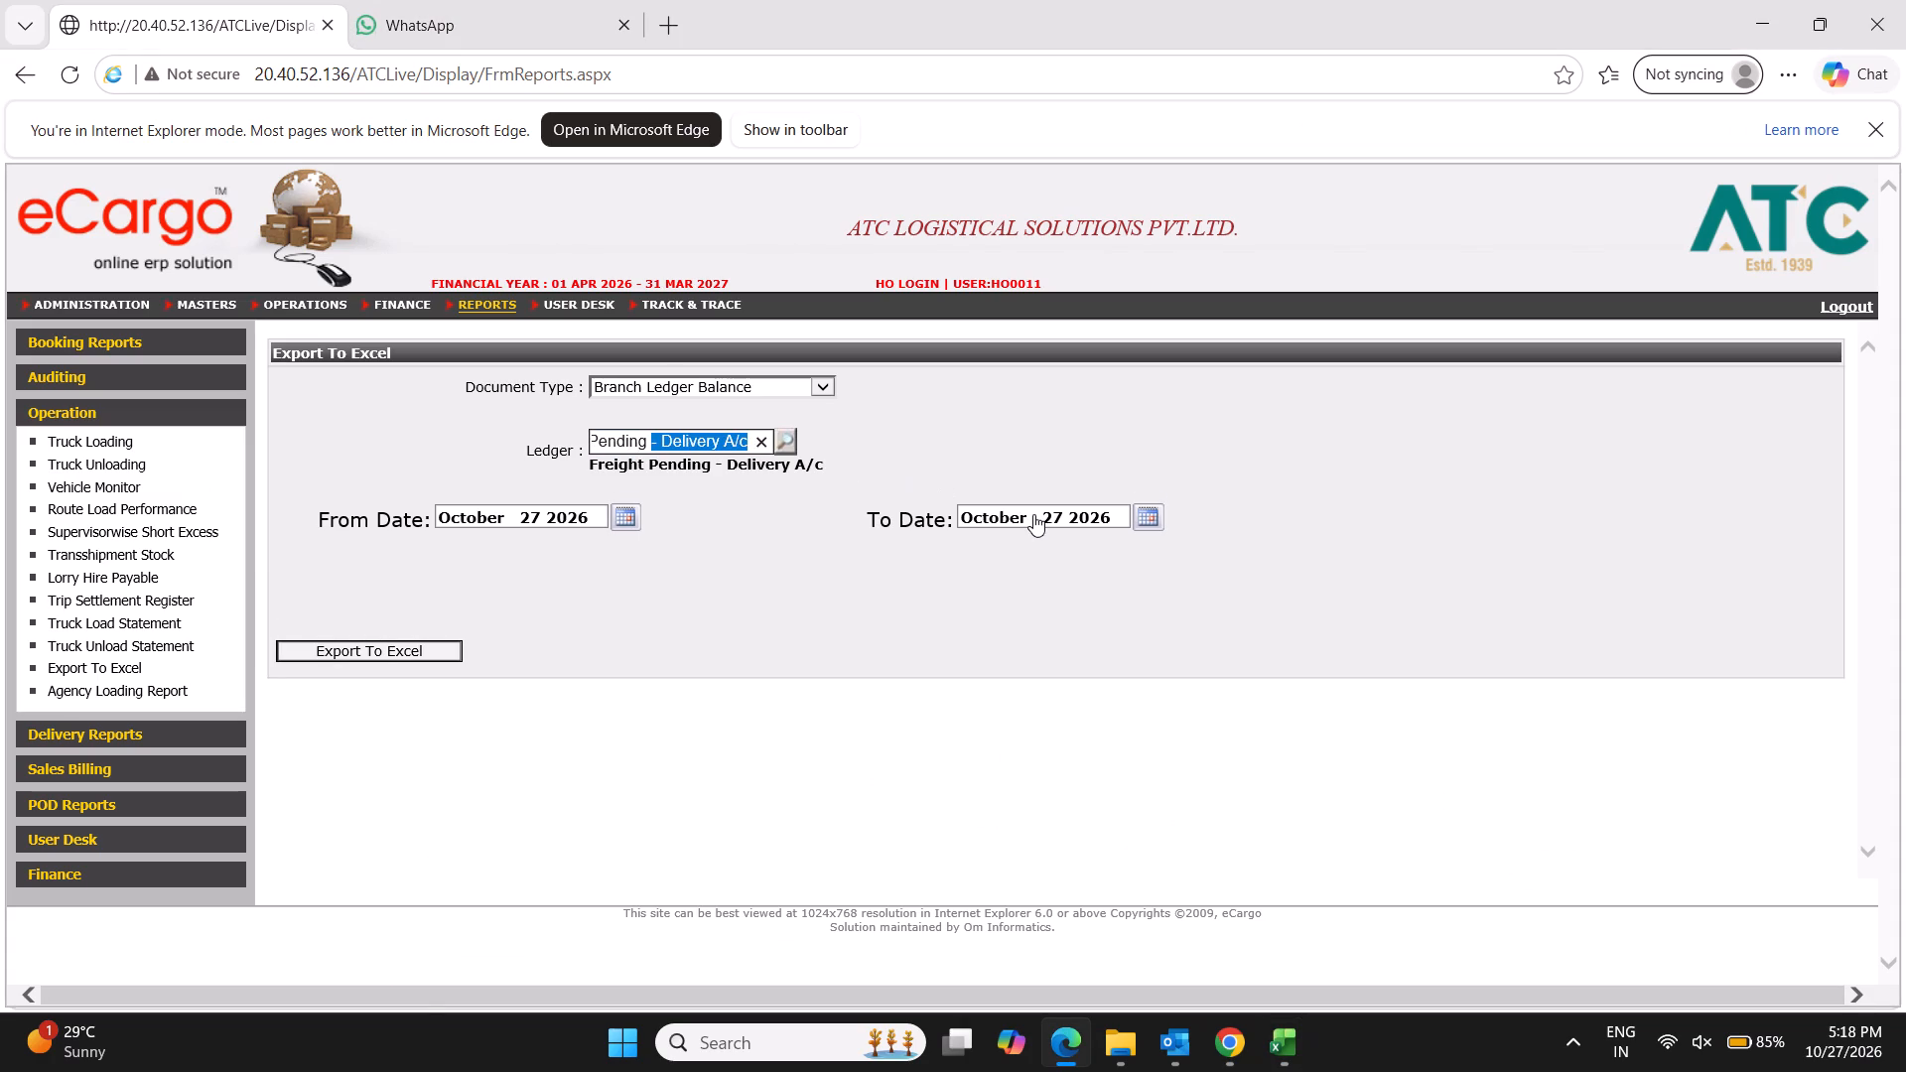
{"action": "key", "text": "Delete"}
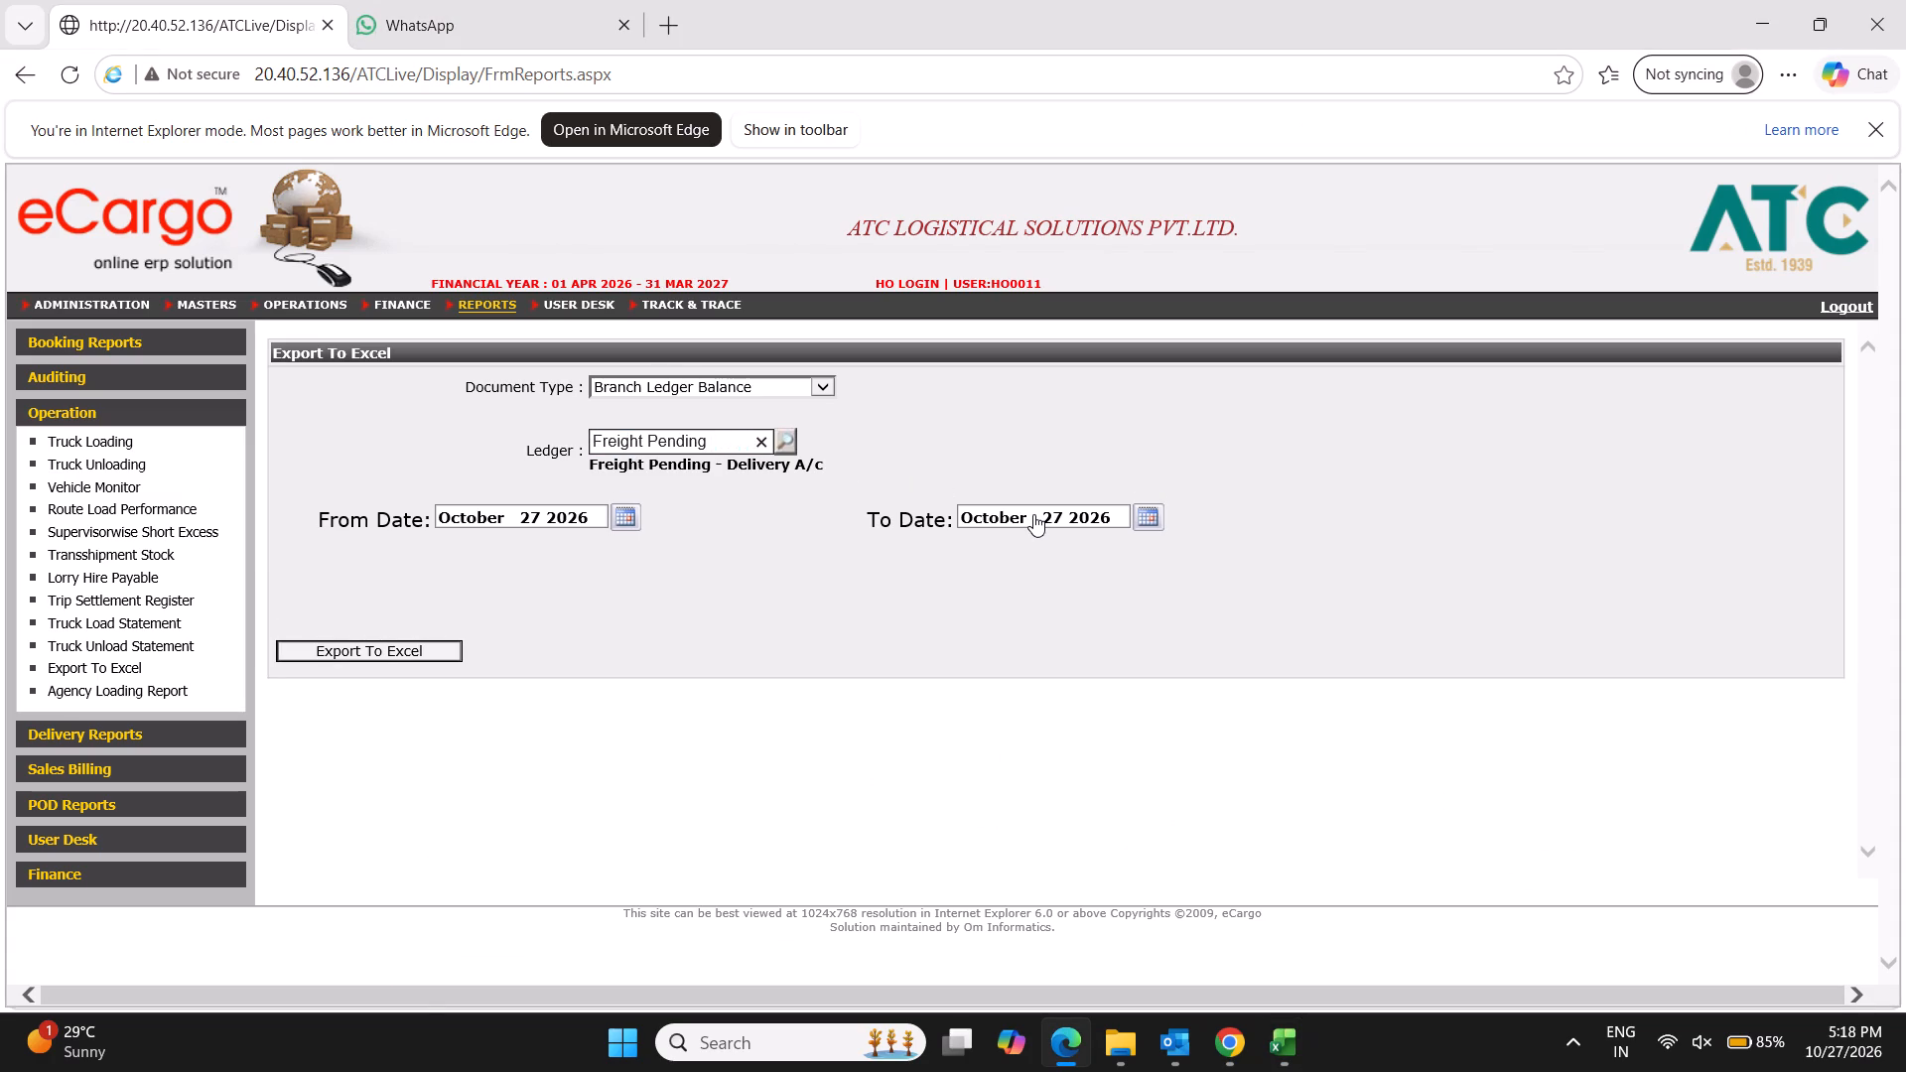
{"action": "key", "text": "BackSpace"}
{"action": "key", "text": "Down"}
{"action": "key", "text": "Down"}
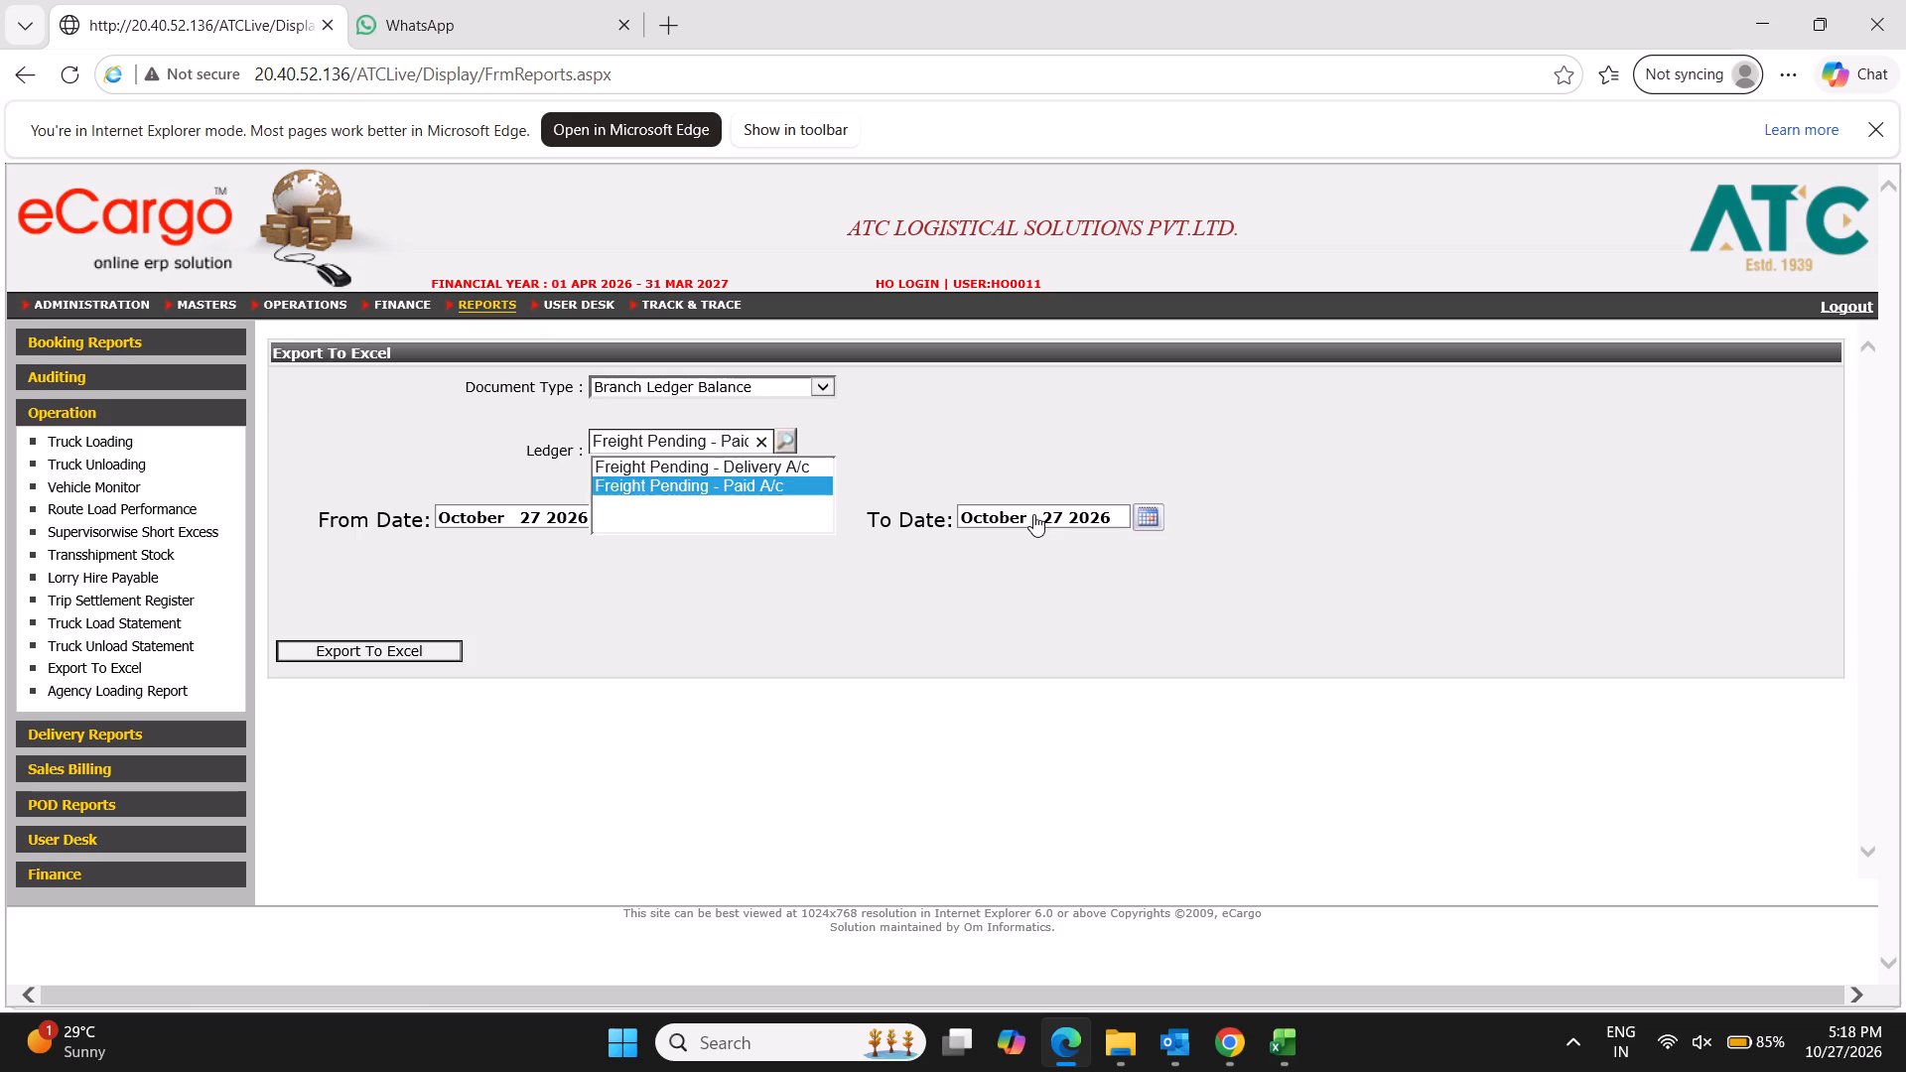
{"action": "key", "text": "Tab"}
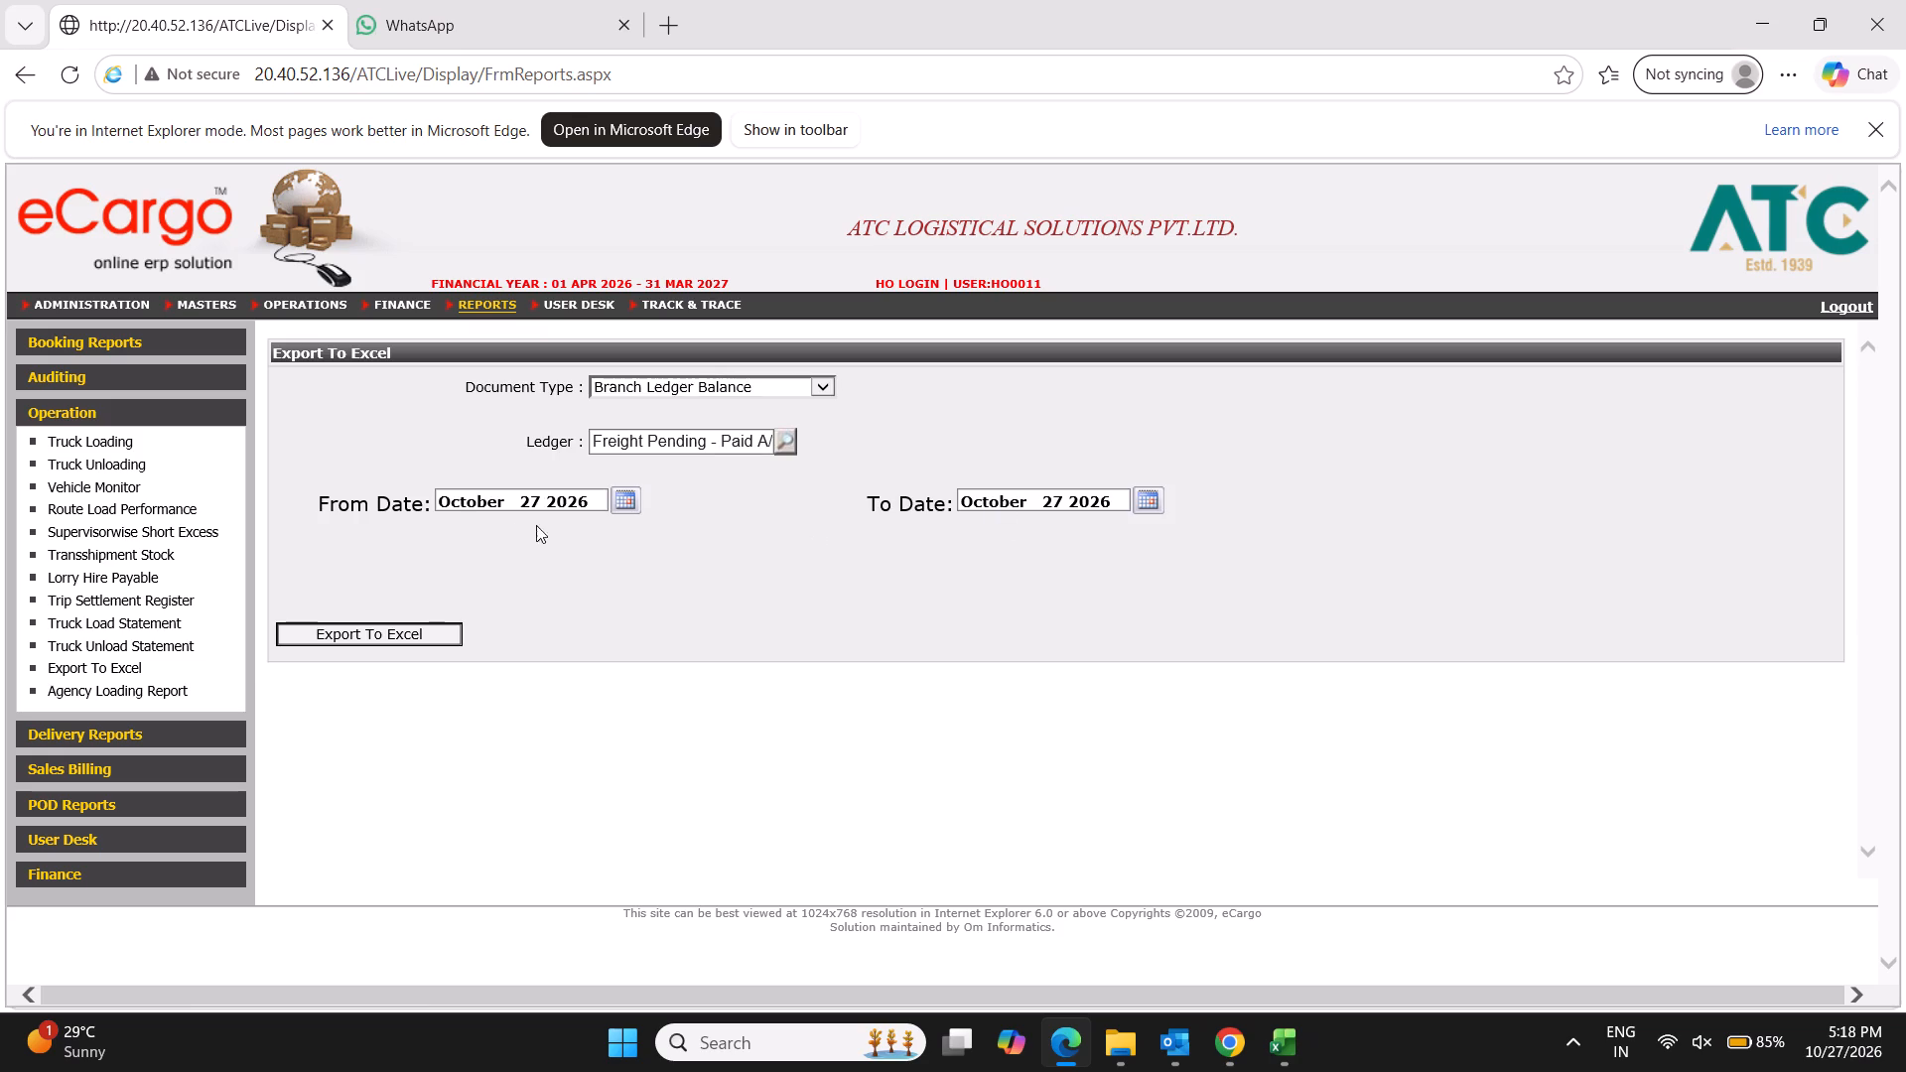
Set the report period from April 1 2026 to September 30 2026.
{"action": "left_click", "coordinate": [450, 504]}
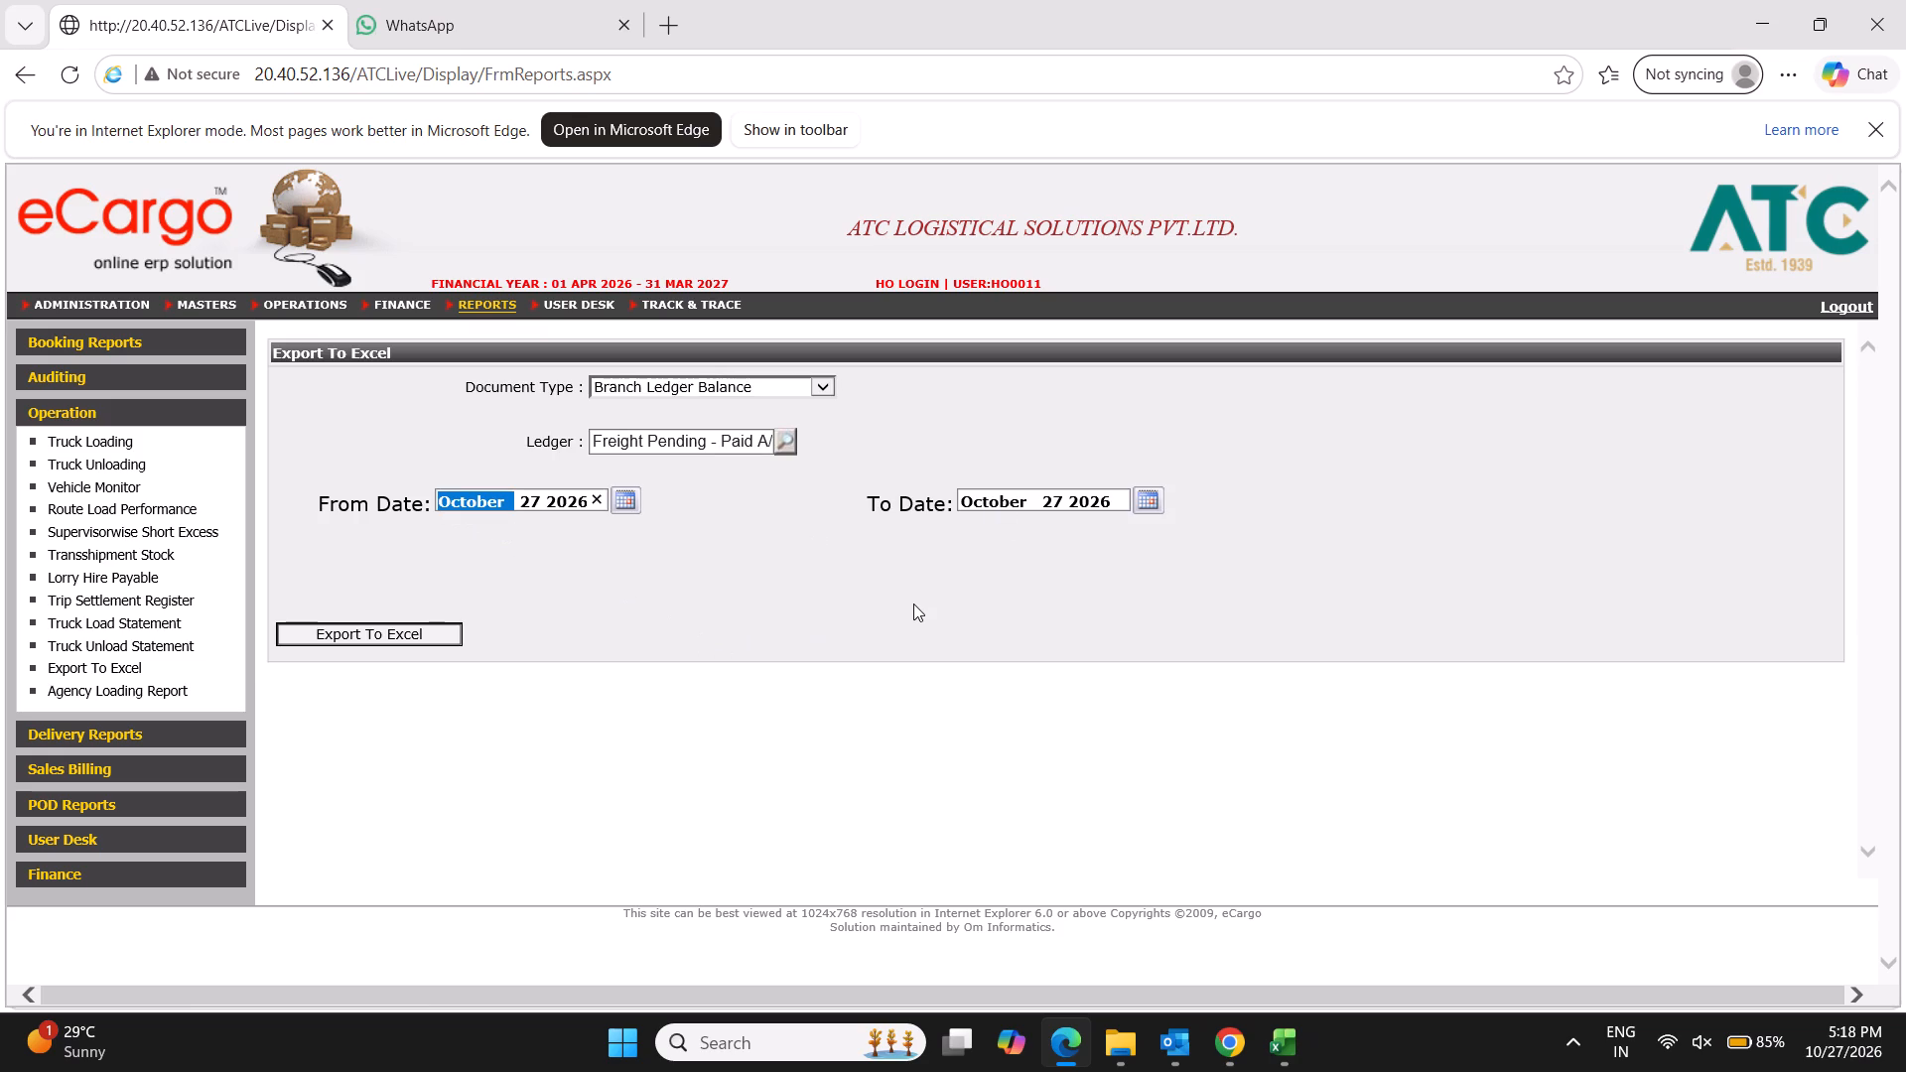
{"action": "key", "text": "4"}
{"action": "key", "text": "Right"}
{"action": "key", "text": "1"}
{"action": "key", "text": "Tab"}
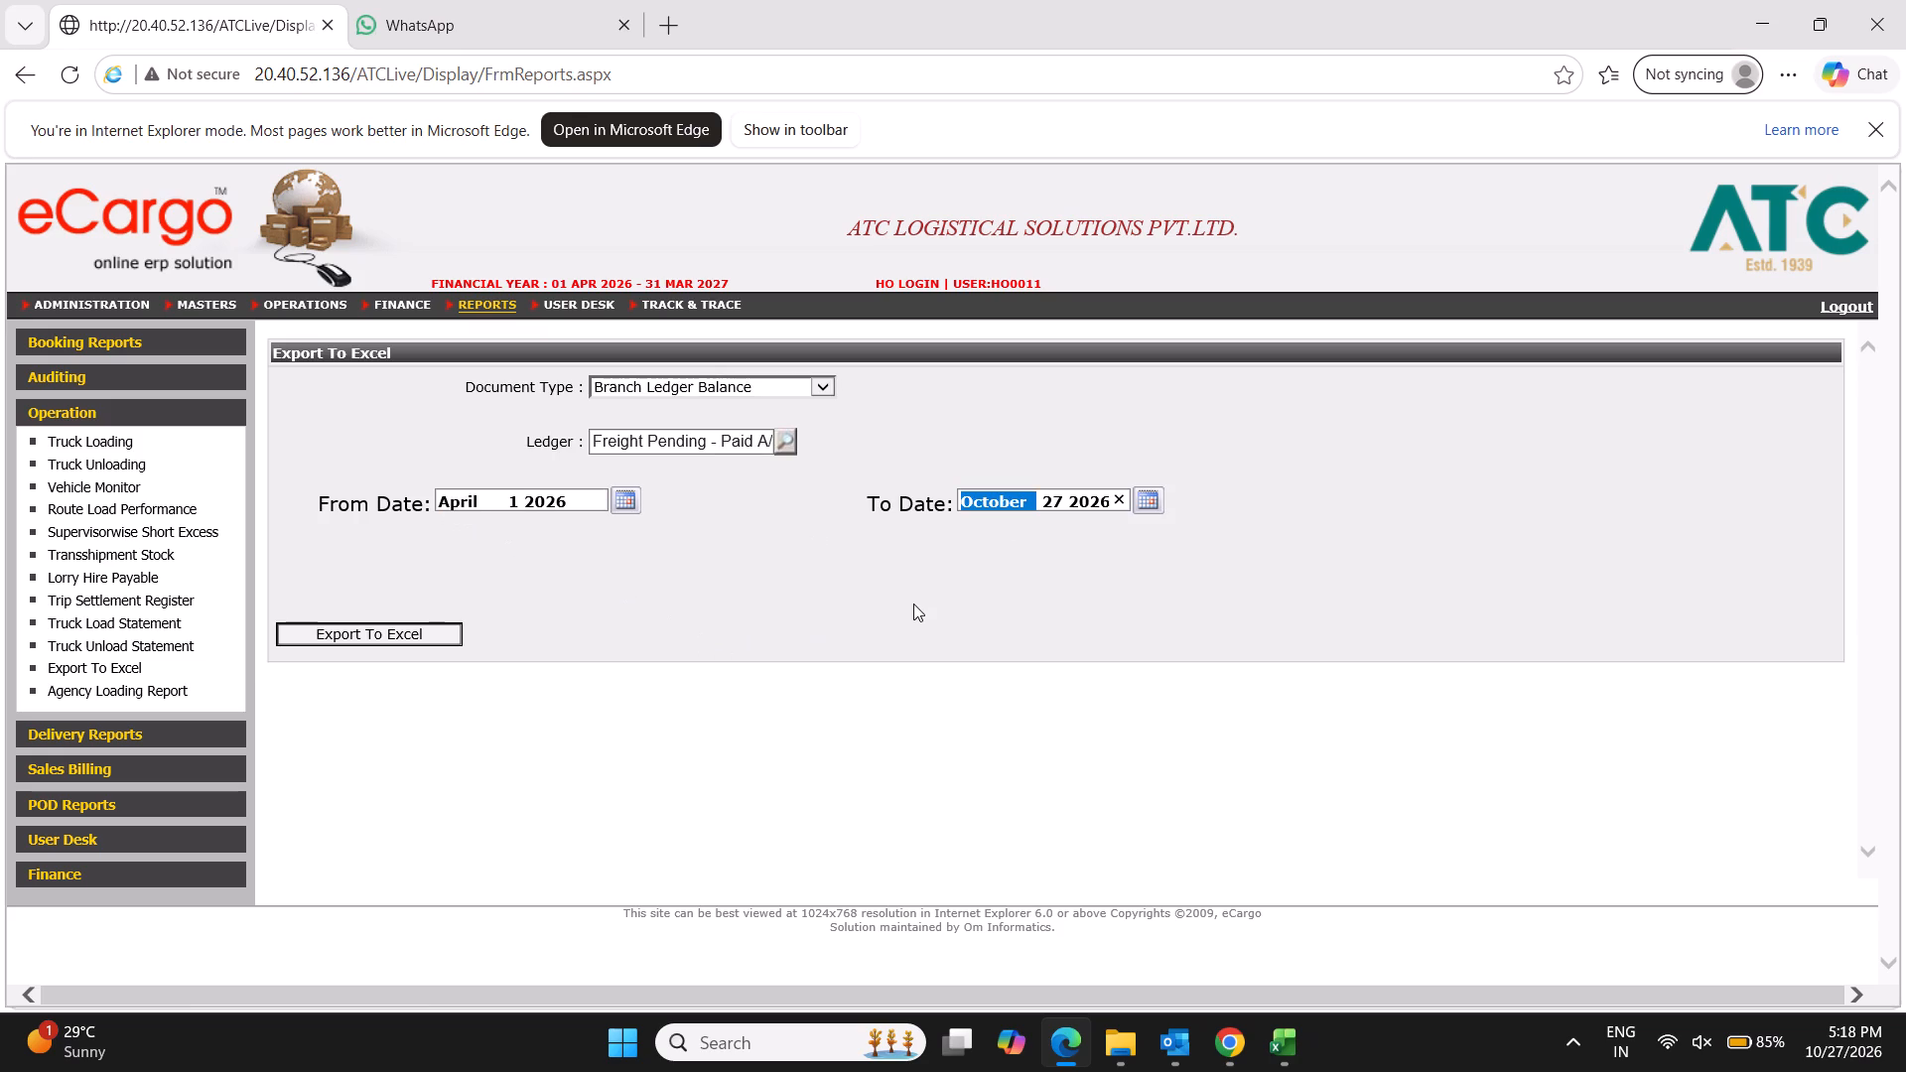
{"action": "key", "text": "9"}
{"action": "key", "text": "Right"}
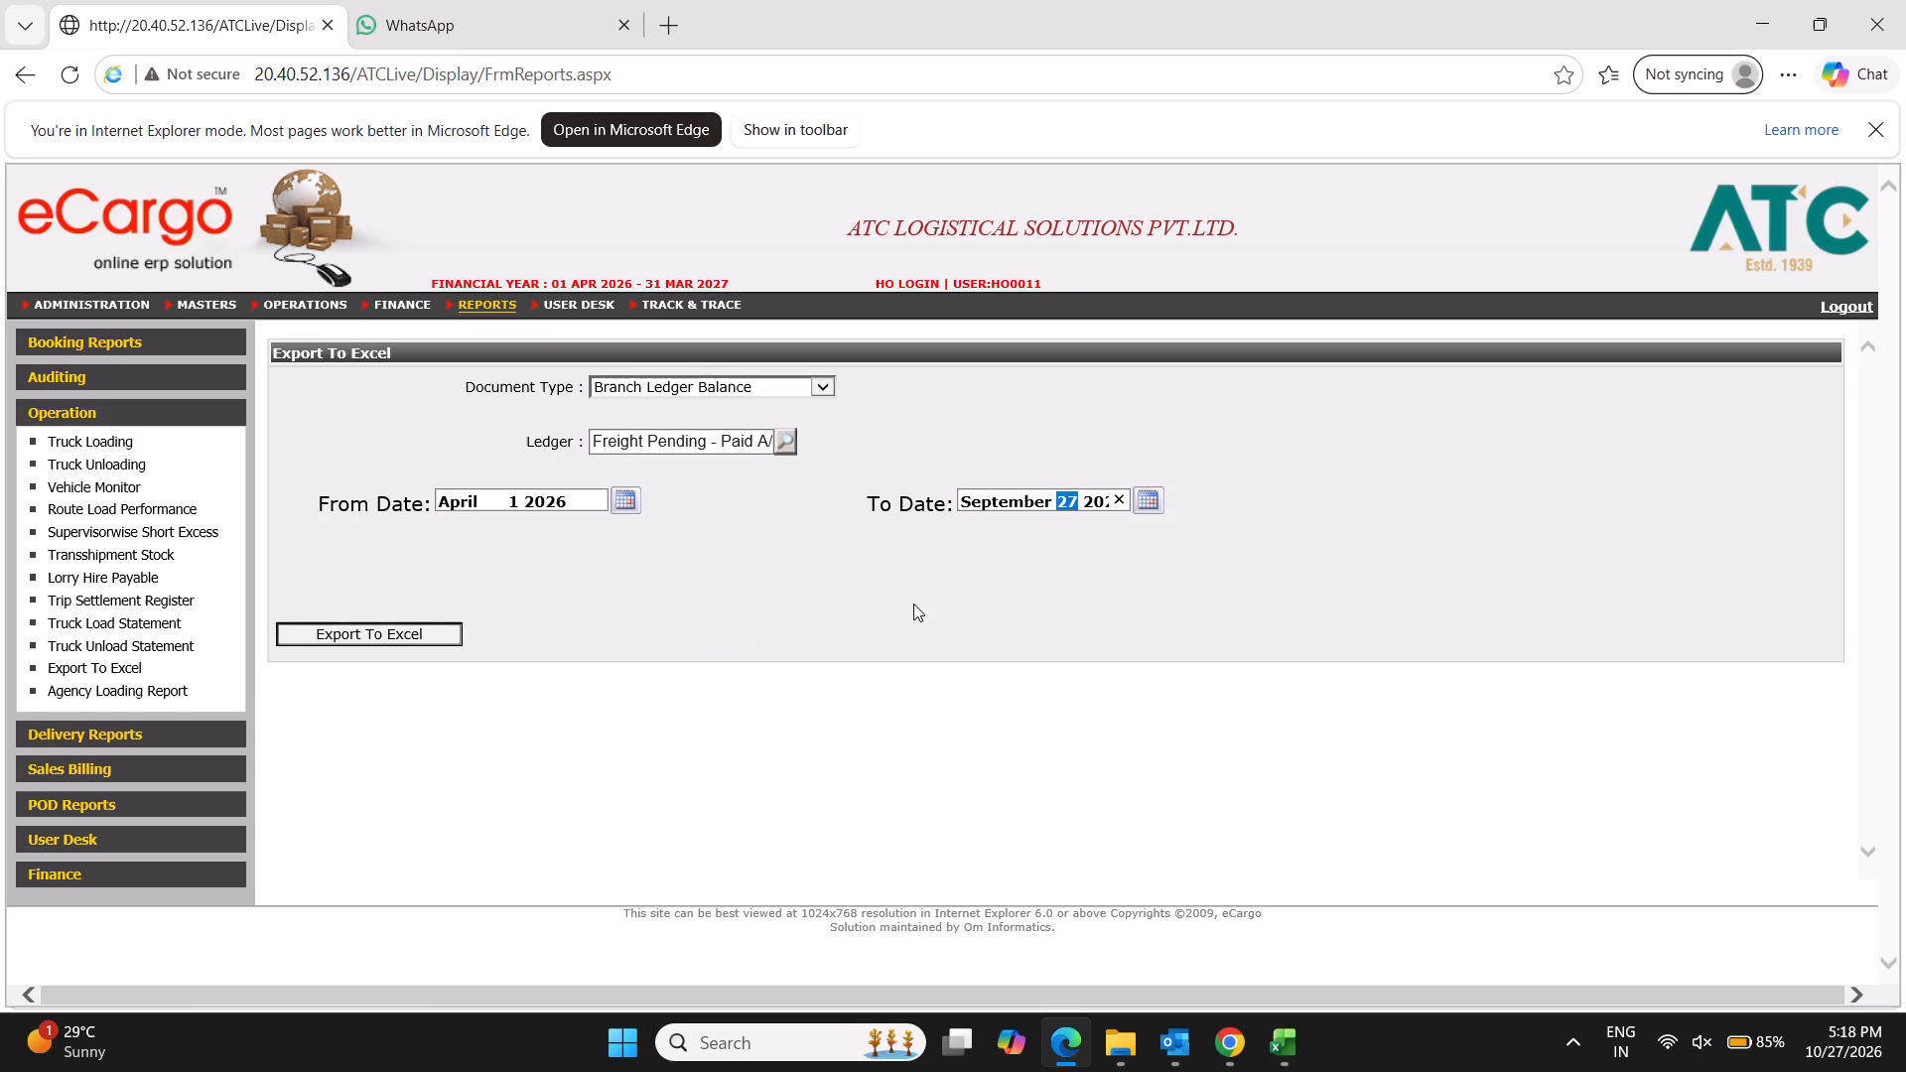
{"action": "type", "text": "30"}
{"action": "key", "text": "Tab"}
Export the Branch Ledger Balance report, open the file in Excel, and enable editing.
{"action": "left_click", "coordinate": [438, 627]}
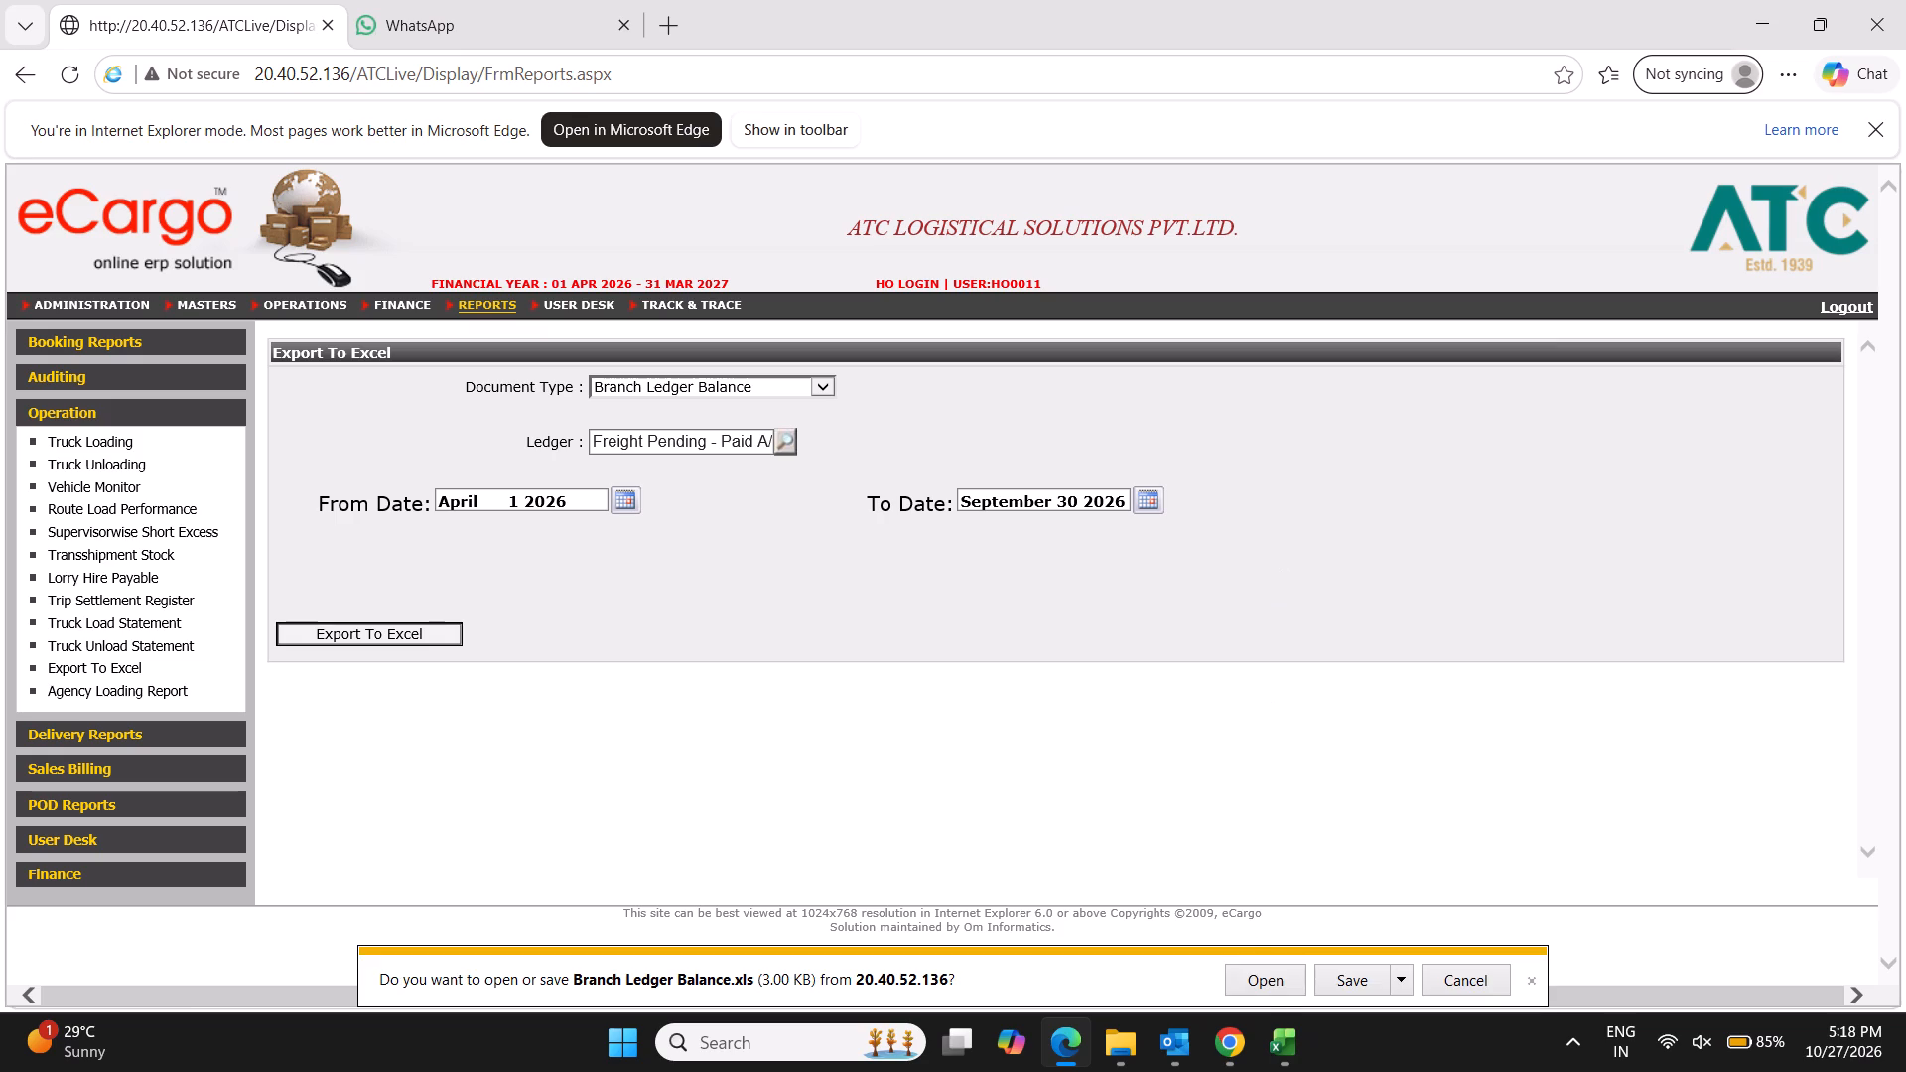
{"action": "left_click", "coordinate": [1262, 984]}
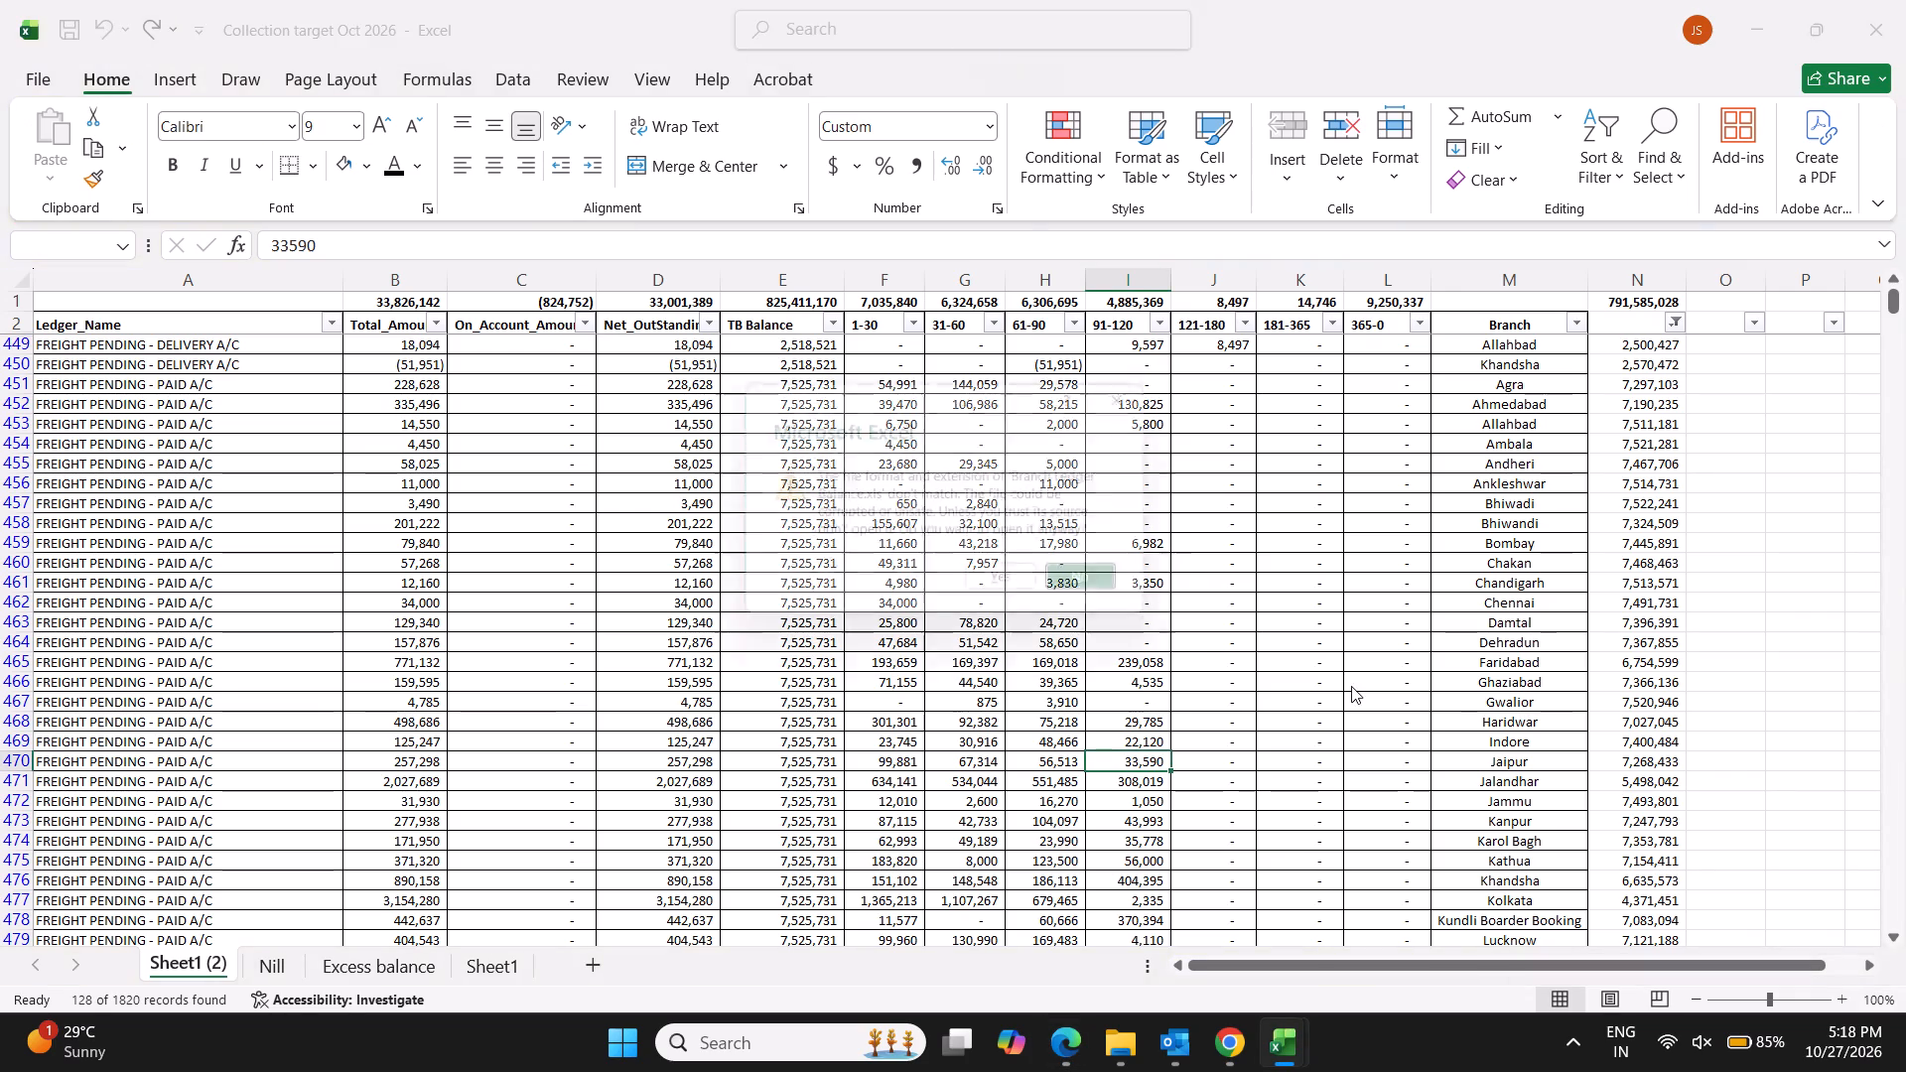
{"action": "left_click", "coordinate": [1015, 590]}
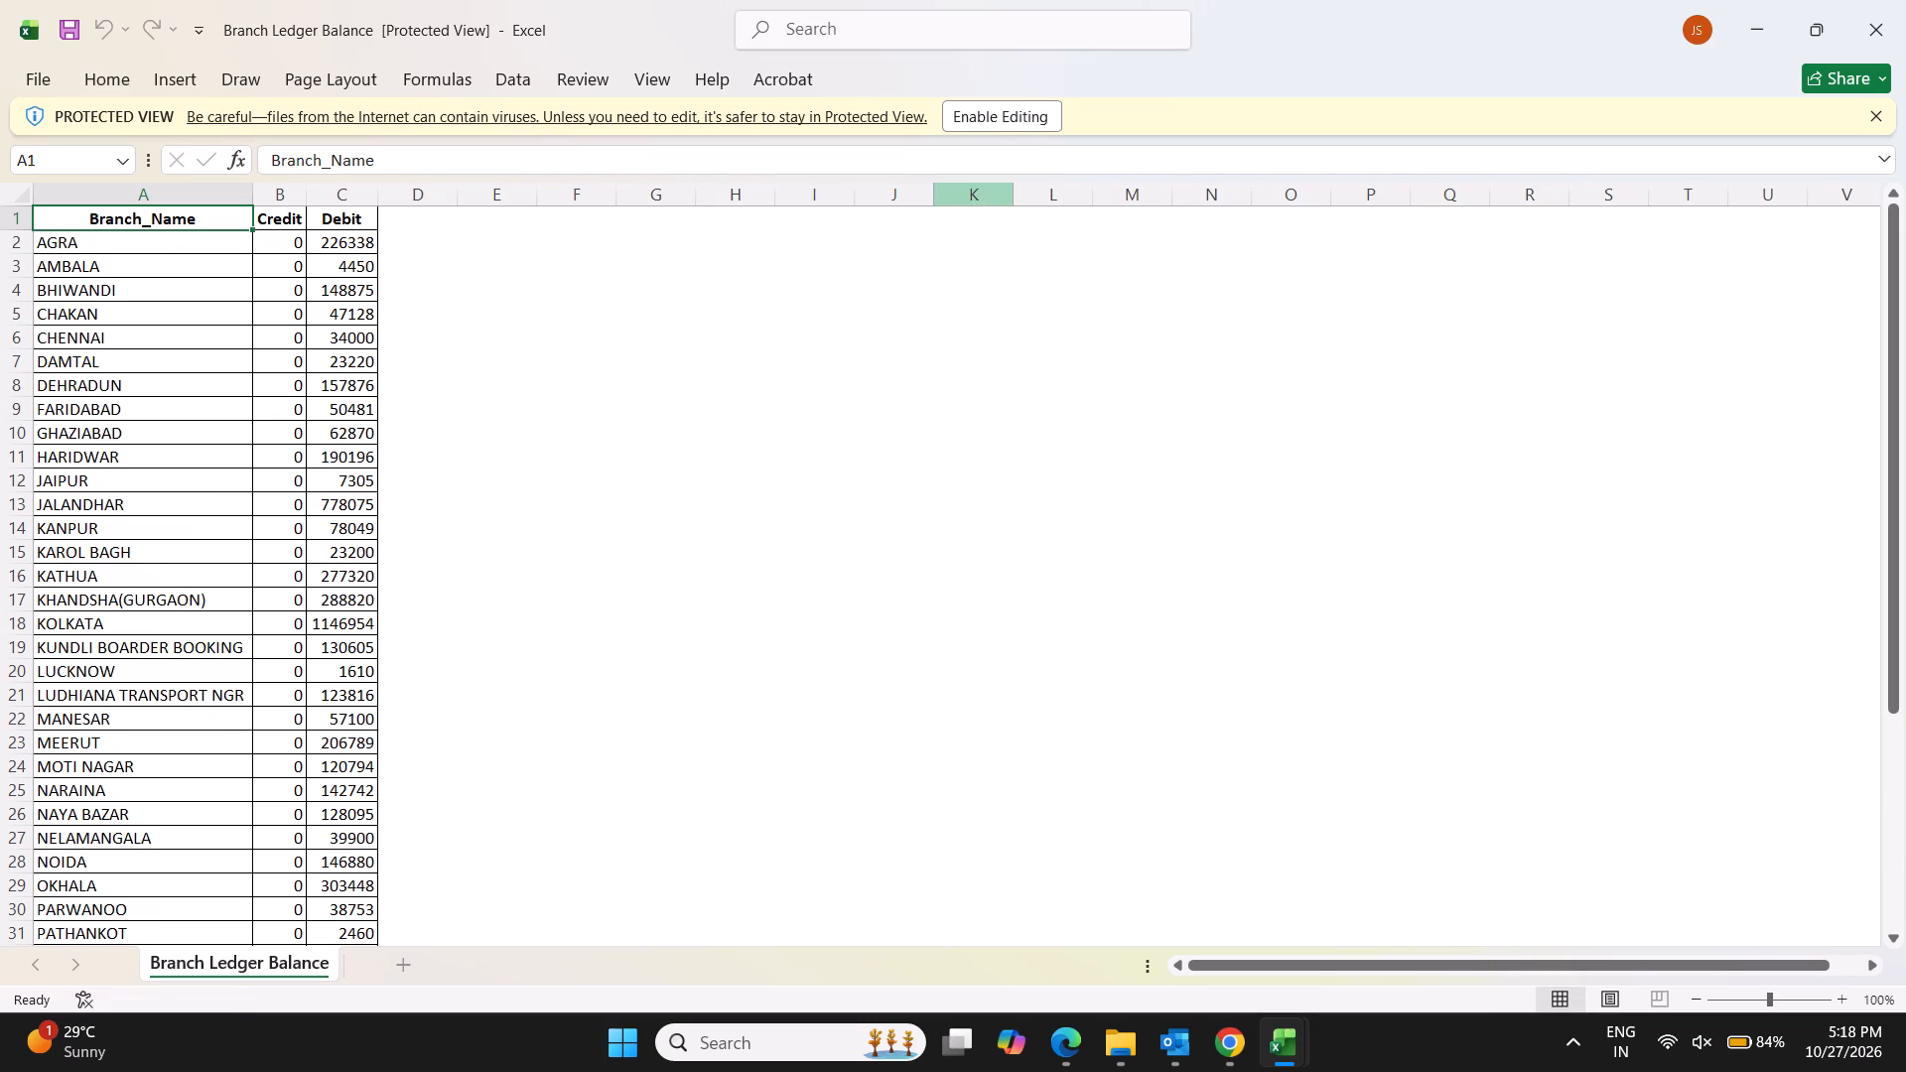
{"action": "left_click", "coordinate": [991, 109]}
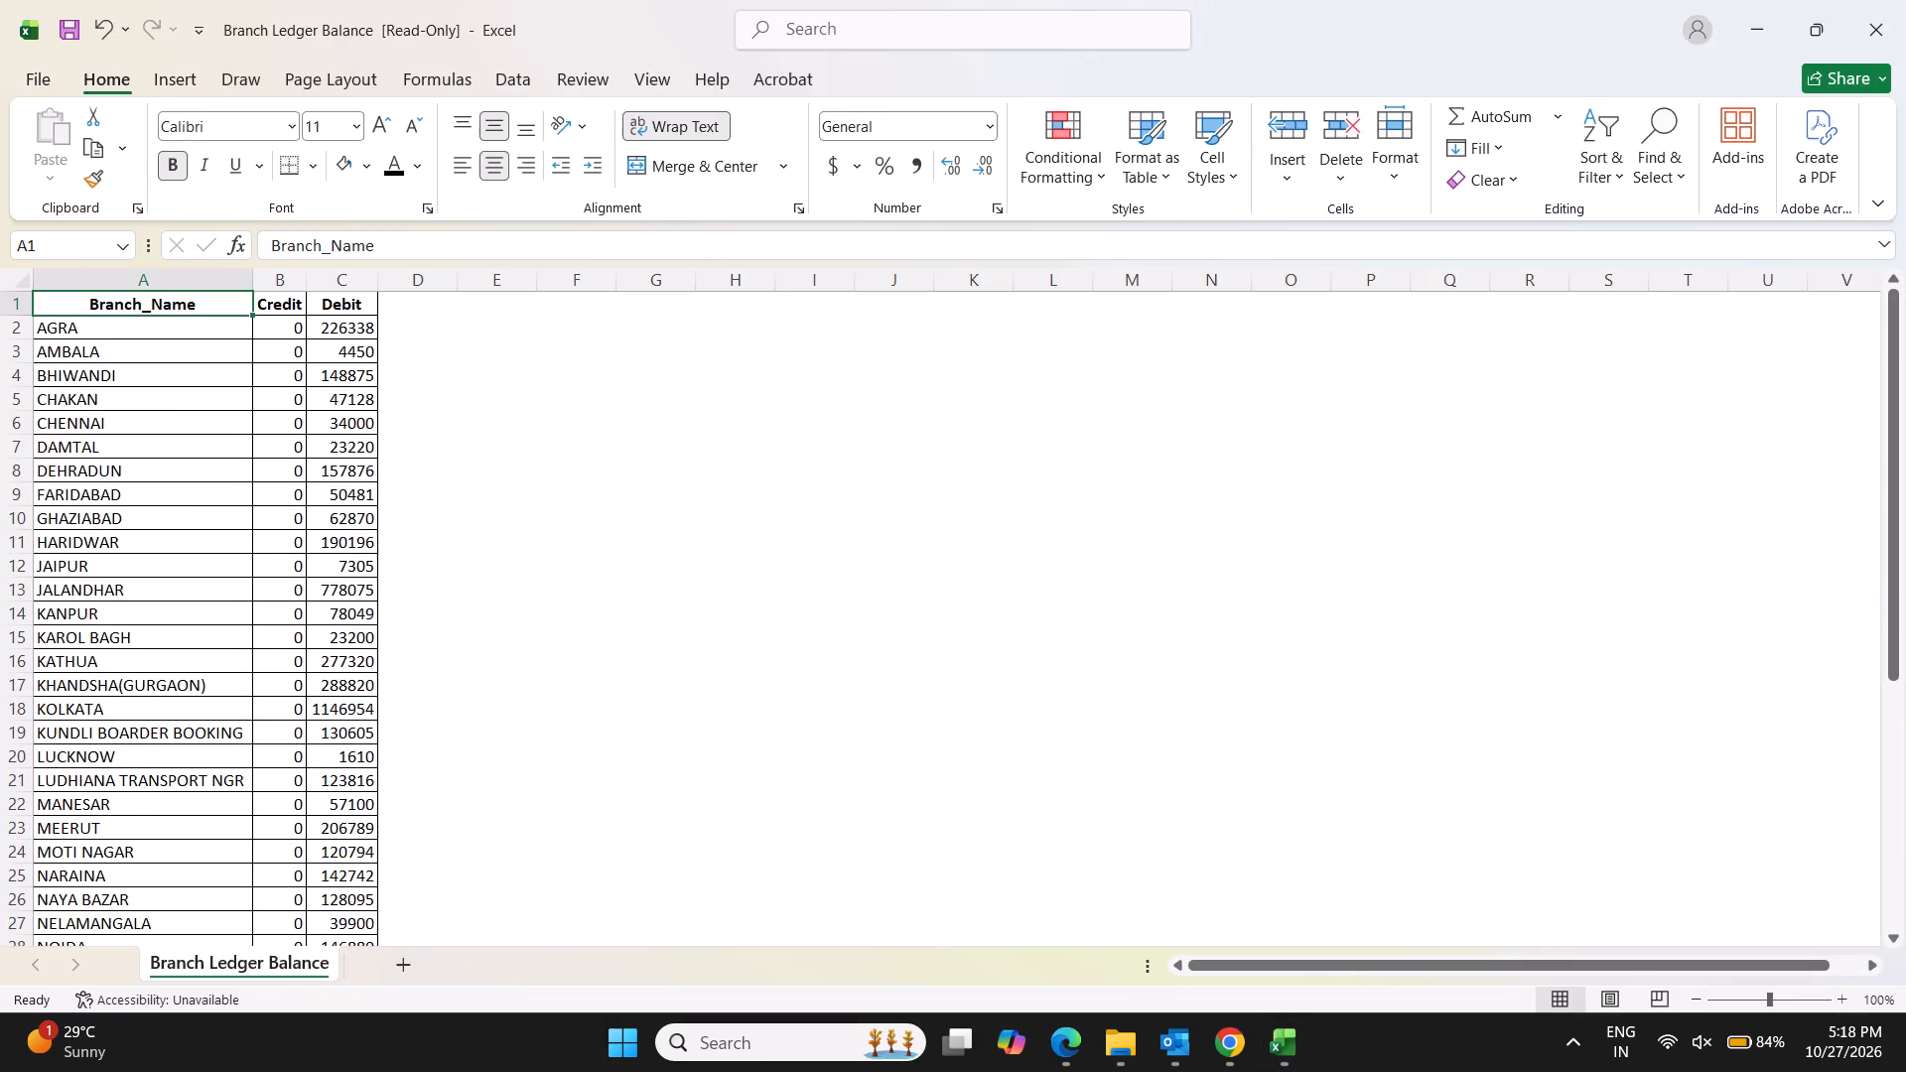
Look through the exported branch balances and select the whole Debit column to check its total.
{"action": "left_click", "coordinate": [738, 603]}
{"action": "scroll", "coordinate": [738, 603], "scroll_direction": "down", "scroll_amount": 8}
{"action": "scroll", "coordinate": [738, 603], "scroll_direction": "up", "scroll_amount": 14}
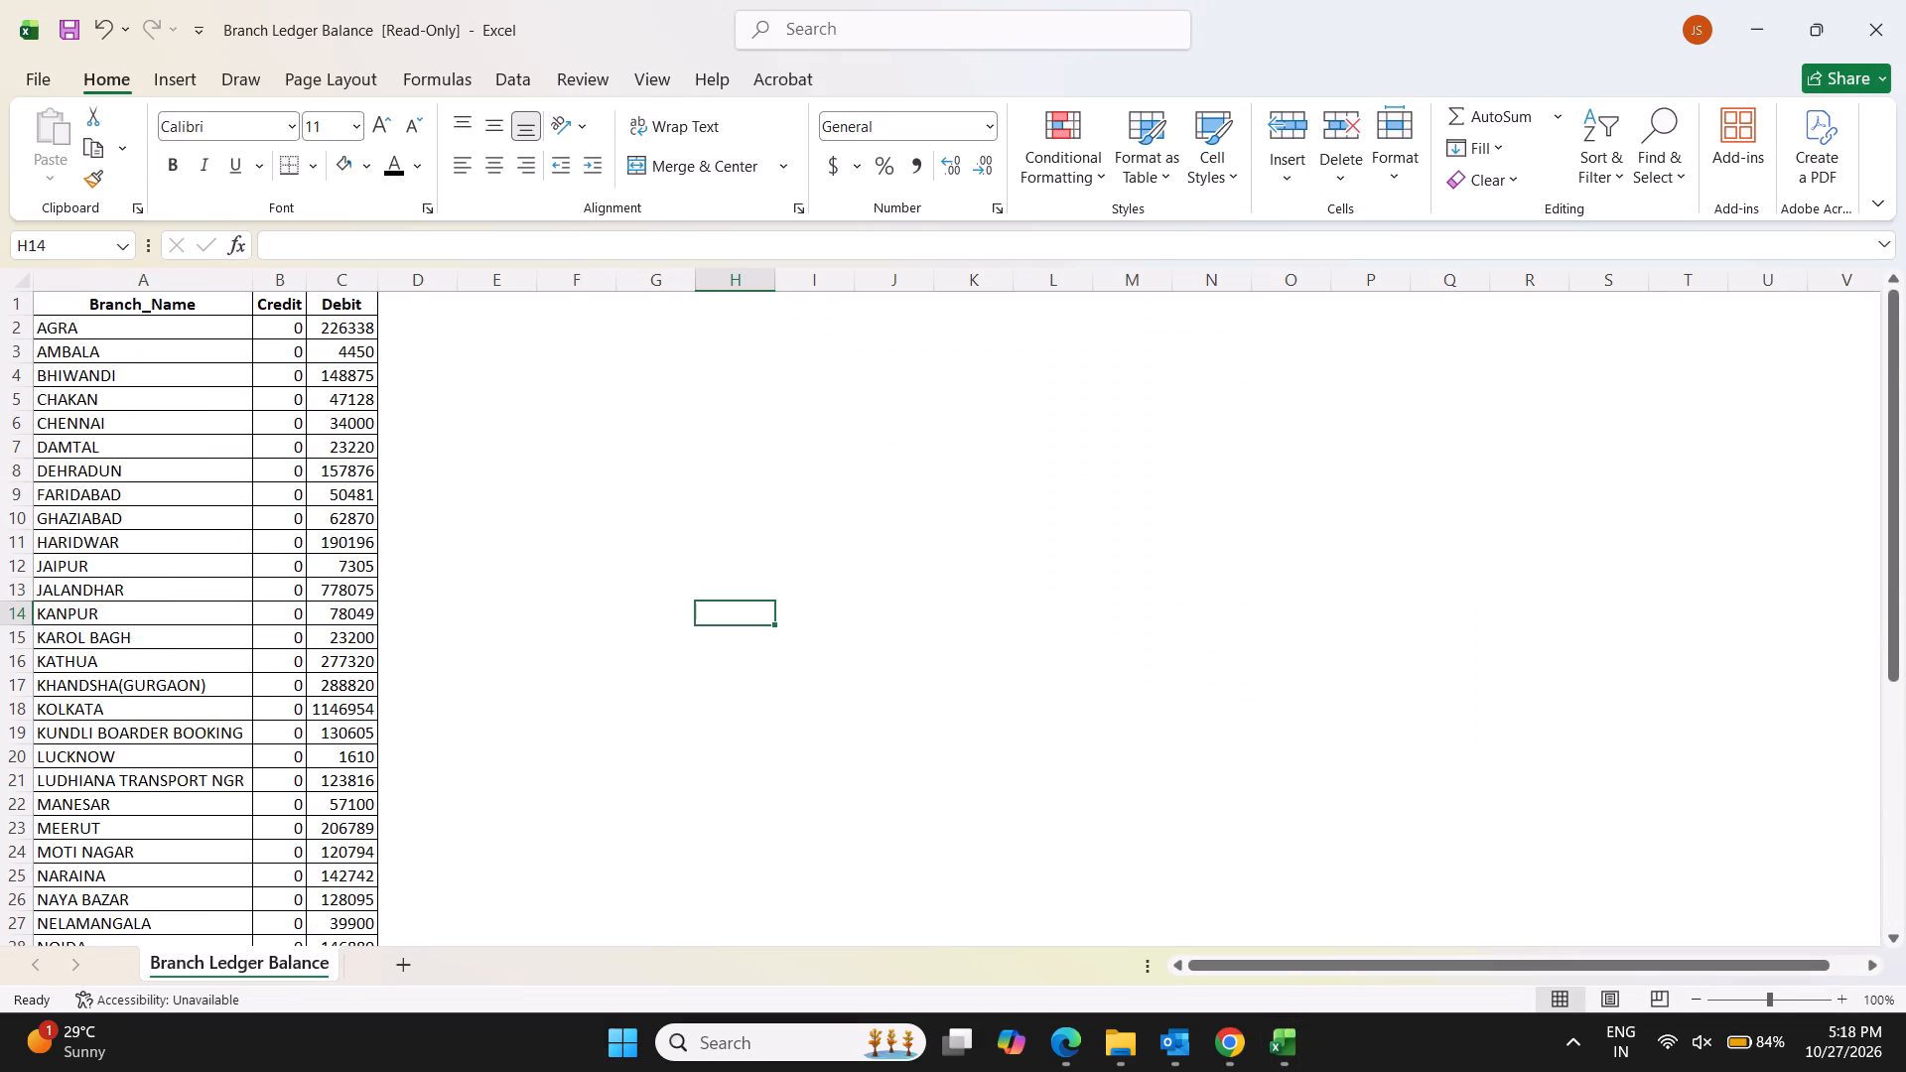
{"action": "scroll", "coordinate": [738, 603], "scroll_direction": "up", "scroll_amount": 1}
{"action": "left_click", "coordinate": [358, 273]}
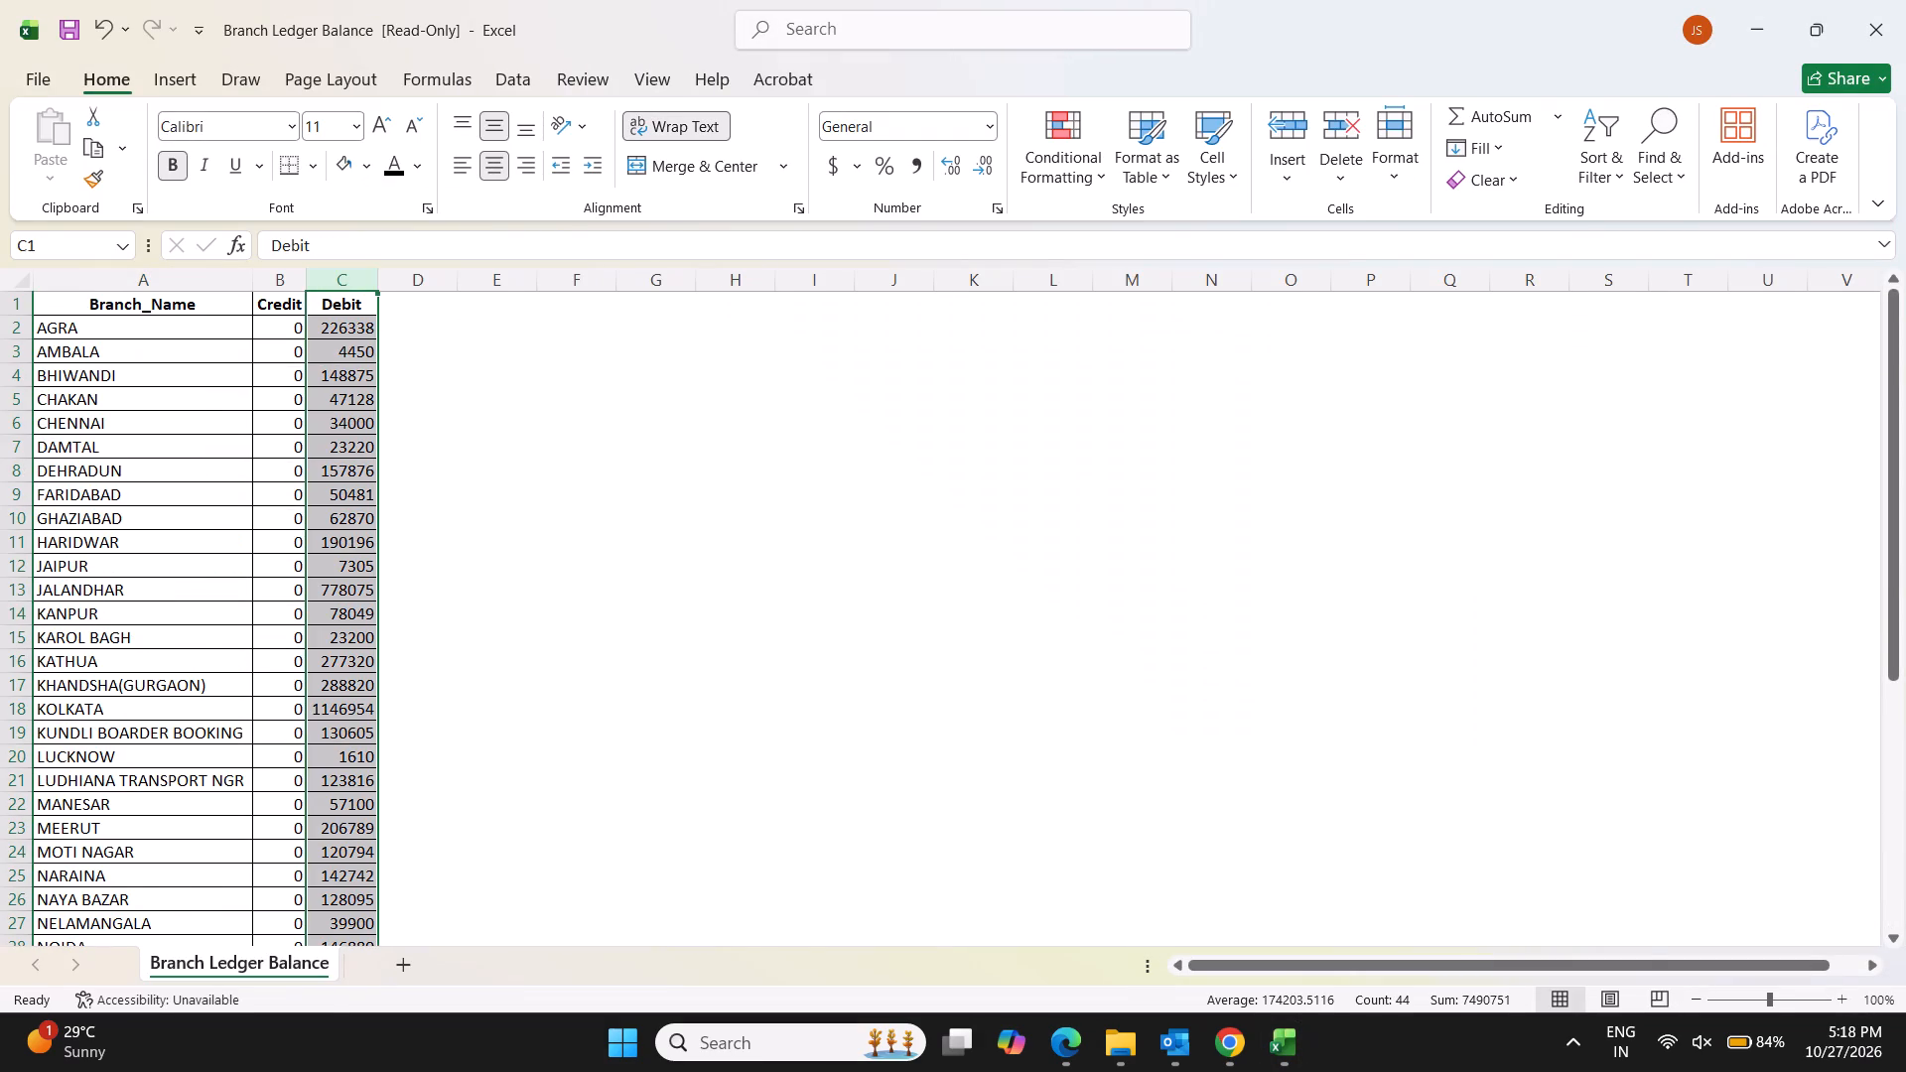
In the Collection target workbook, select the Net_OutStanding amounts of all FREIGHT PENDING - PAID A/C rows to check their sum.
{"action": "key", "text": "alt+Tab"}
{"action": "scroll", "coordinate": [1127, 661], "scroll_direction": "up", "scroll_amount": 3}
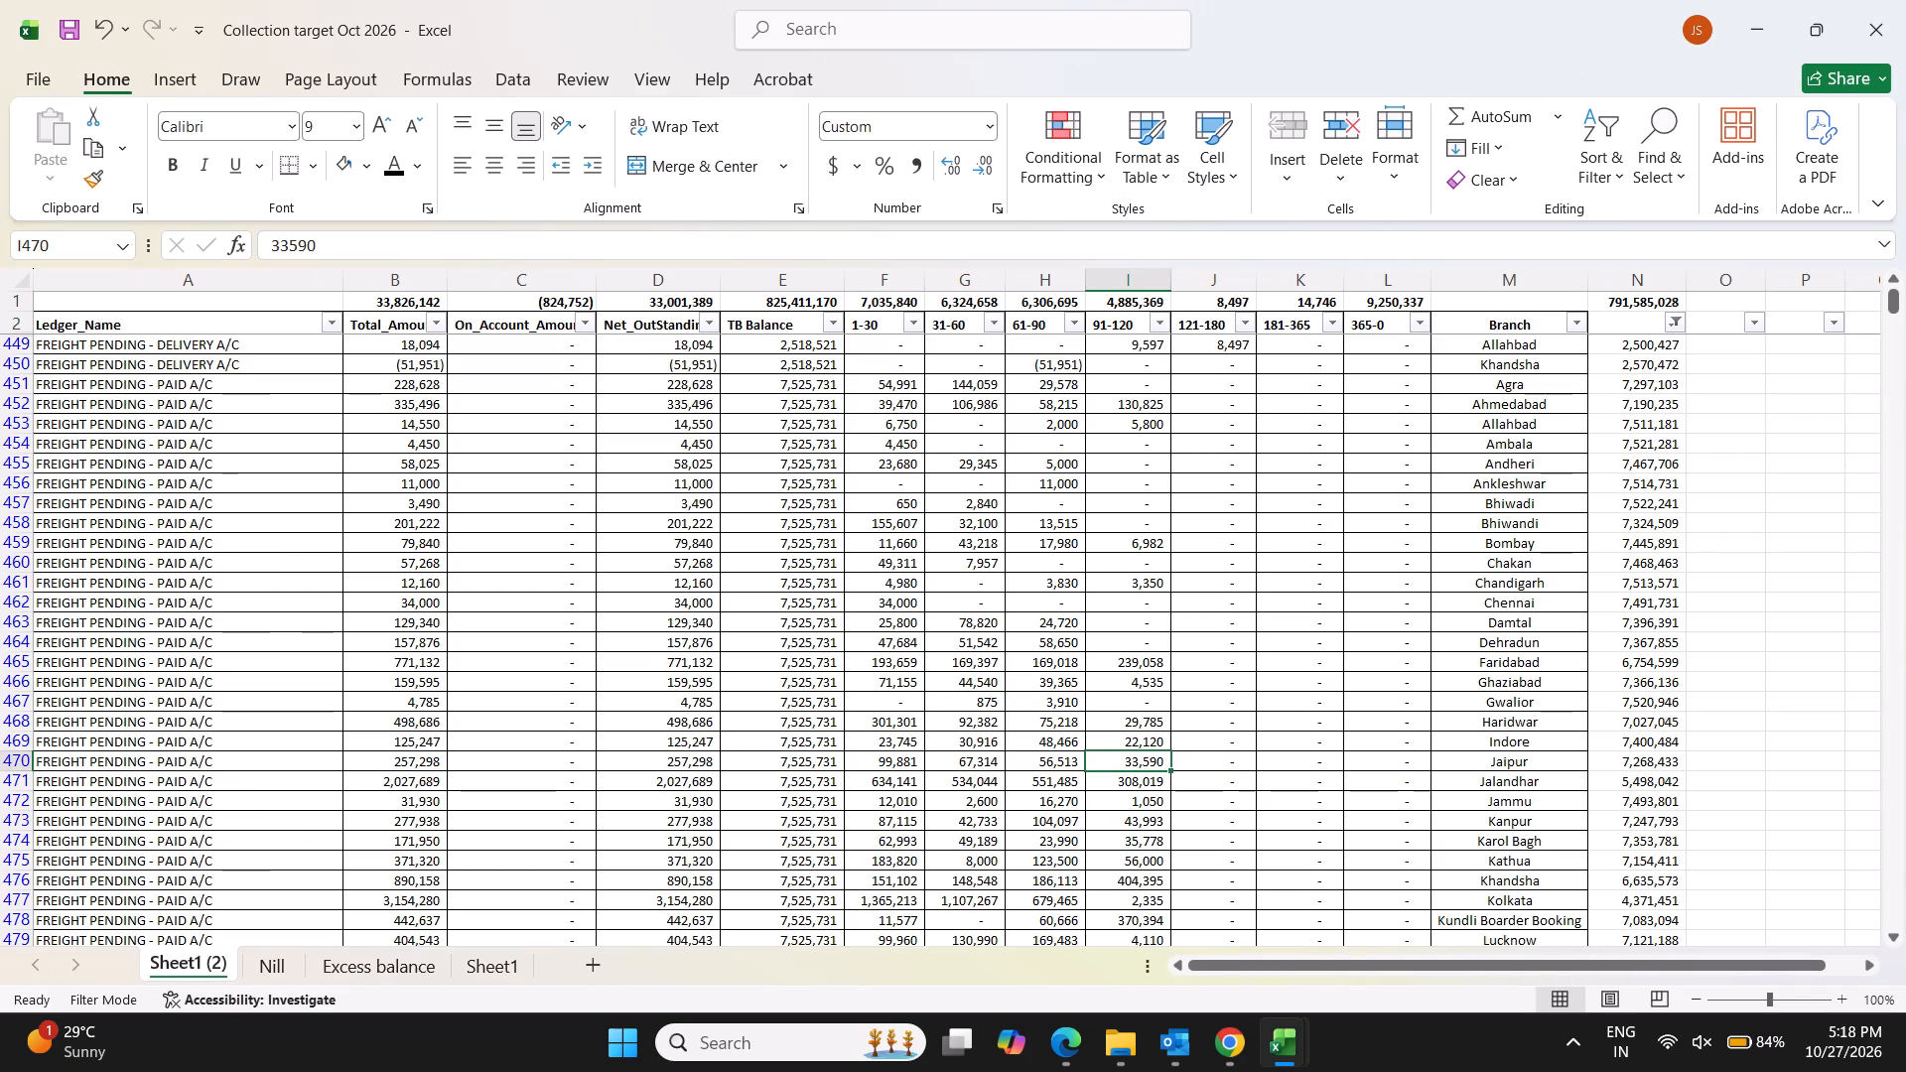
{"action": "scroll", "coordinate": [1127, 661], "scroll_direction": "up", "scroll_amount": 2}
{"action": "scroll", "coordinate": [758, 551], "scroll_direction": "up", "scroll_amount": 6}
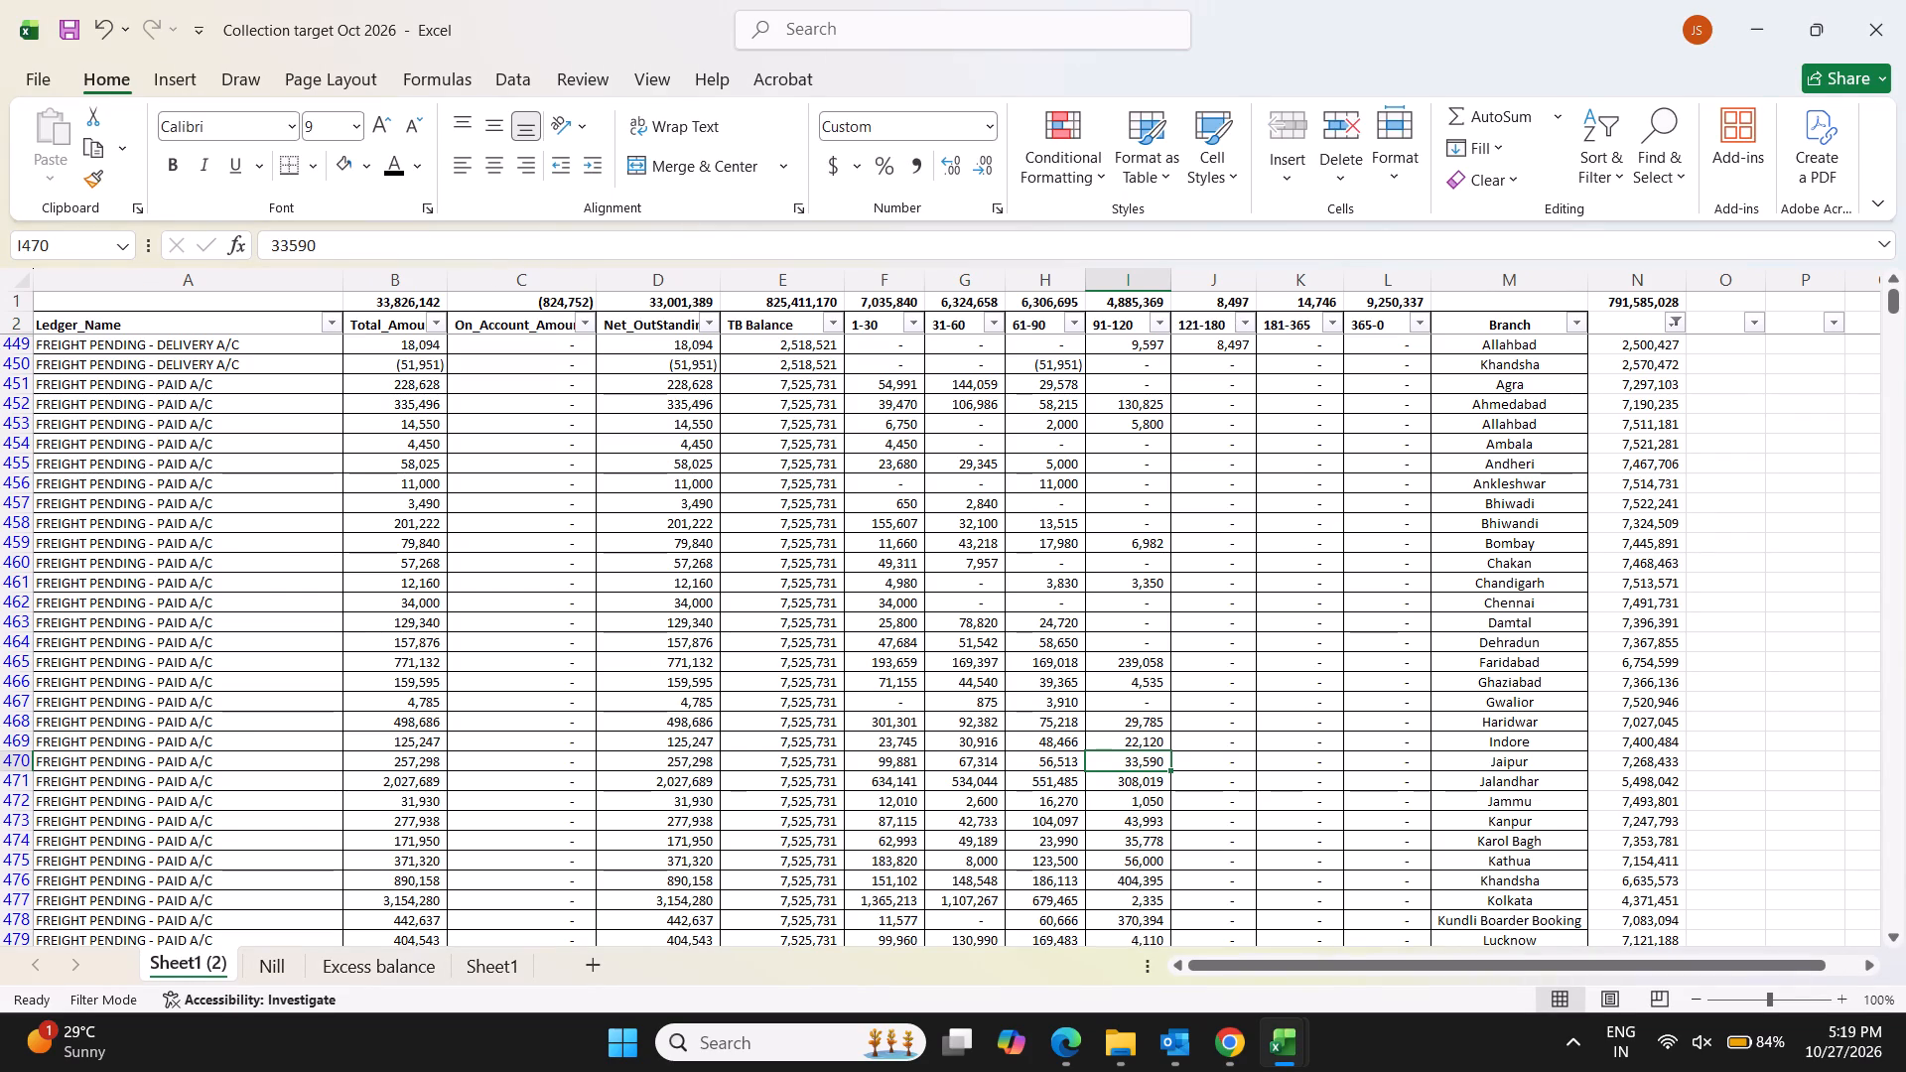
{"action": "left_click_drag", "start_coordinate": [655, 375], "coordinate": [619, 987]}
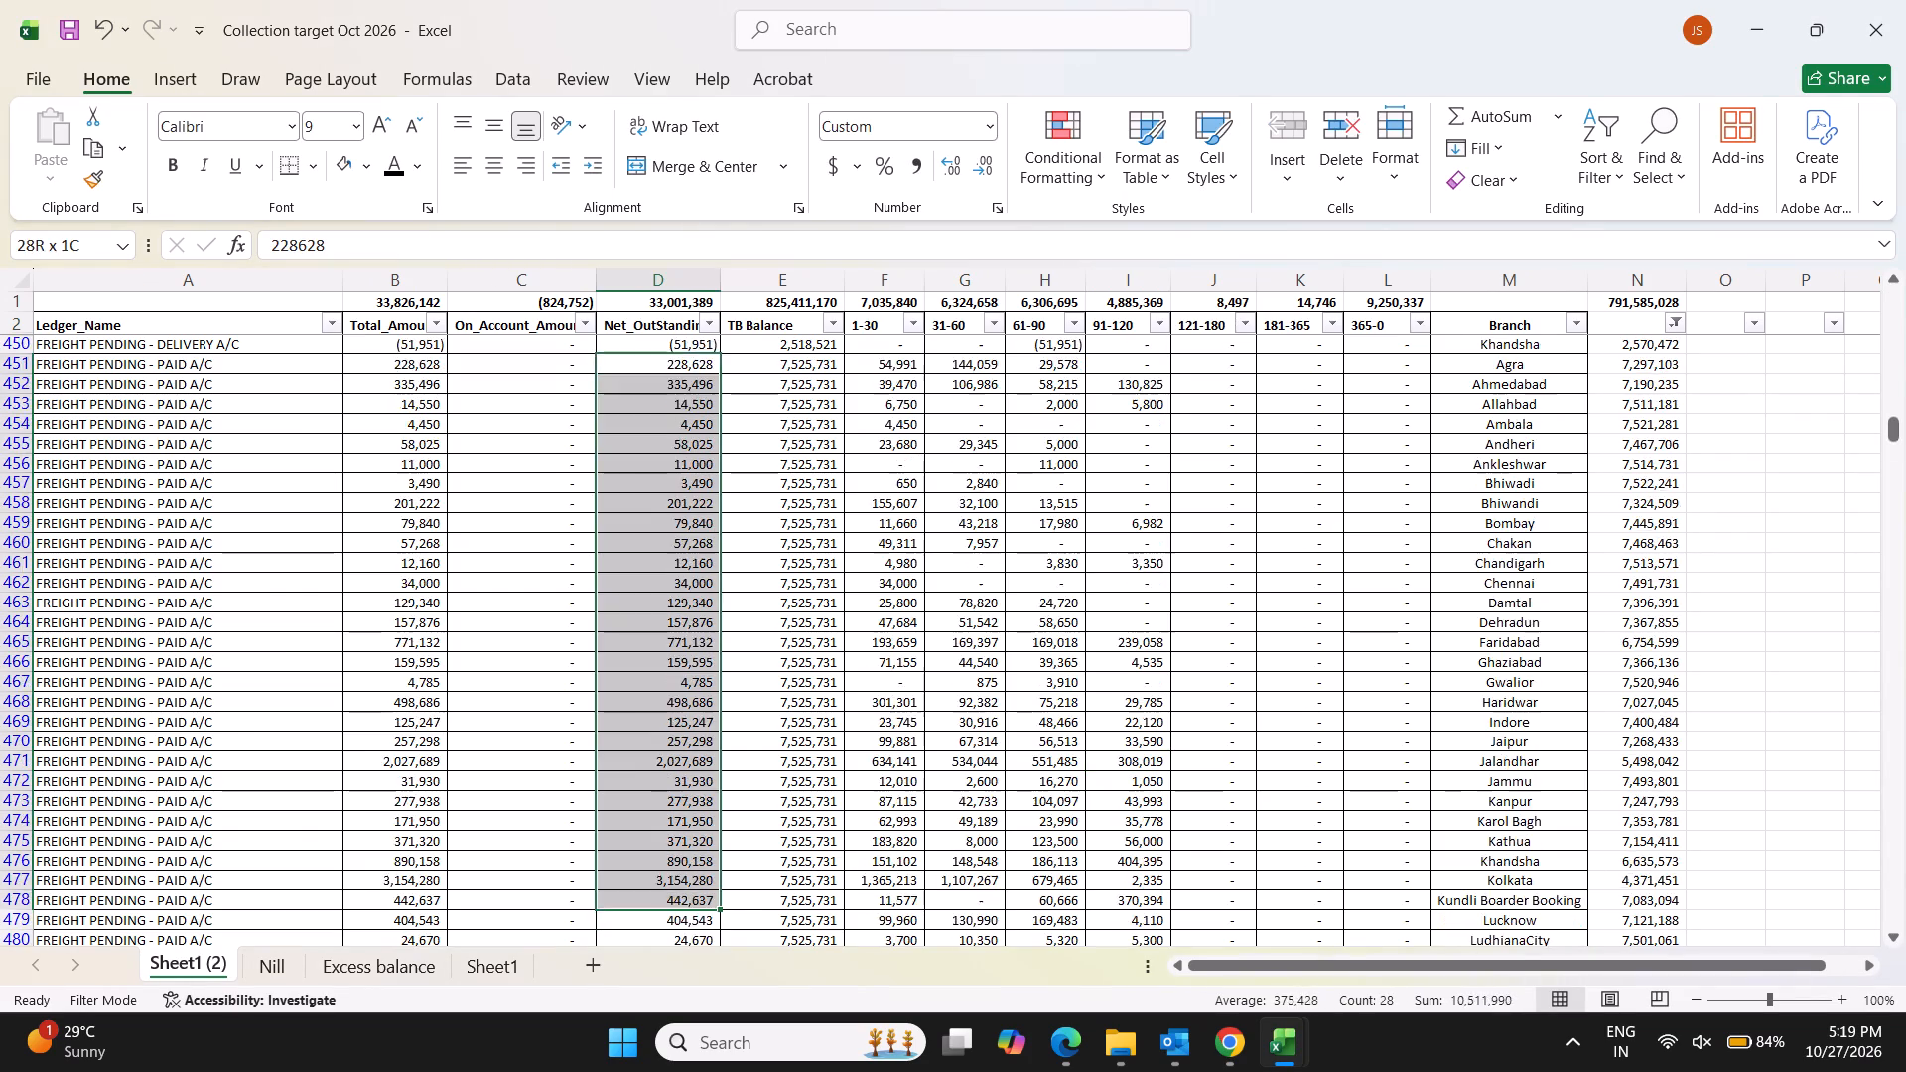
{"action": "left_click_drag", "start_coordinate": [619, 987], "coordinate": [619, 986]}
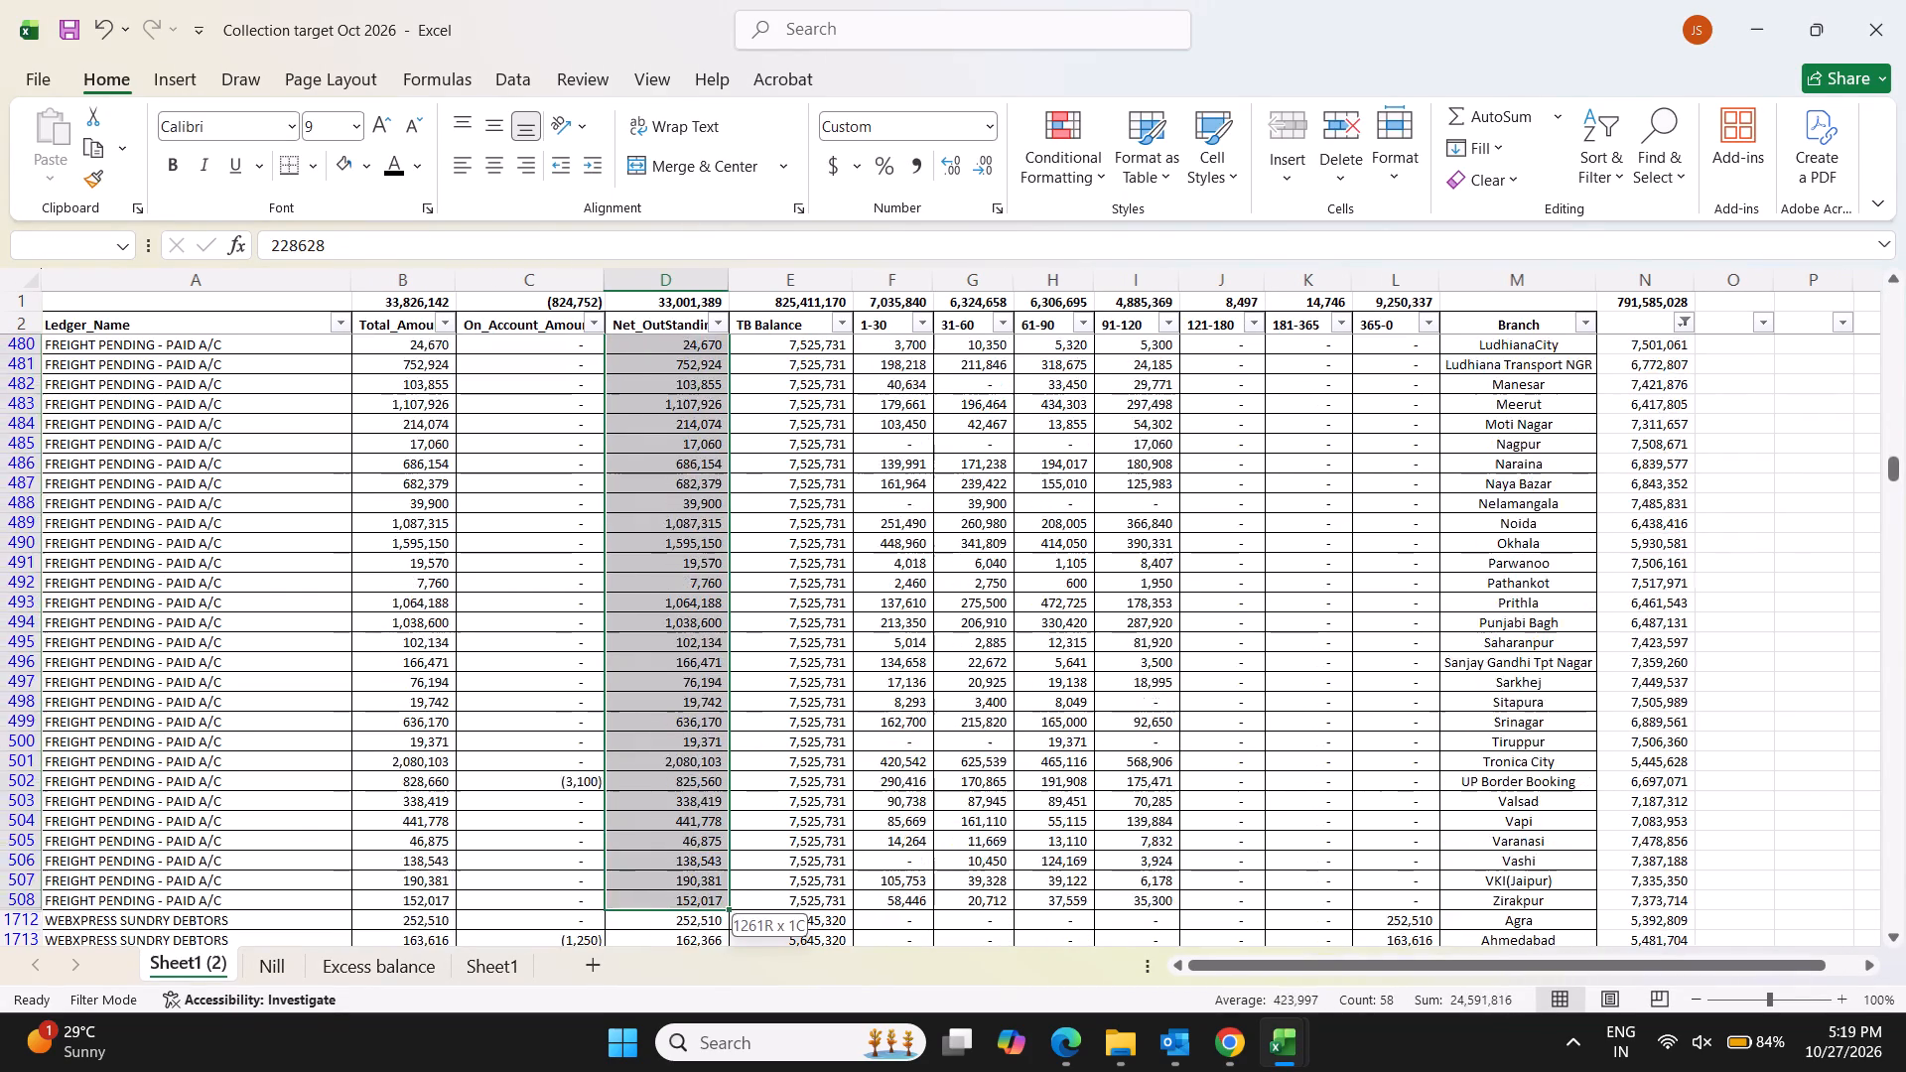
{"action": "left_click_drag", "start_coordinate": [619, 986], "coordinate": [664, 773]}
{"action": "scroll", "coordinate": [1065, 701], "scroll_direction": "up", "scroll_amount": 12}
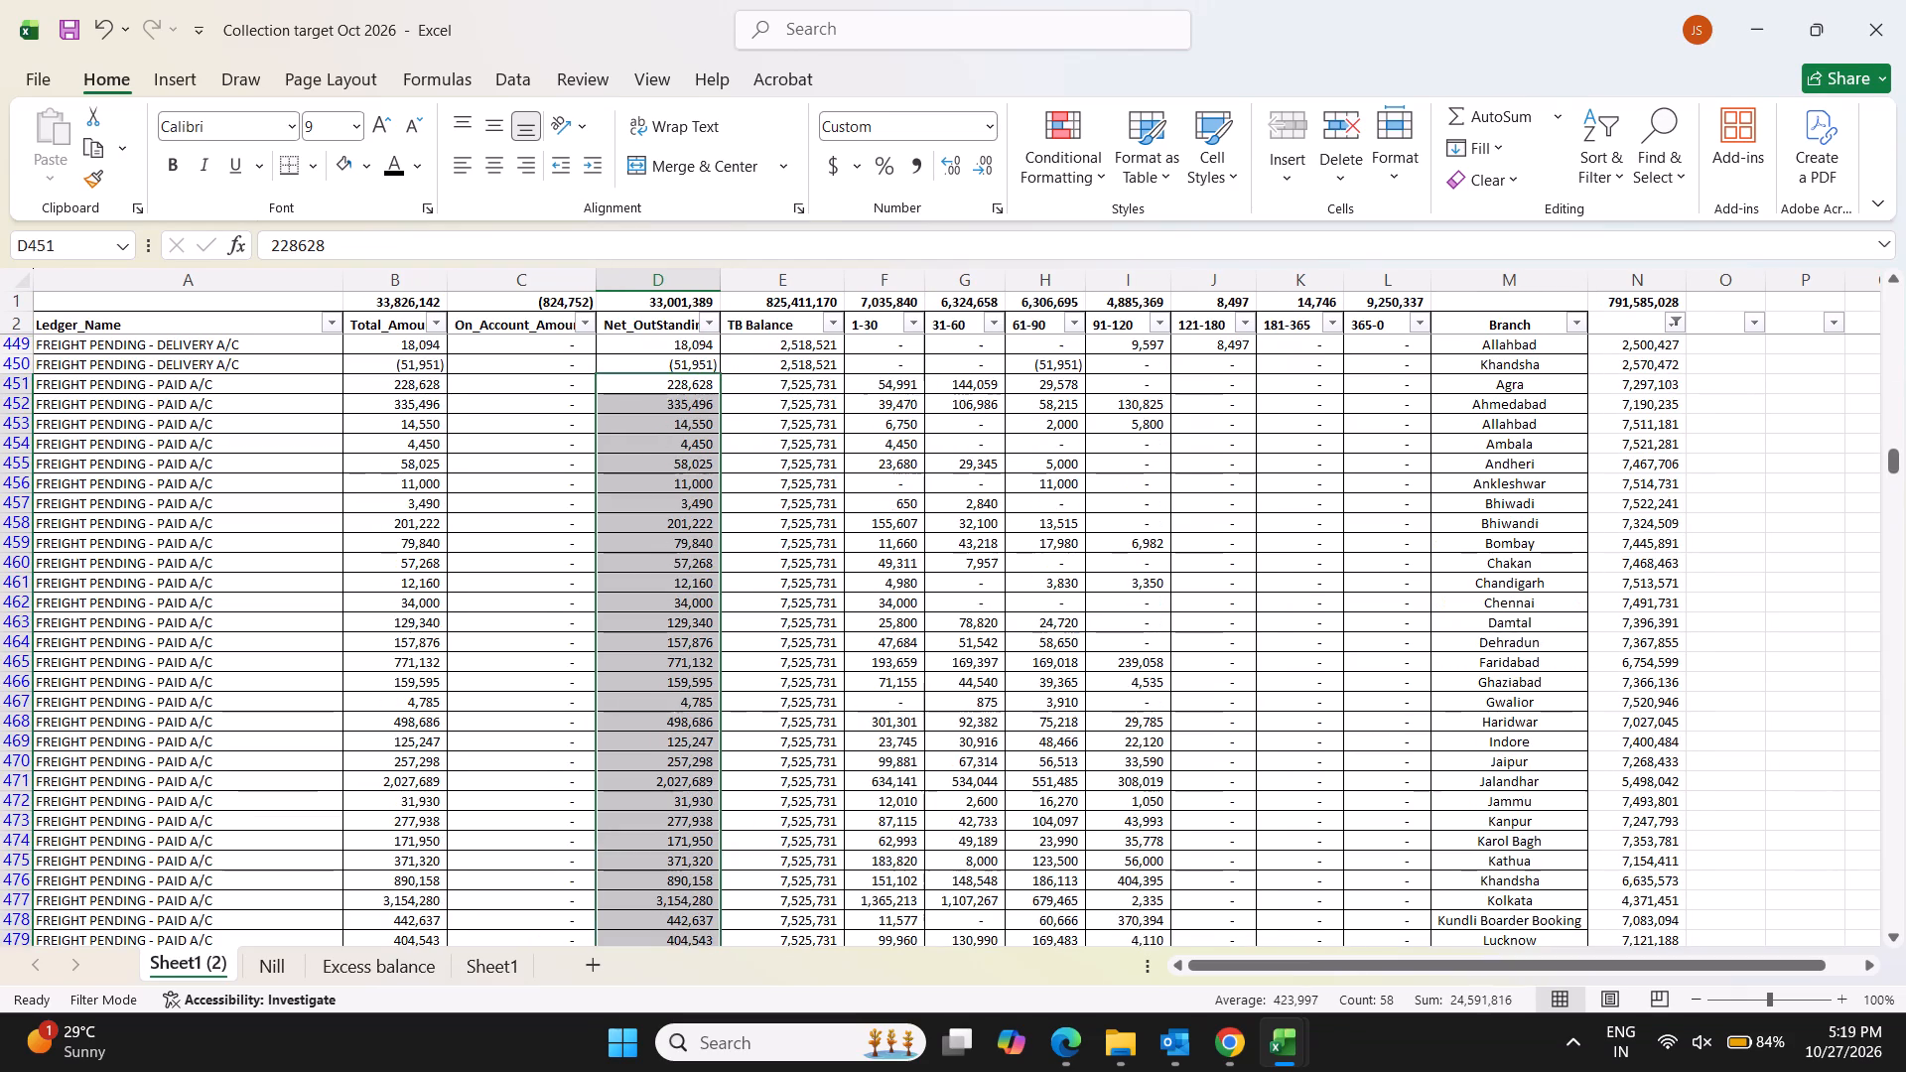
{"action": "scroll", "coordinate": [1065, 701], "scroll_direction": "up", "scroll_amount": 17}
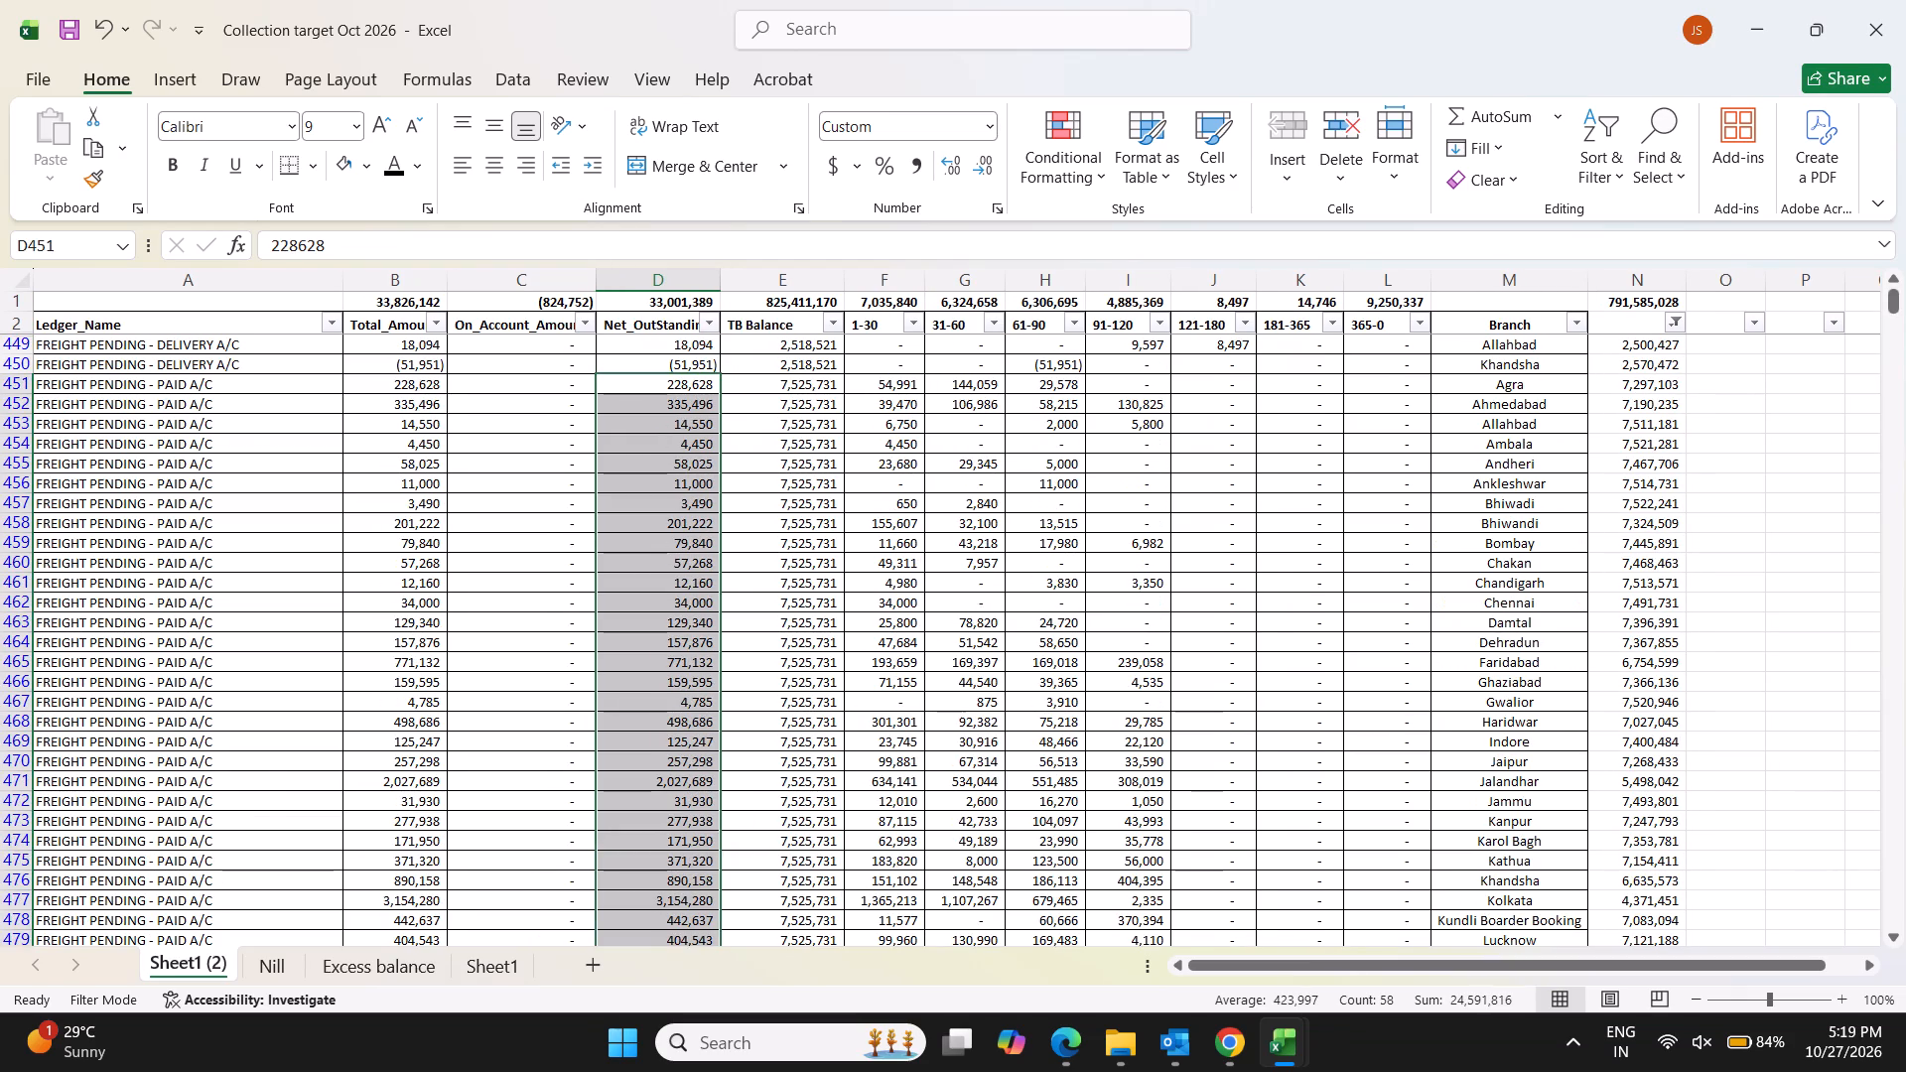
Return to the exported Branch Ledger Balance file and delete its Credit column.
{"action": "key", "text": "alt+Tab"}
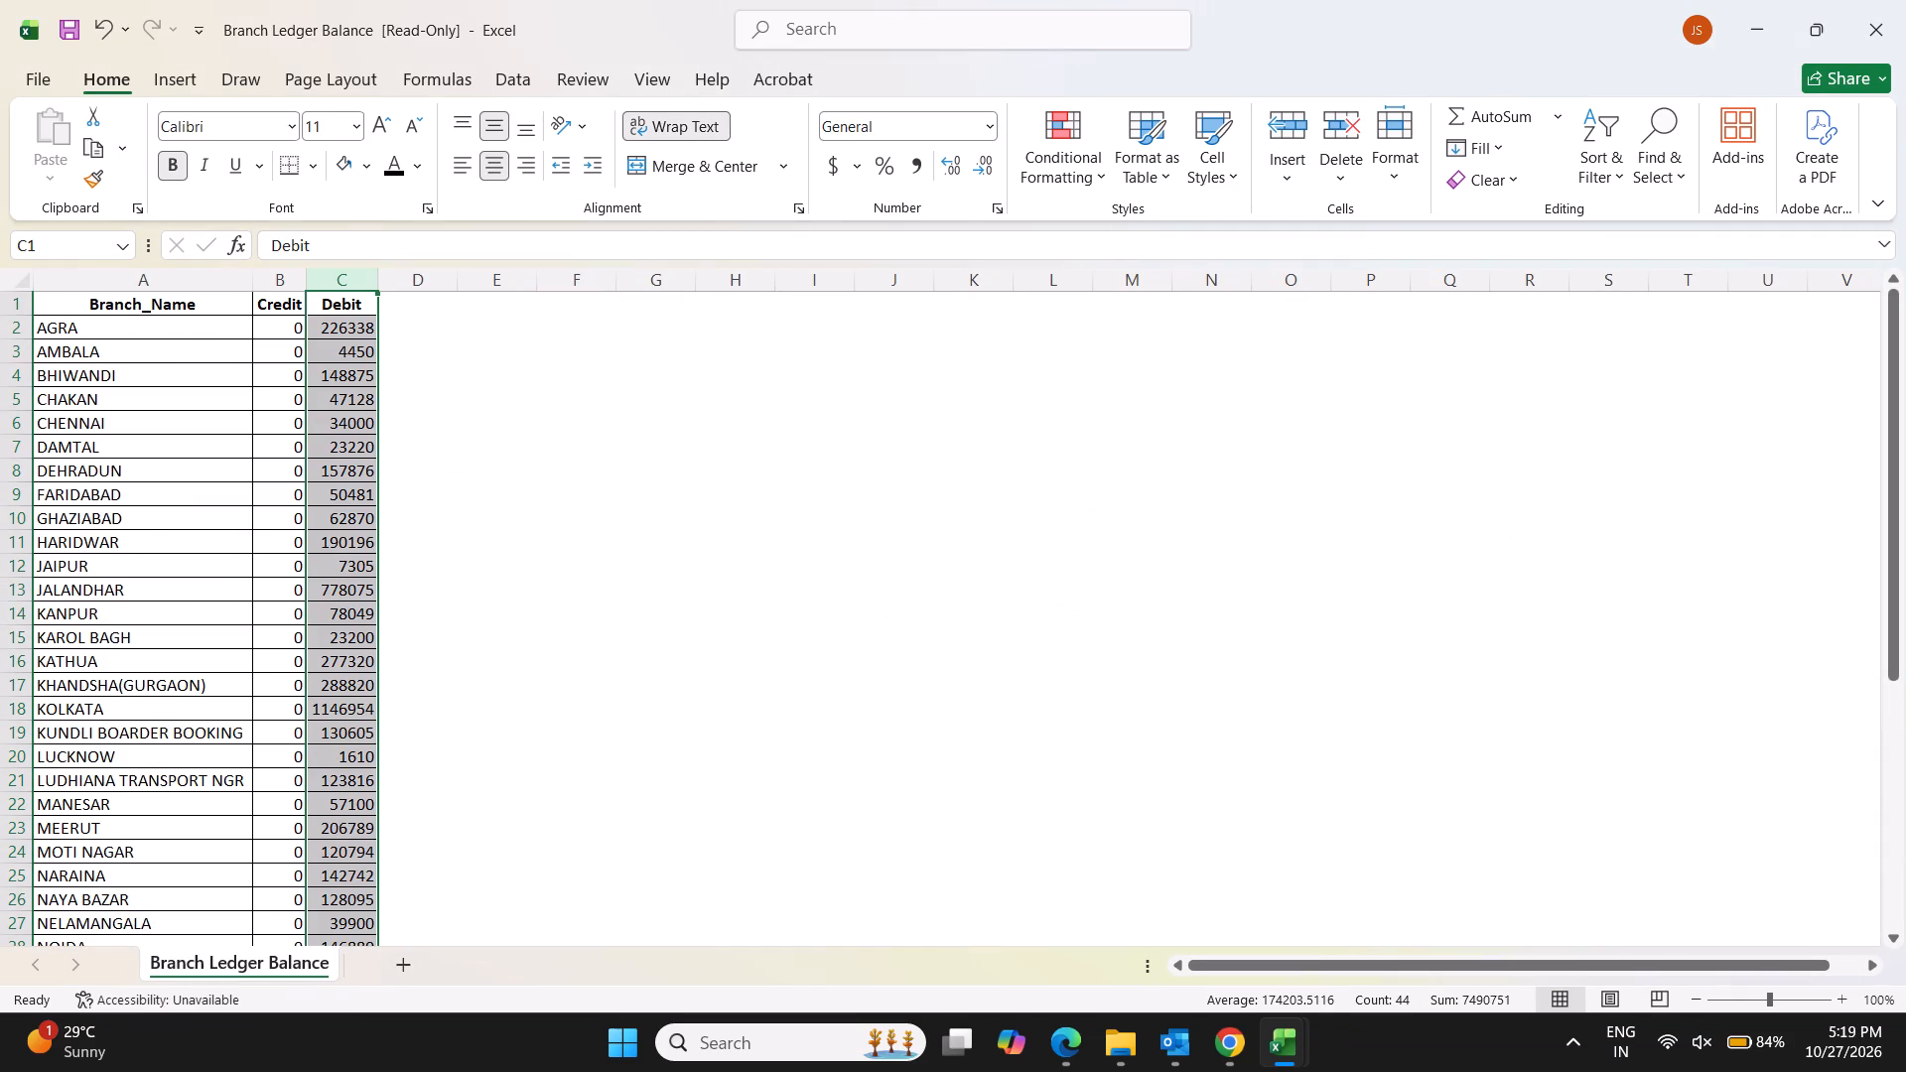
{"action": "left_click_drag", "start_coordinate": [73, 330], "coordinate": [329, 957]}
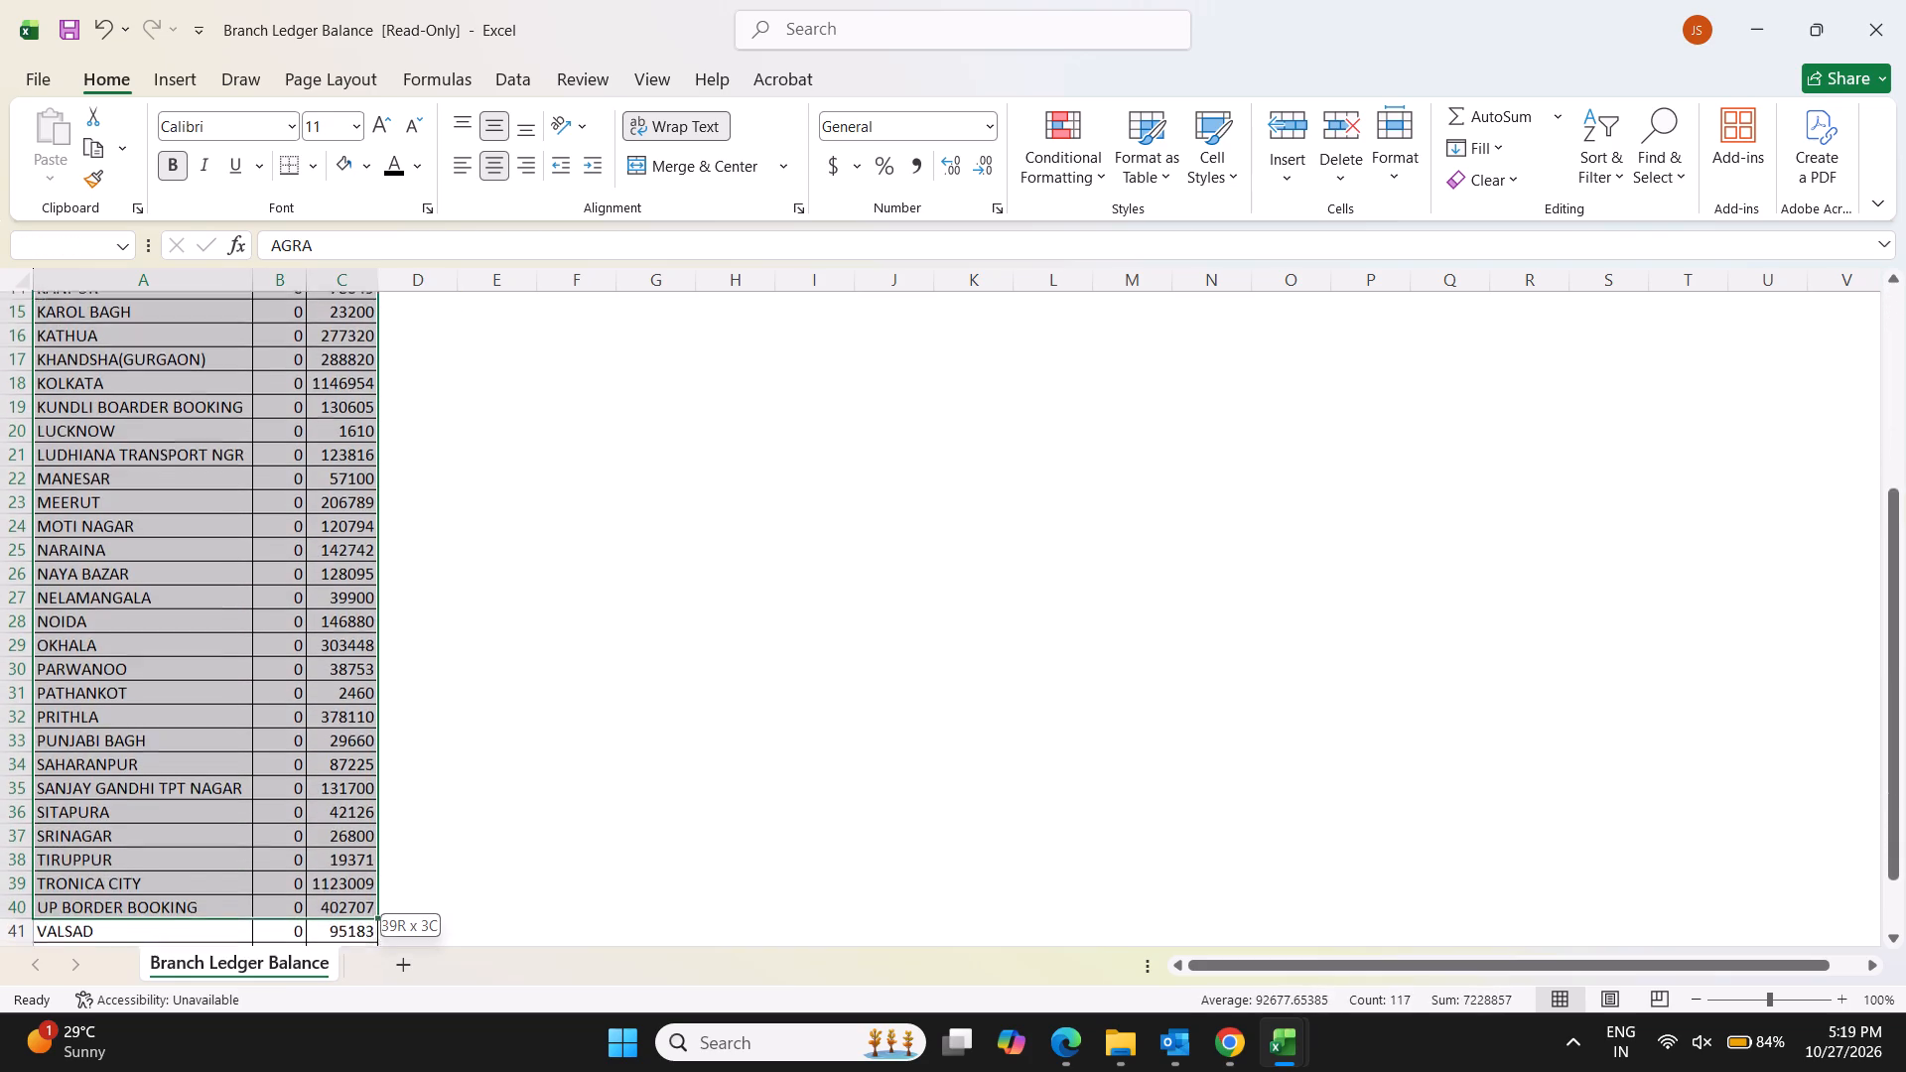
{"action": "left_click_drag", "start_coordinate": [329, 957], "coordinate": [335, 878]}
{"action": "scroll", "coordinate": [260, 350], "scroll_direction": "up", "scroll_amount": 14}
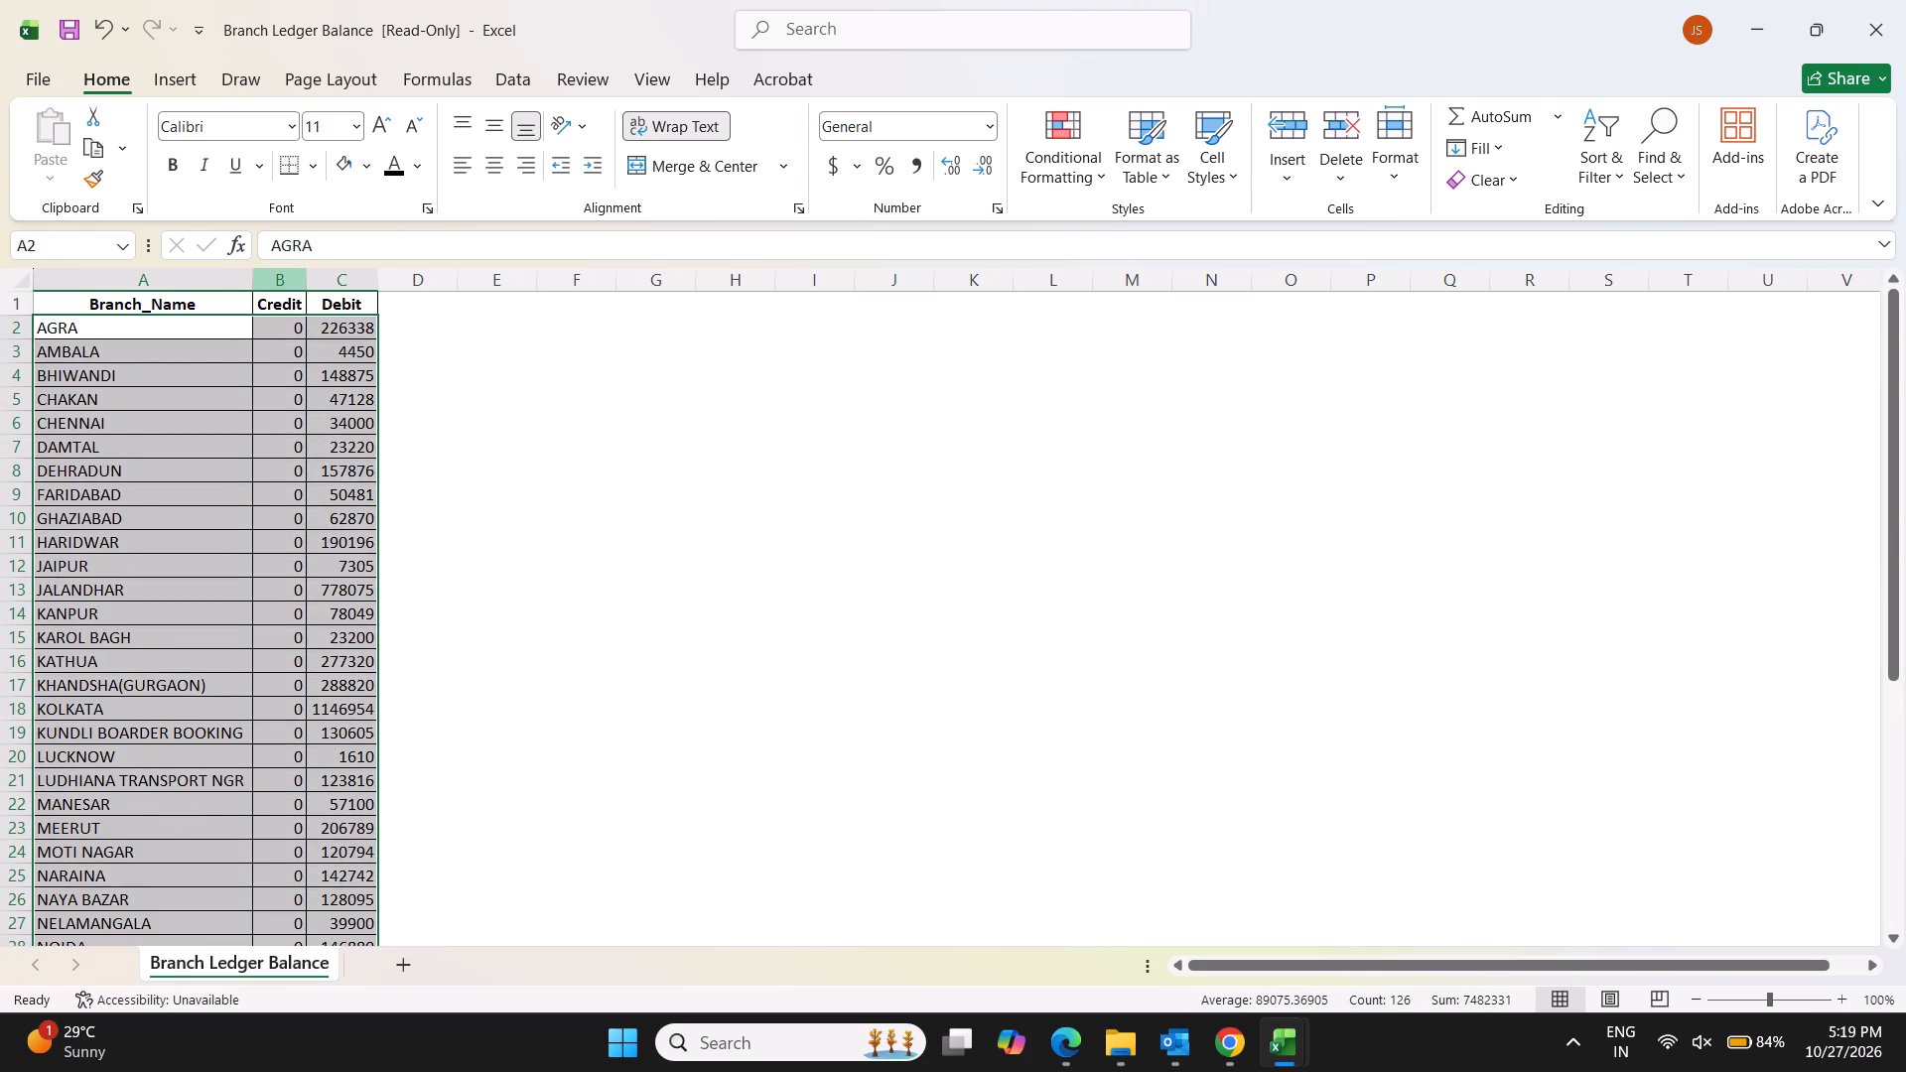
{"action": "left_click", "coordinate": [278, 282]}
{"action": "right_click", "coordinate": [278, 282]}
{"action": "left_click", "coordinate": [370, 557]}
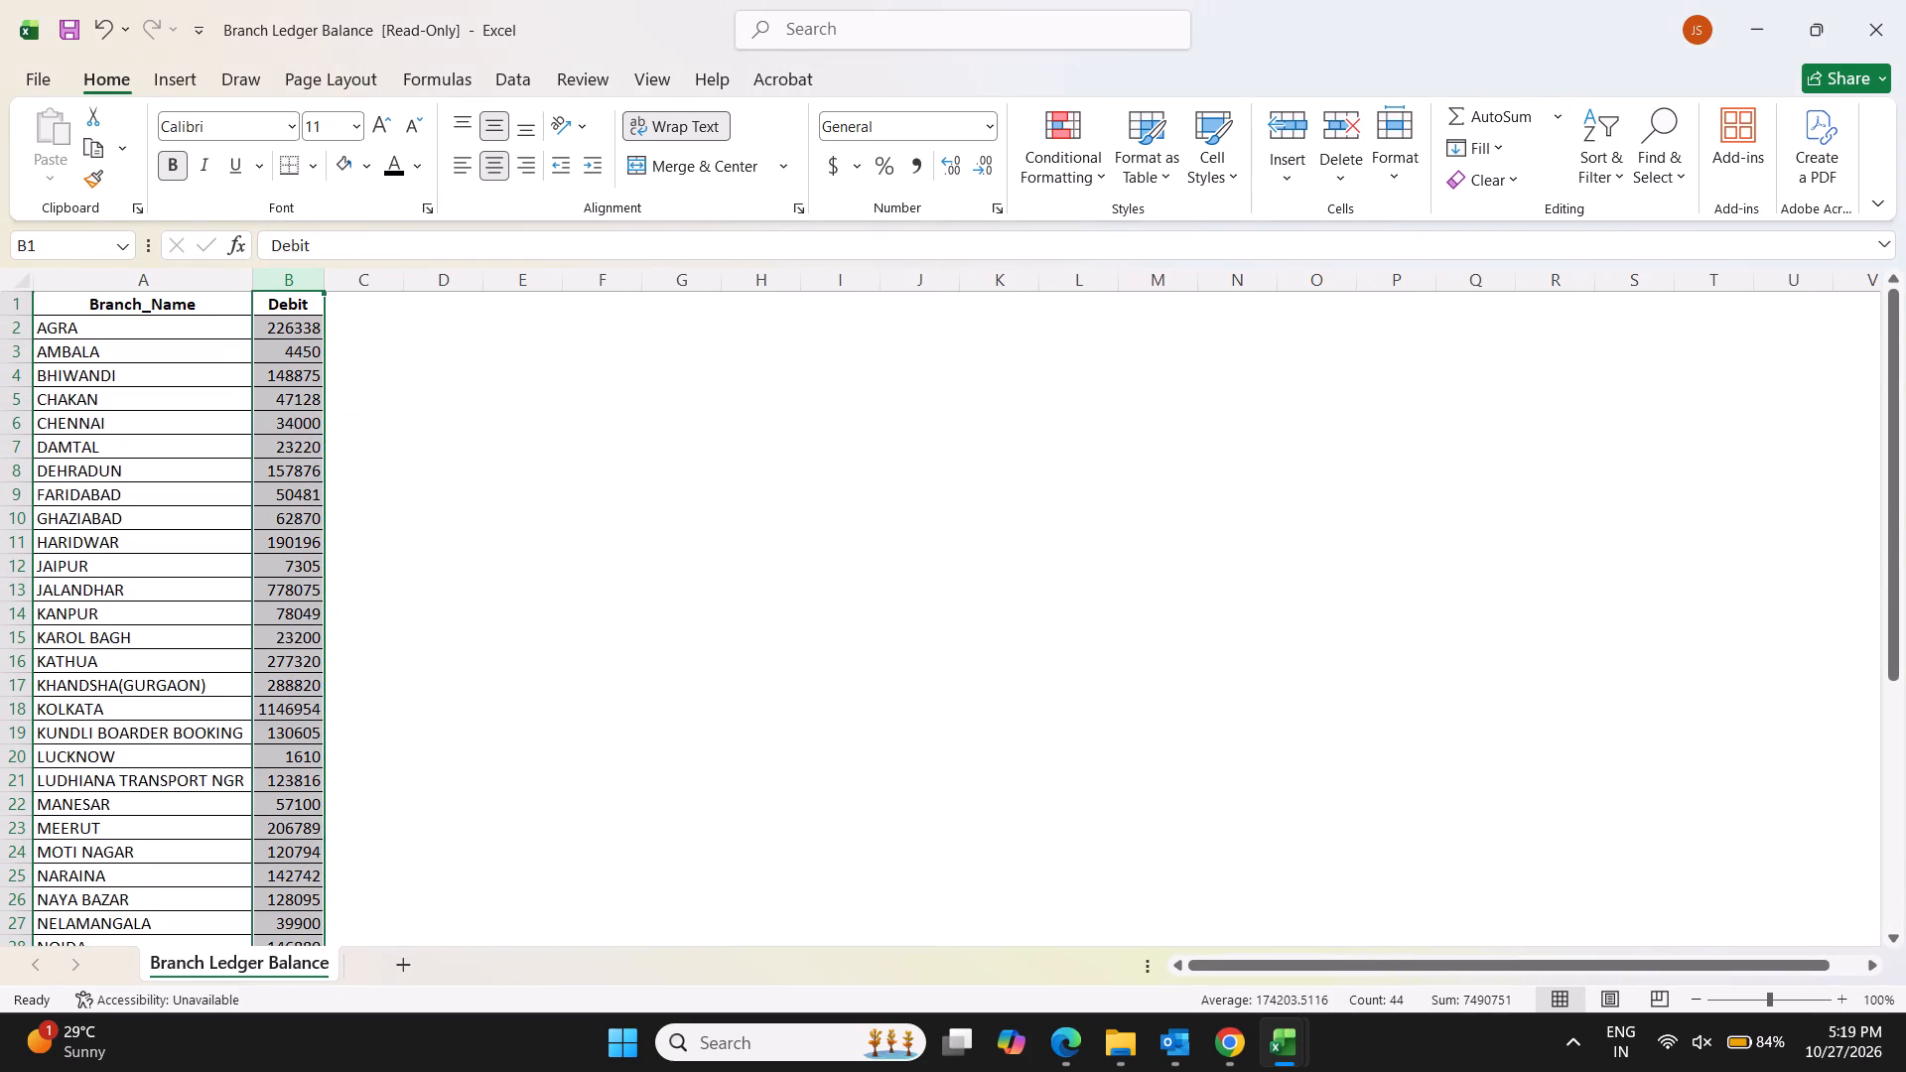
Copy all branch names with their Debit amounts, without the header row, and switch to the Collection target Oct 2026 workbook.
{"action": "left_click", "coordinate": [78, 330]}
{"action": "key", "text": "shift+Right"}
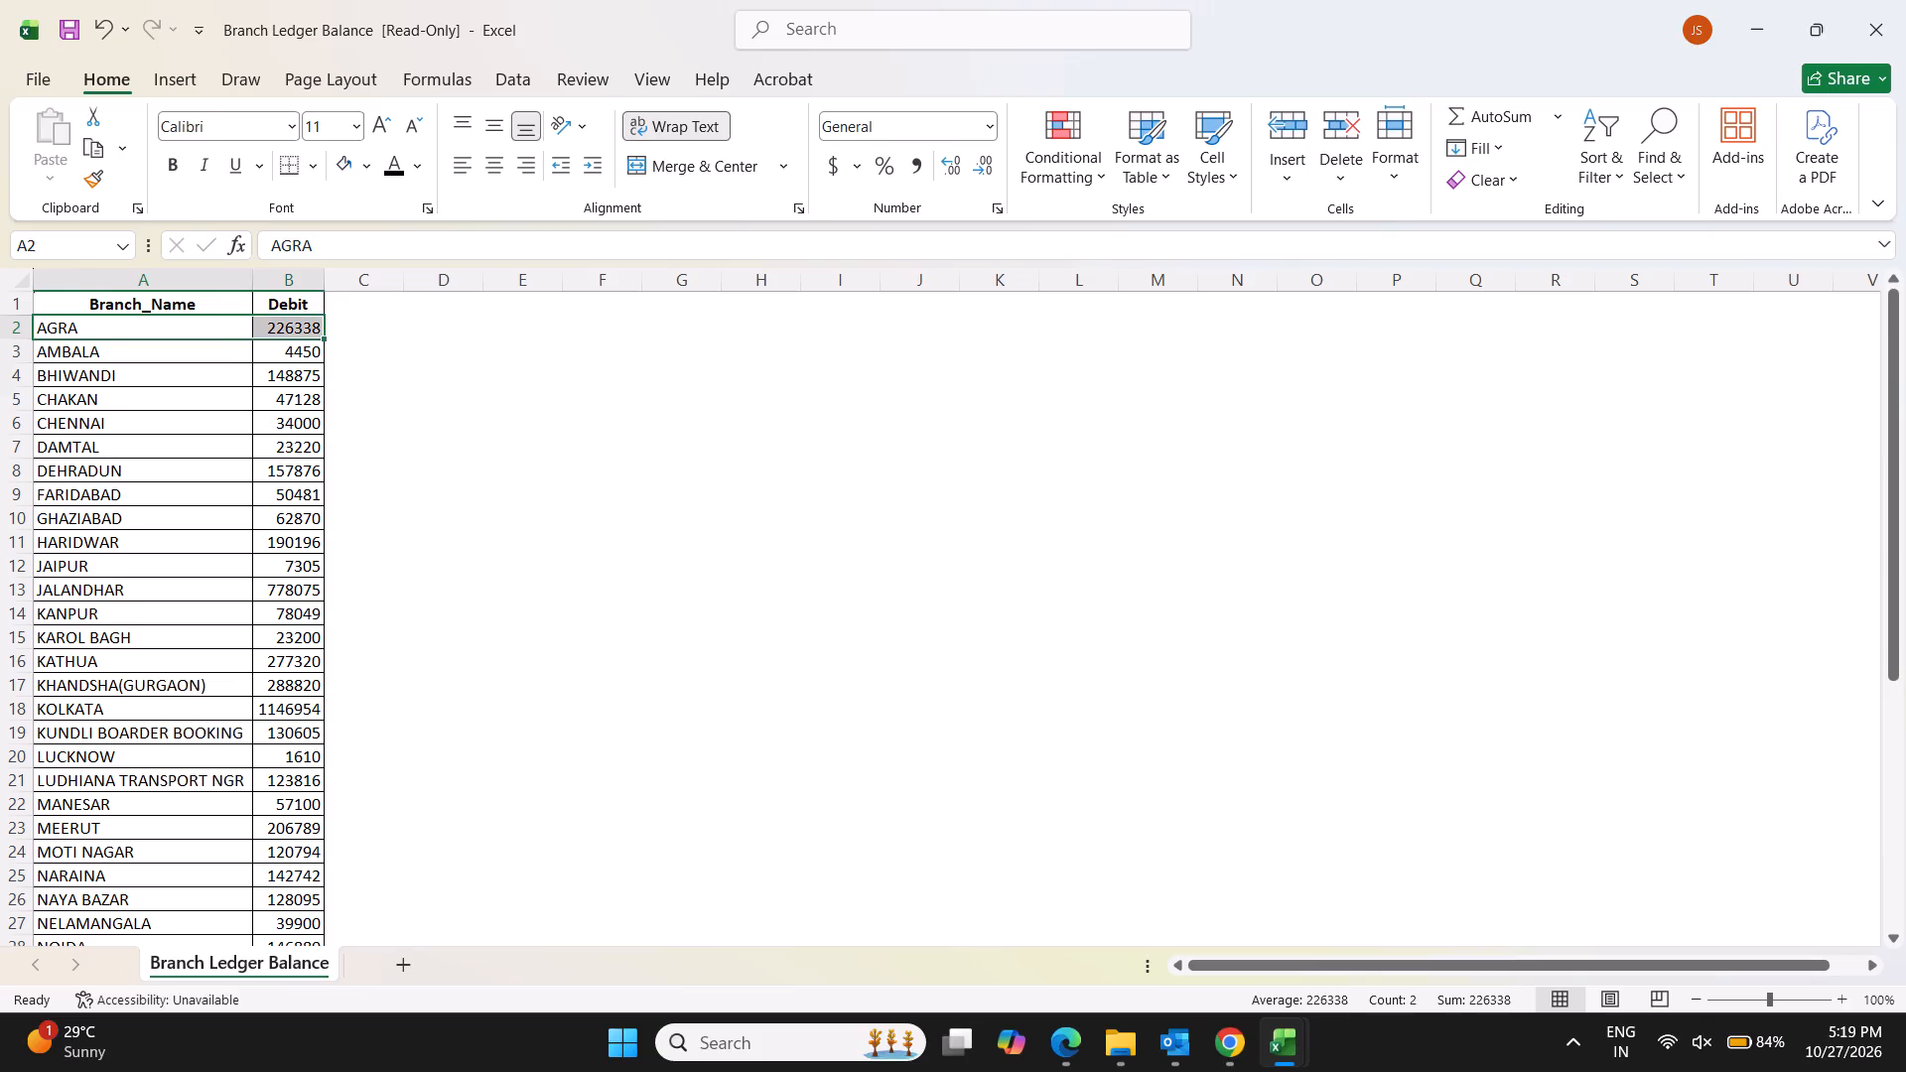
{"action": "key", "text": "ctrl+shift+Down"}
{"action": "key", "text": "ctrl+c"}
{"action": "key", "text": "alt+Tab"}
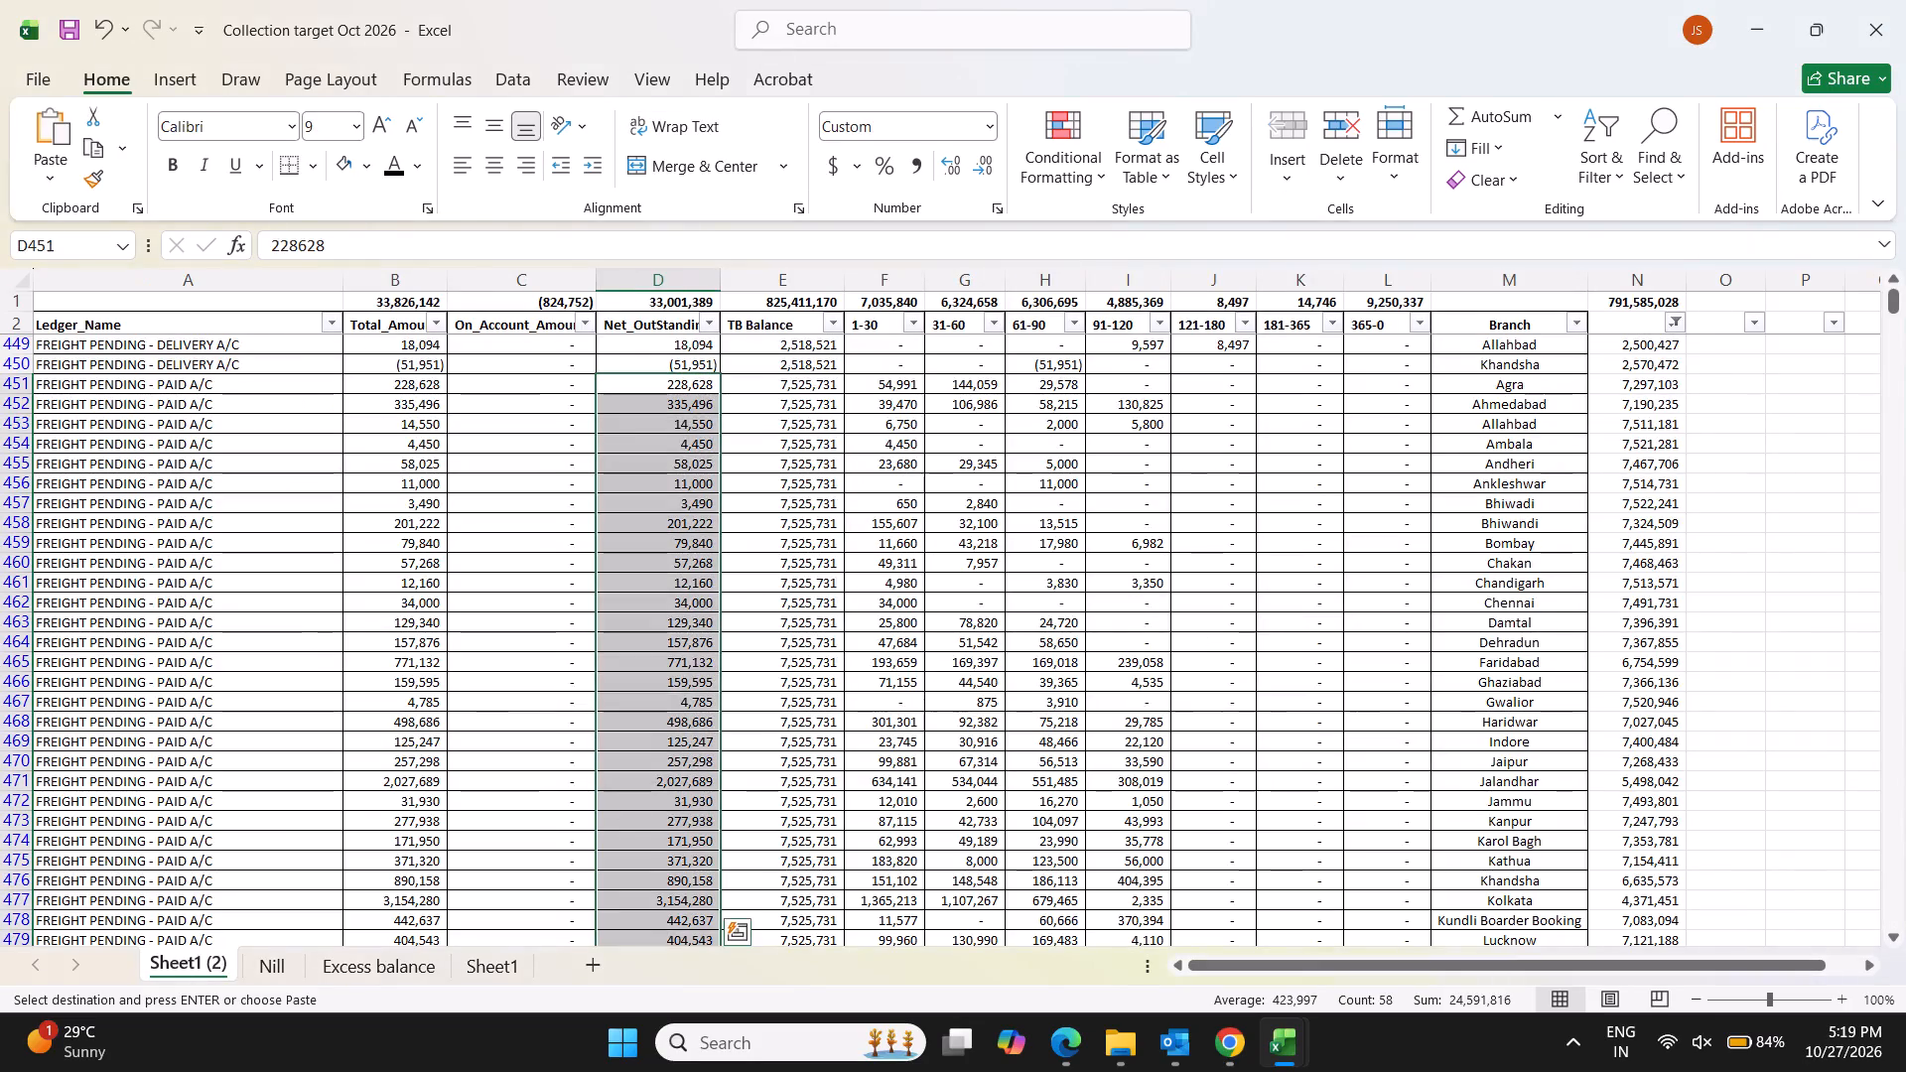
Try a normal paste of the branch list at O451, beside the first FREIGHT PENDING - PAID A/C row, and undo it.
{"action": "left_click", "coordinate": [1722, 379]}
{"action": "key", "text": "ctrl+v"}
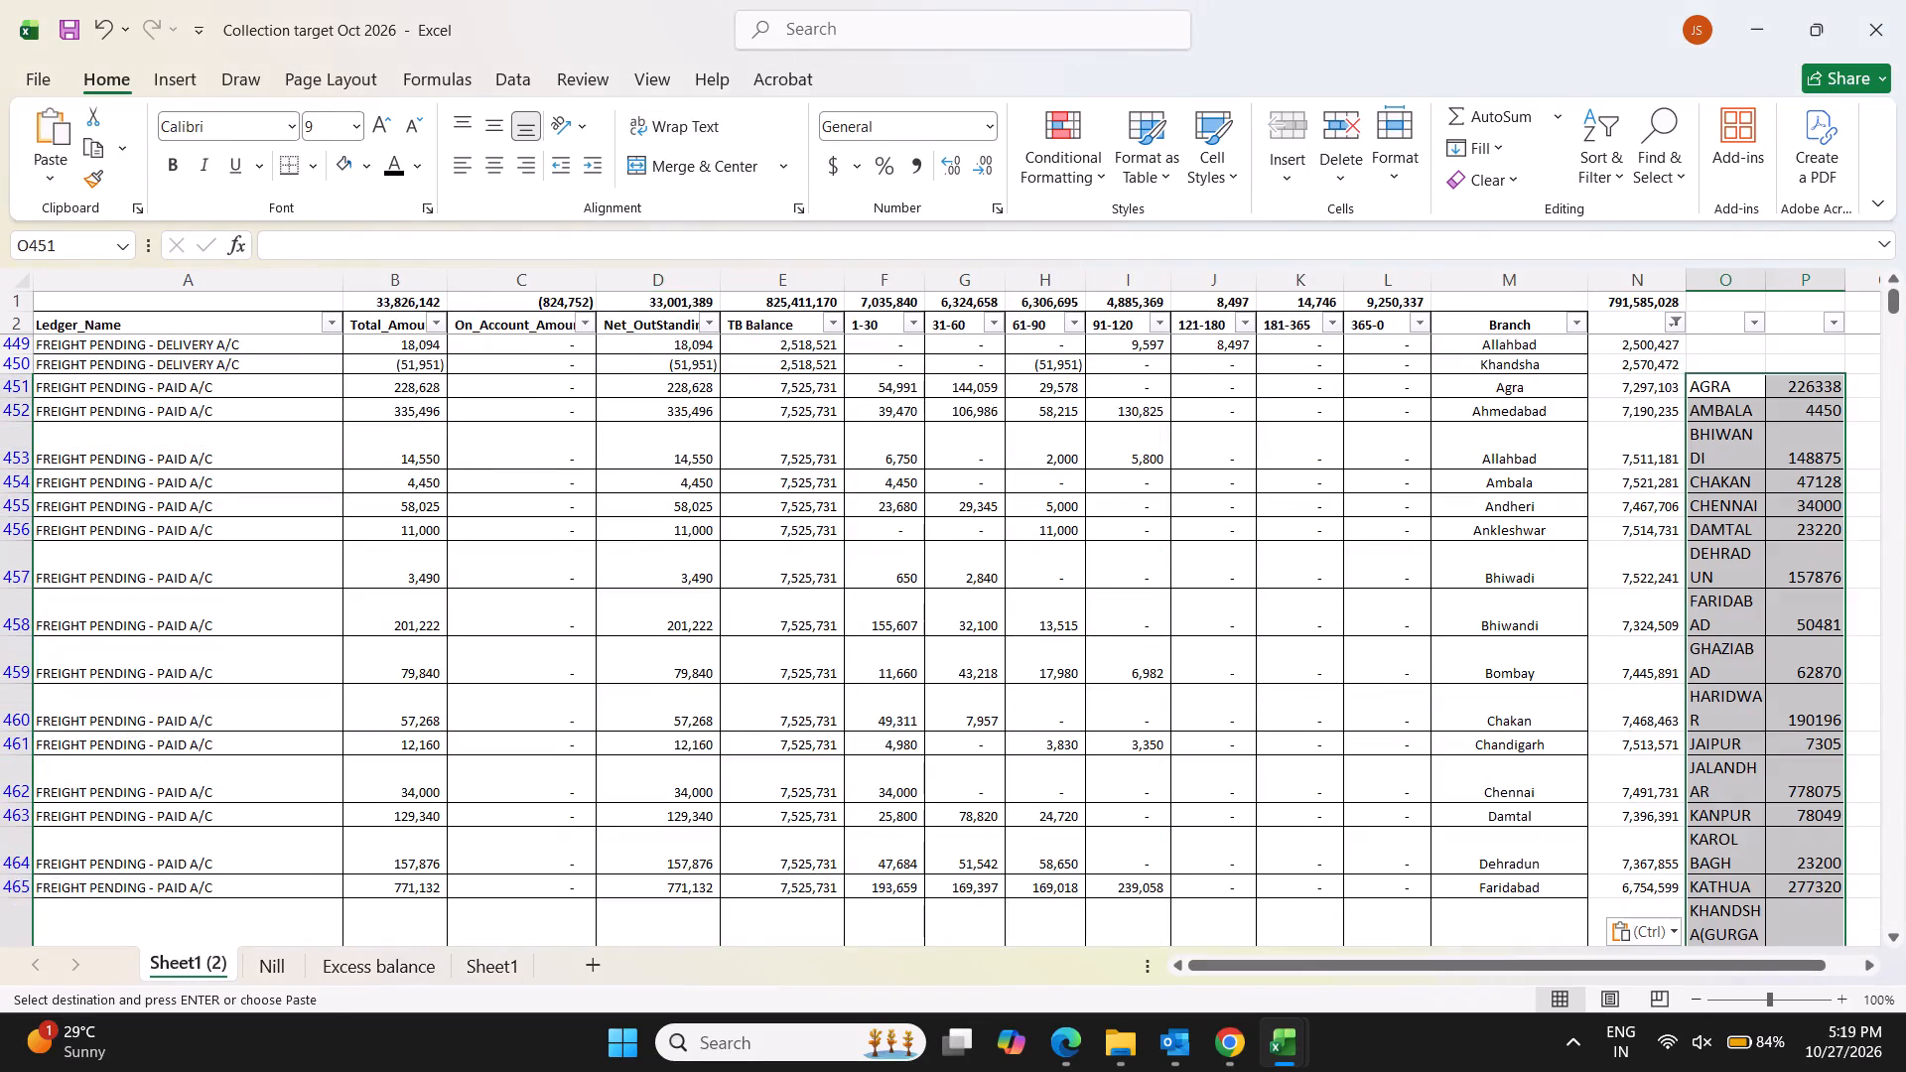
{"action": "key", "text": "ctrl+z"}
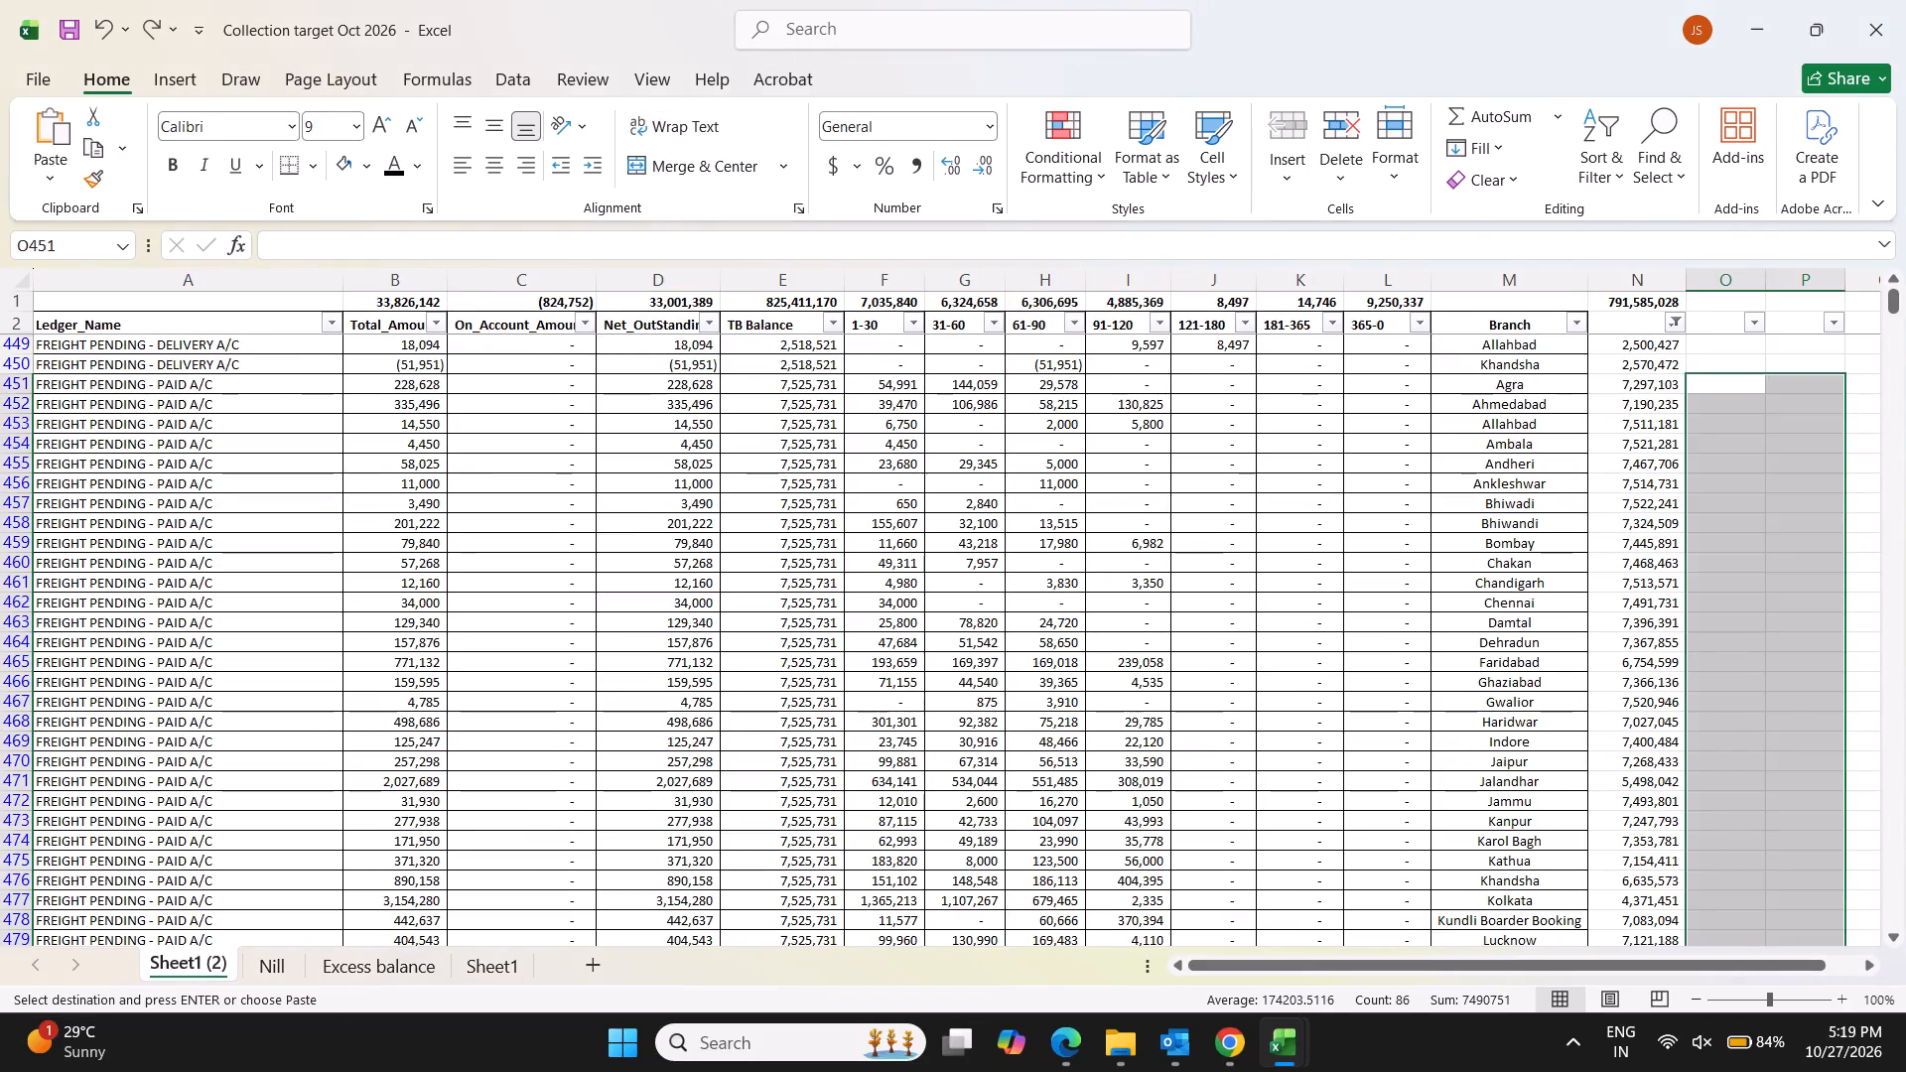
Paste the branch list as values only at O451 and look over the pasted rows against the FREIGHT PENDING - PAID A/C rows.
{"action": "right_click", "coordinate": [1719, 386]}
{"action": "left_click", "coordinate": [1560, 503]}
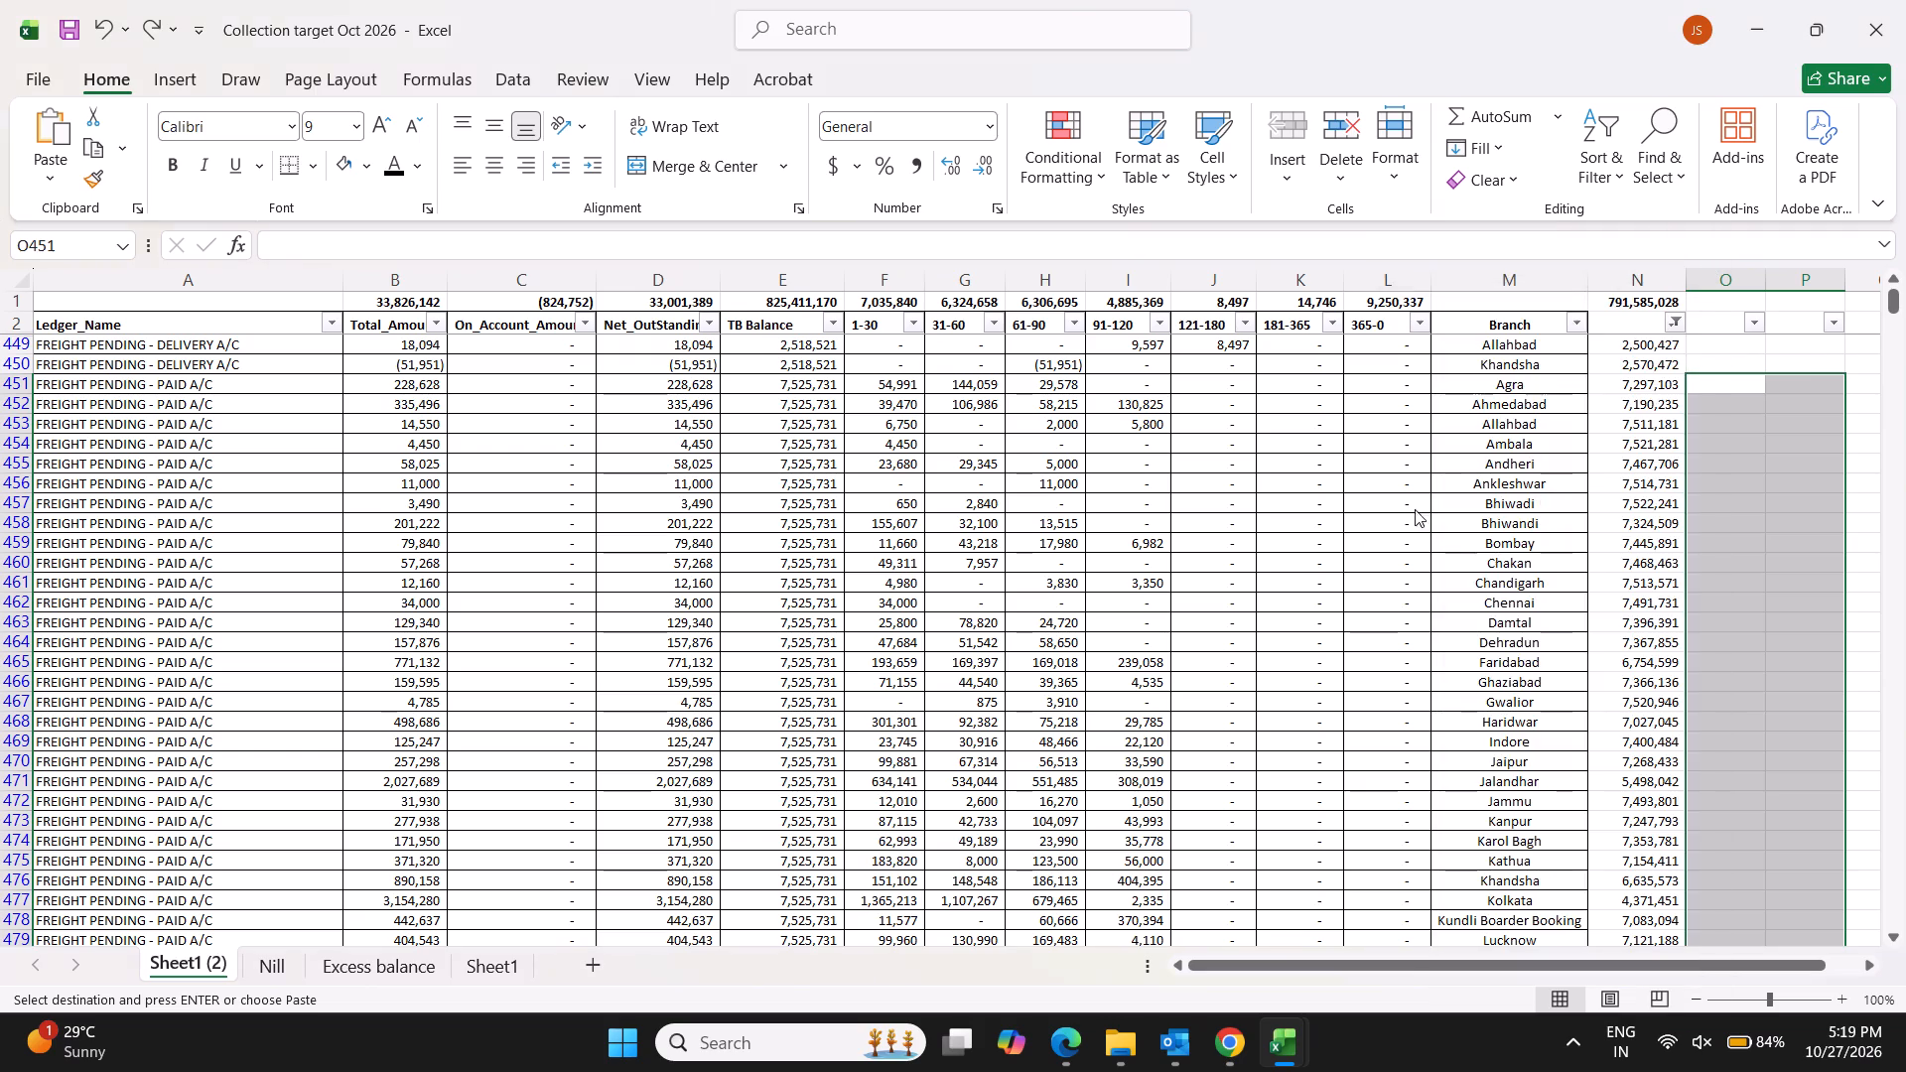
{"action": "left_click", "coordinate": [1340, 445]}
{"action": "left_click", "coordinate": [1698, 729]}
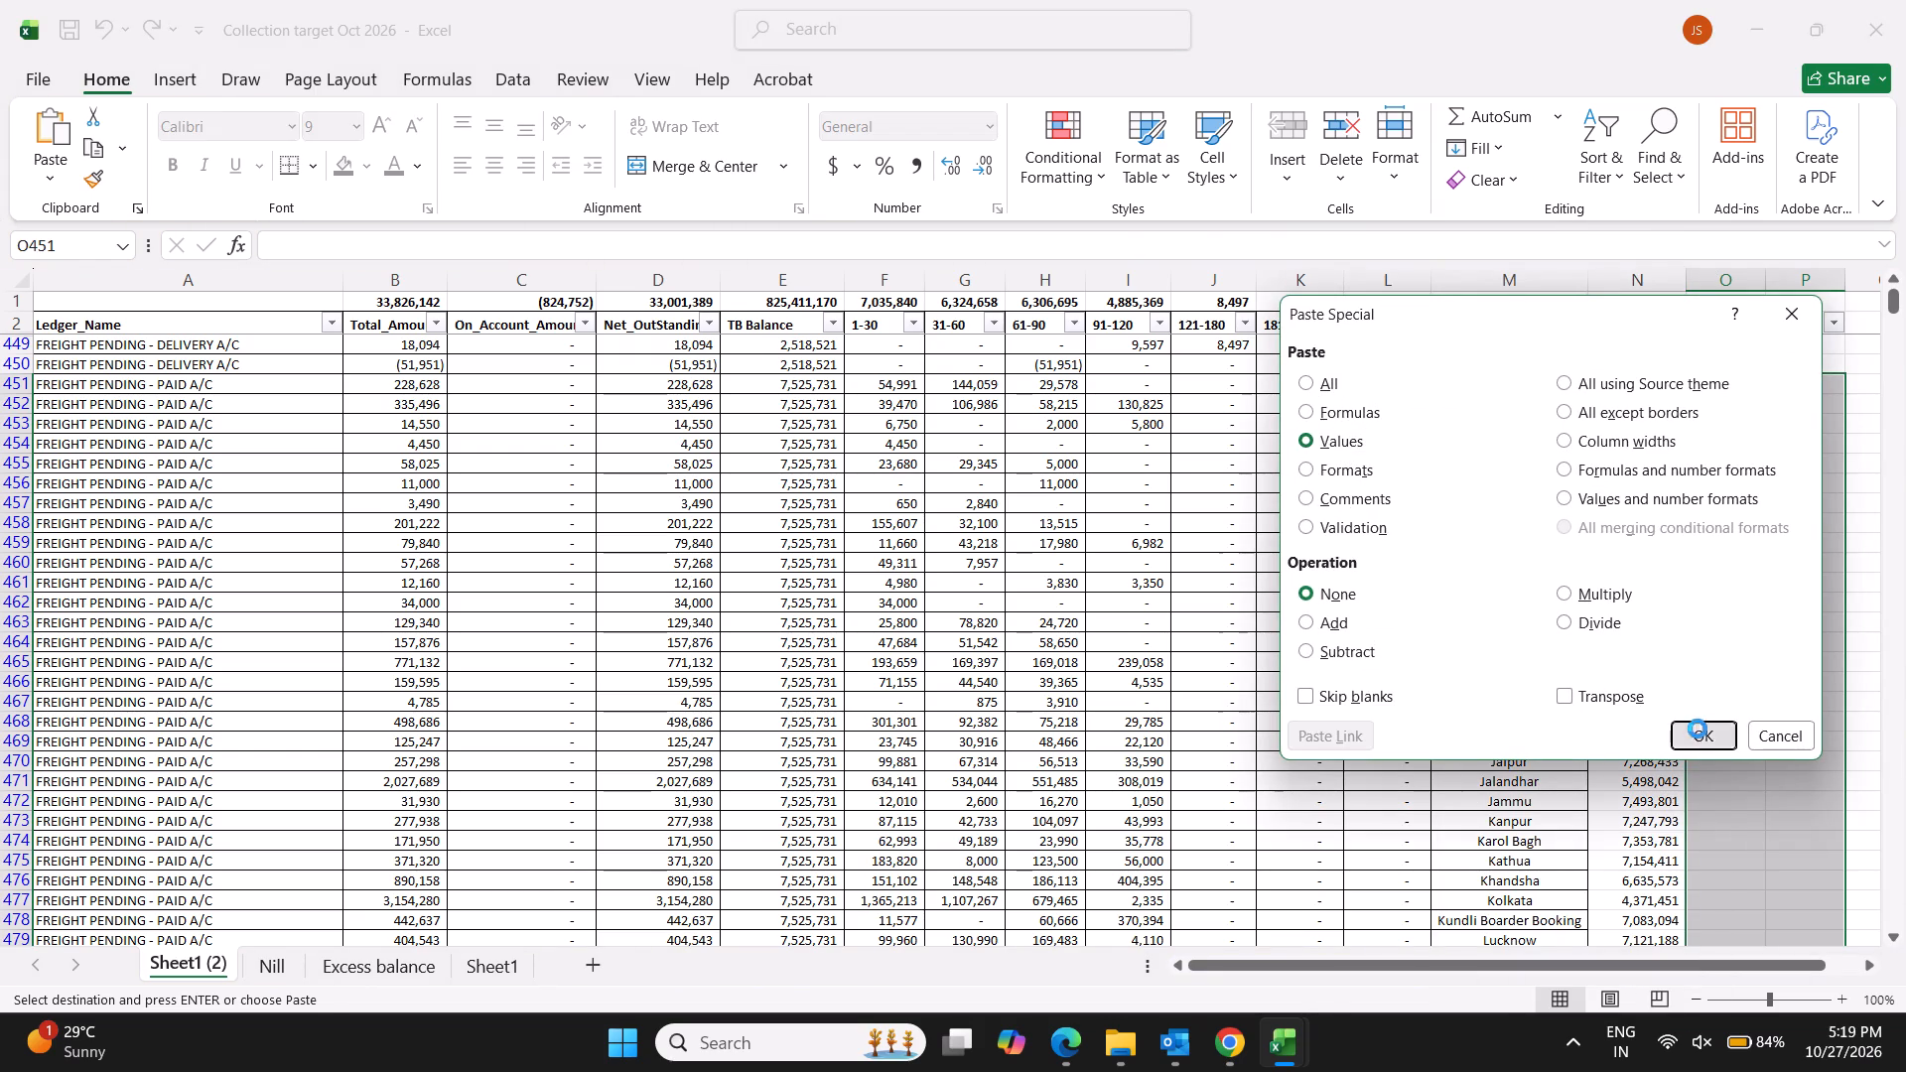
{"action": "scroll", "coordinate": [1740, 718], "scroll_direction": "down", "scroll_amount": 8}
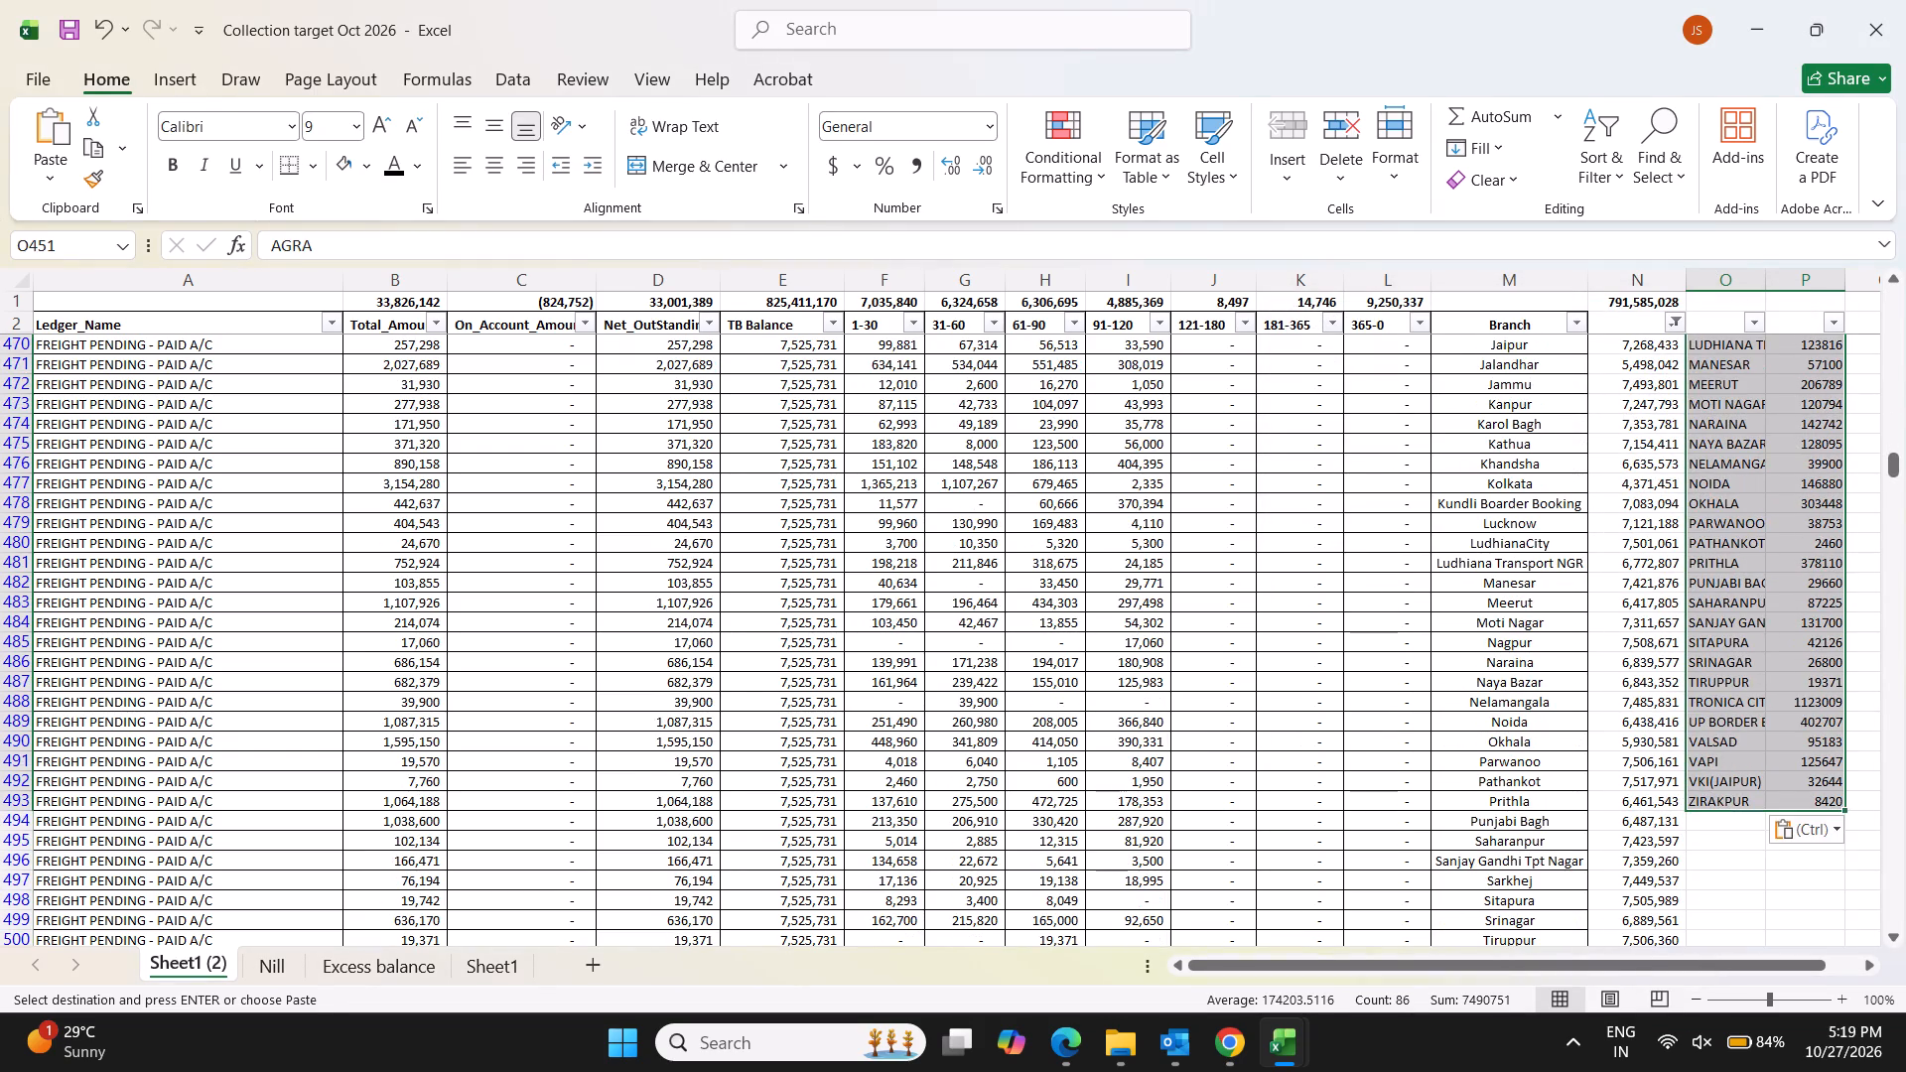
{"action": "scroll", "coordinate": [1740, 717], "scroll_direction": "down", "scroll_amount": 3}
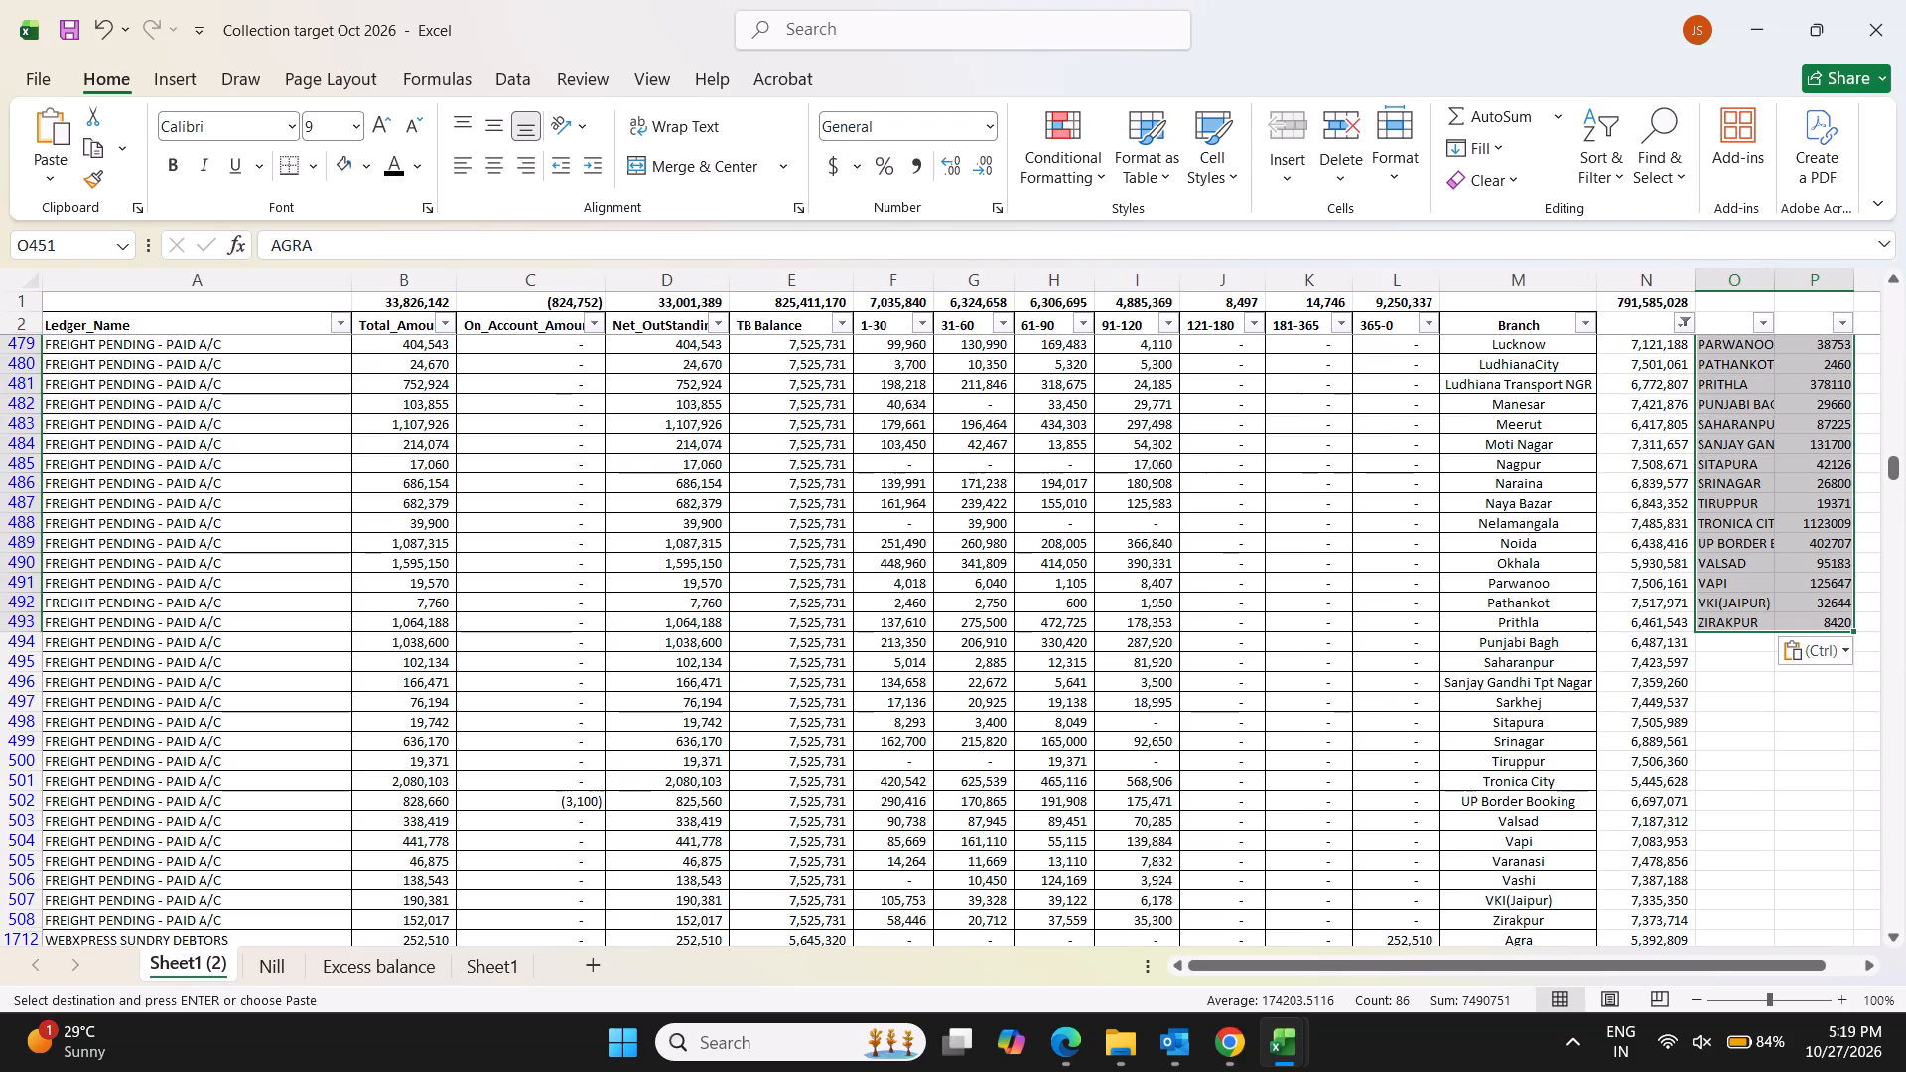
{"action": "scroll", "coordinate": [1740, 716], "scroll_direction": "up", "scroll_amount": 11}
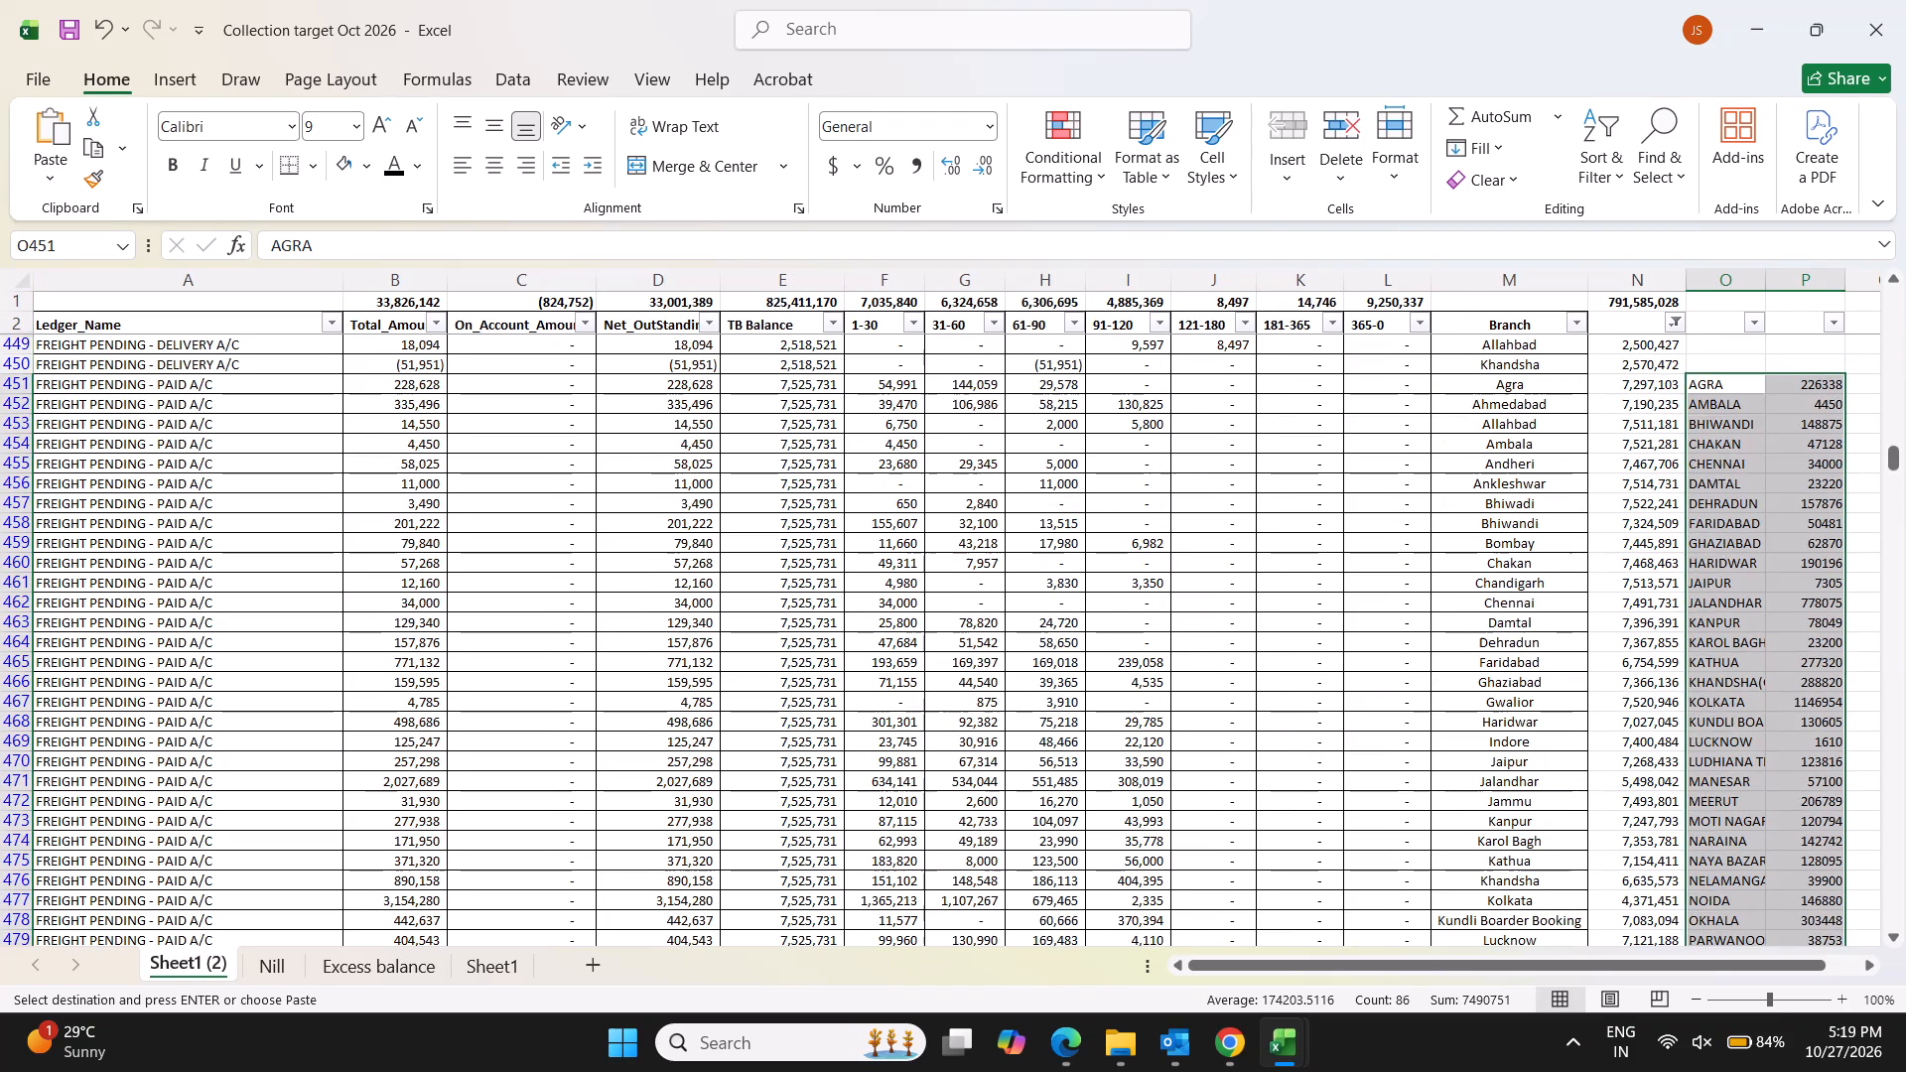
{"action": "scroll", "coordinate": [1740, 716], "scroll_direction": "up", "scroll_amount": 2}
{"action": "left_click", "coordinate": [1740, 716]}
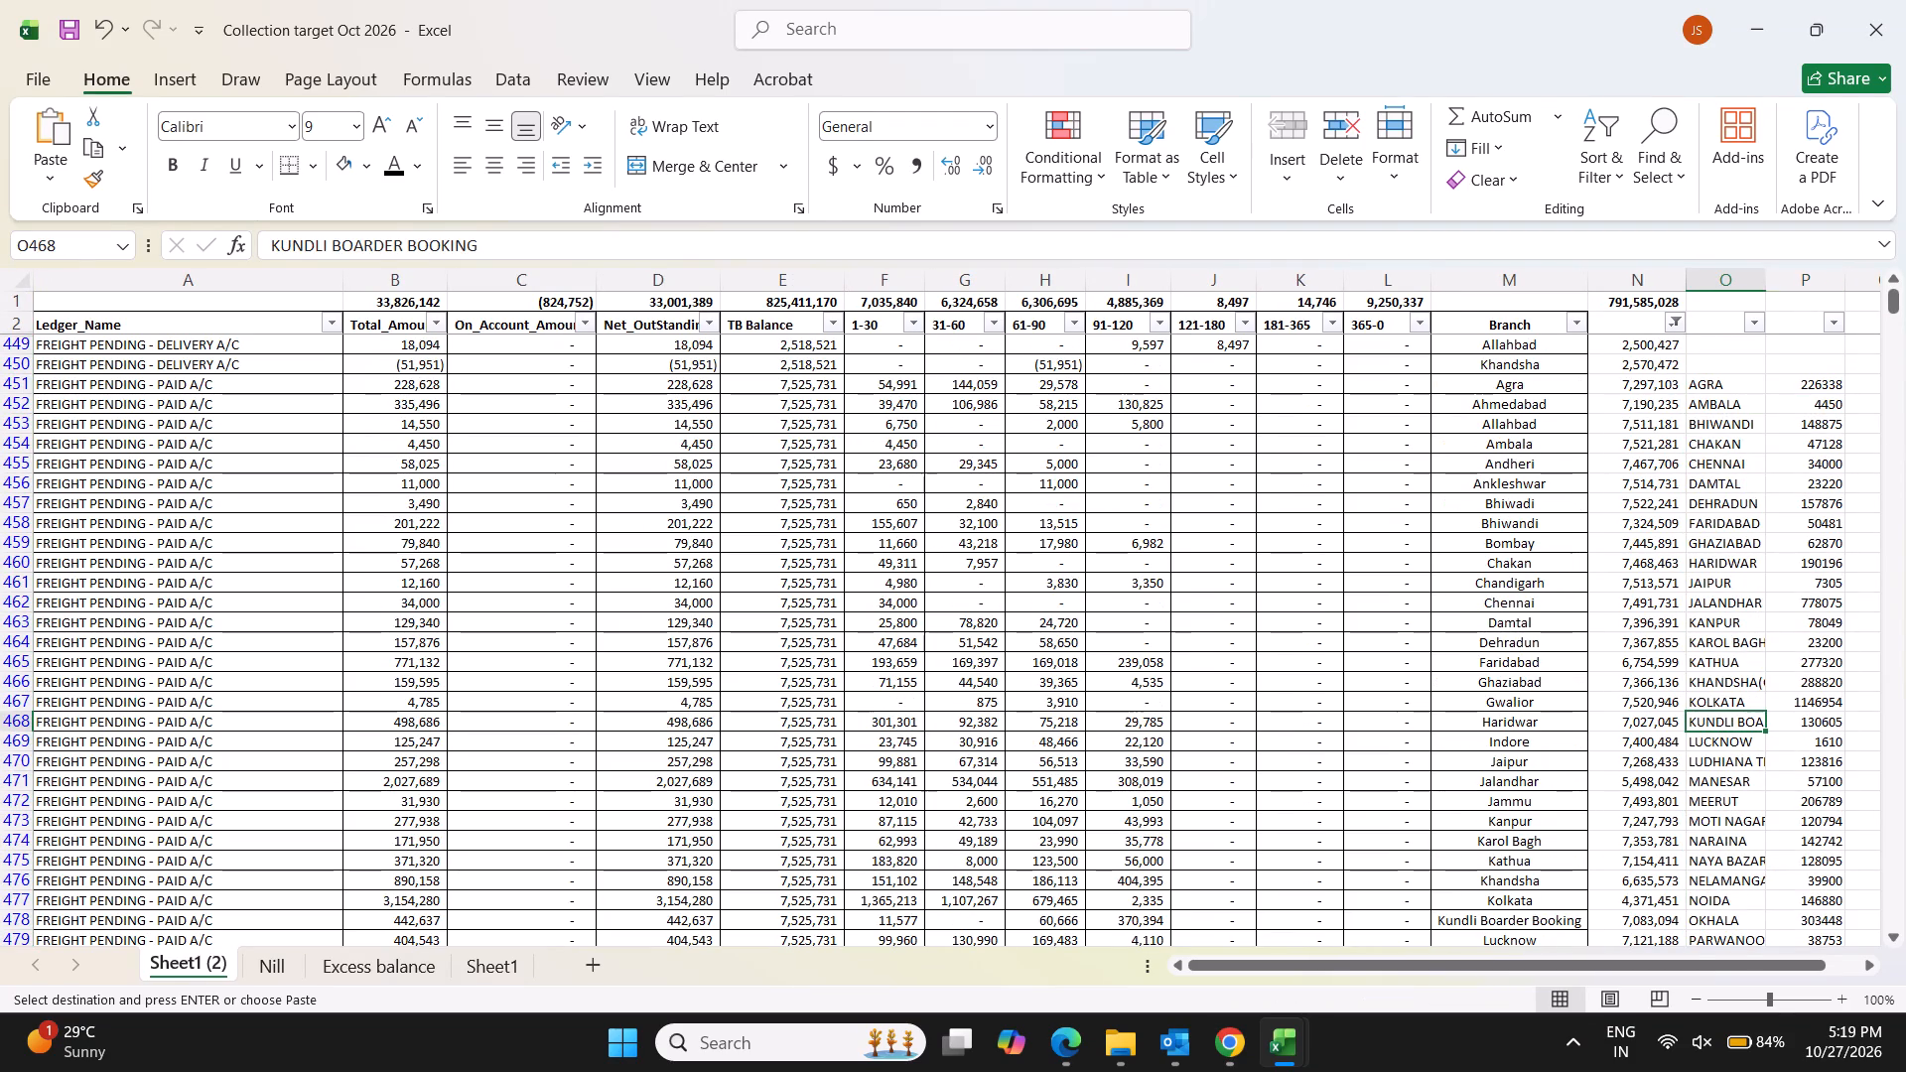
Compare the first branches with the pasted list and set Net_OutStanding to 0 for Ahmedabad and Allahbad.
{"action": "left_click", "coordinate": [667, 385]}
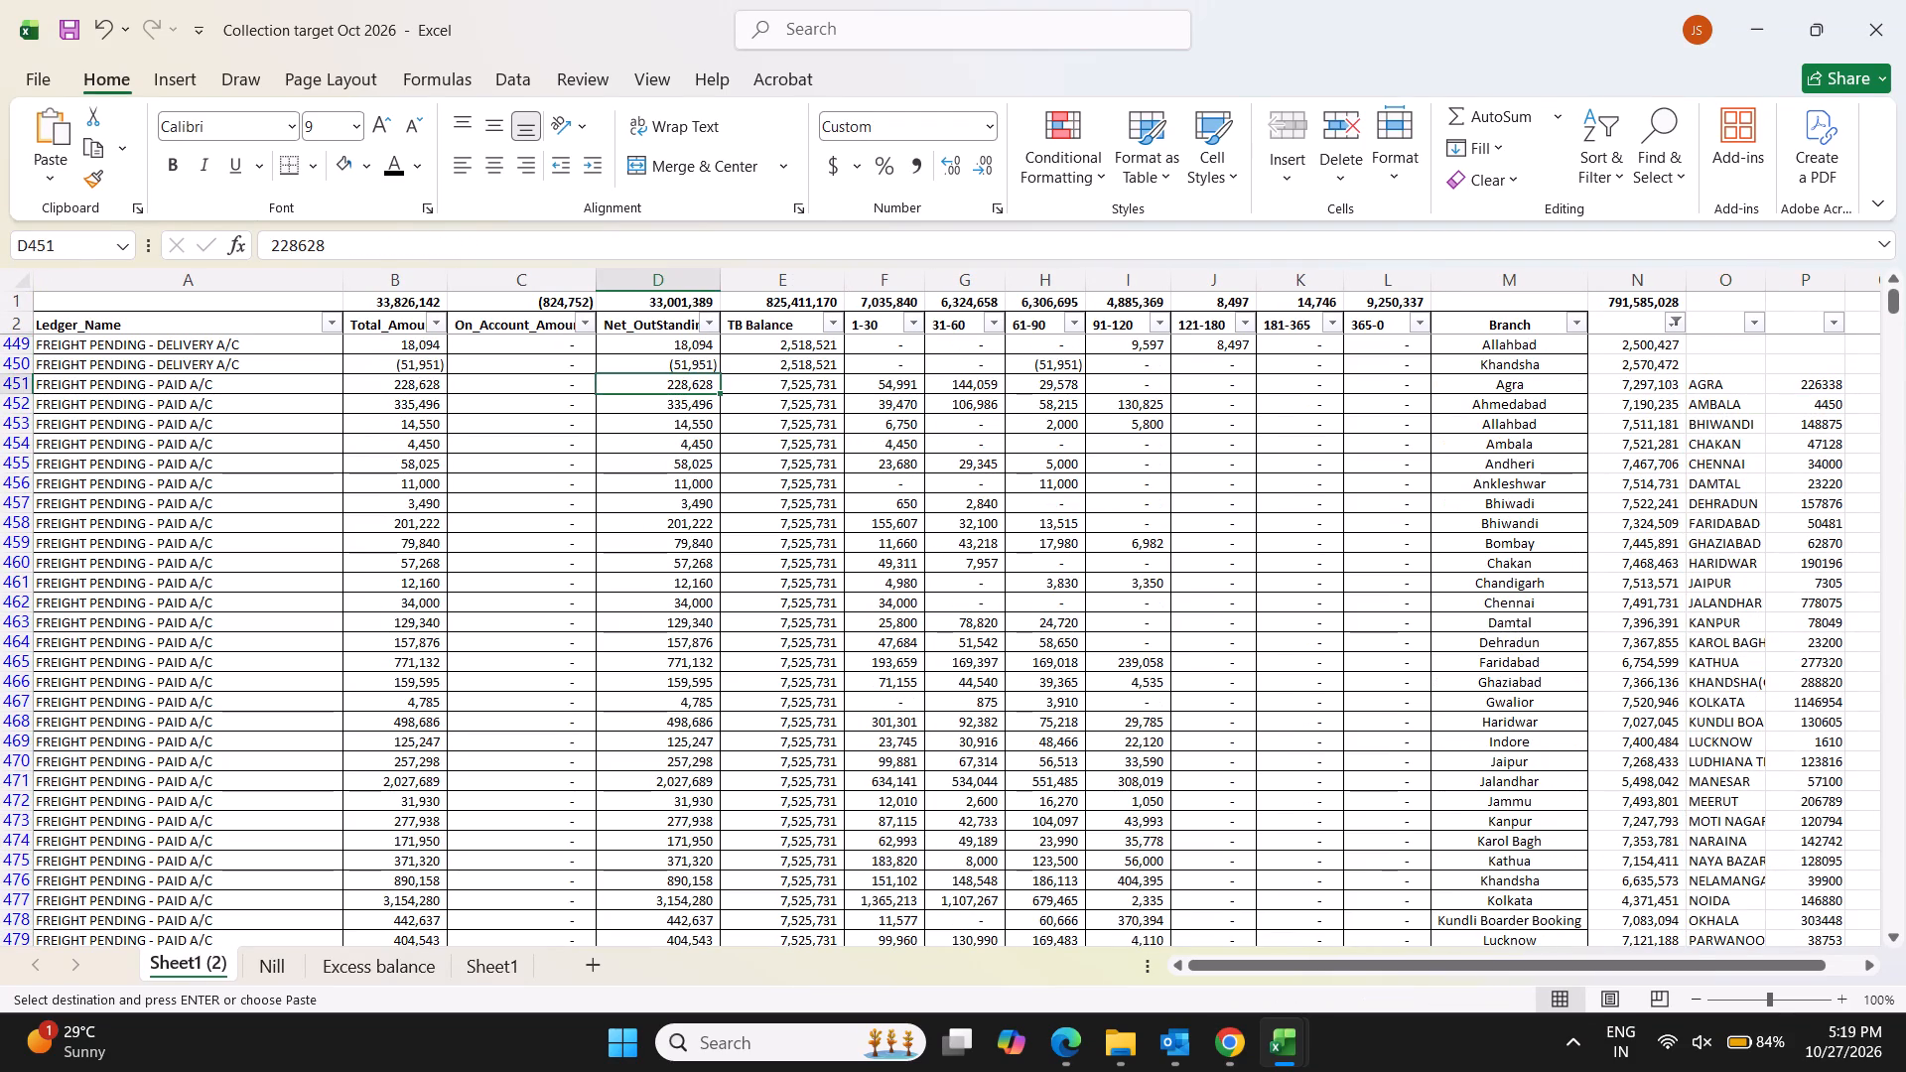
{"action": "key", "text": "Down"}
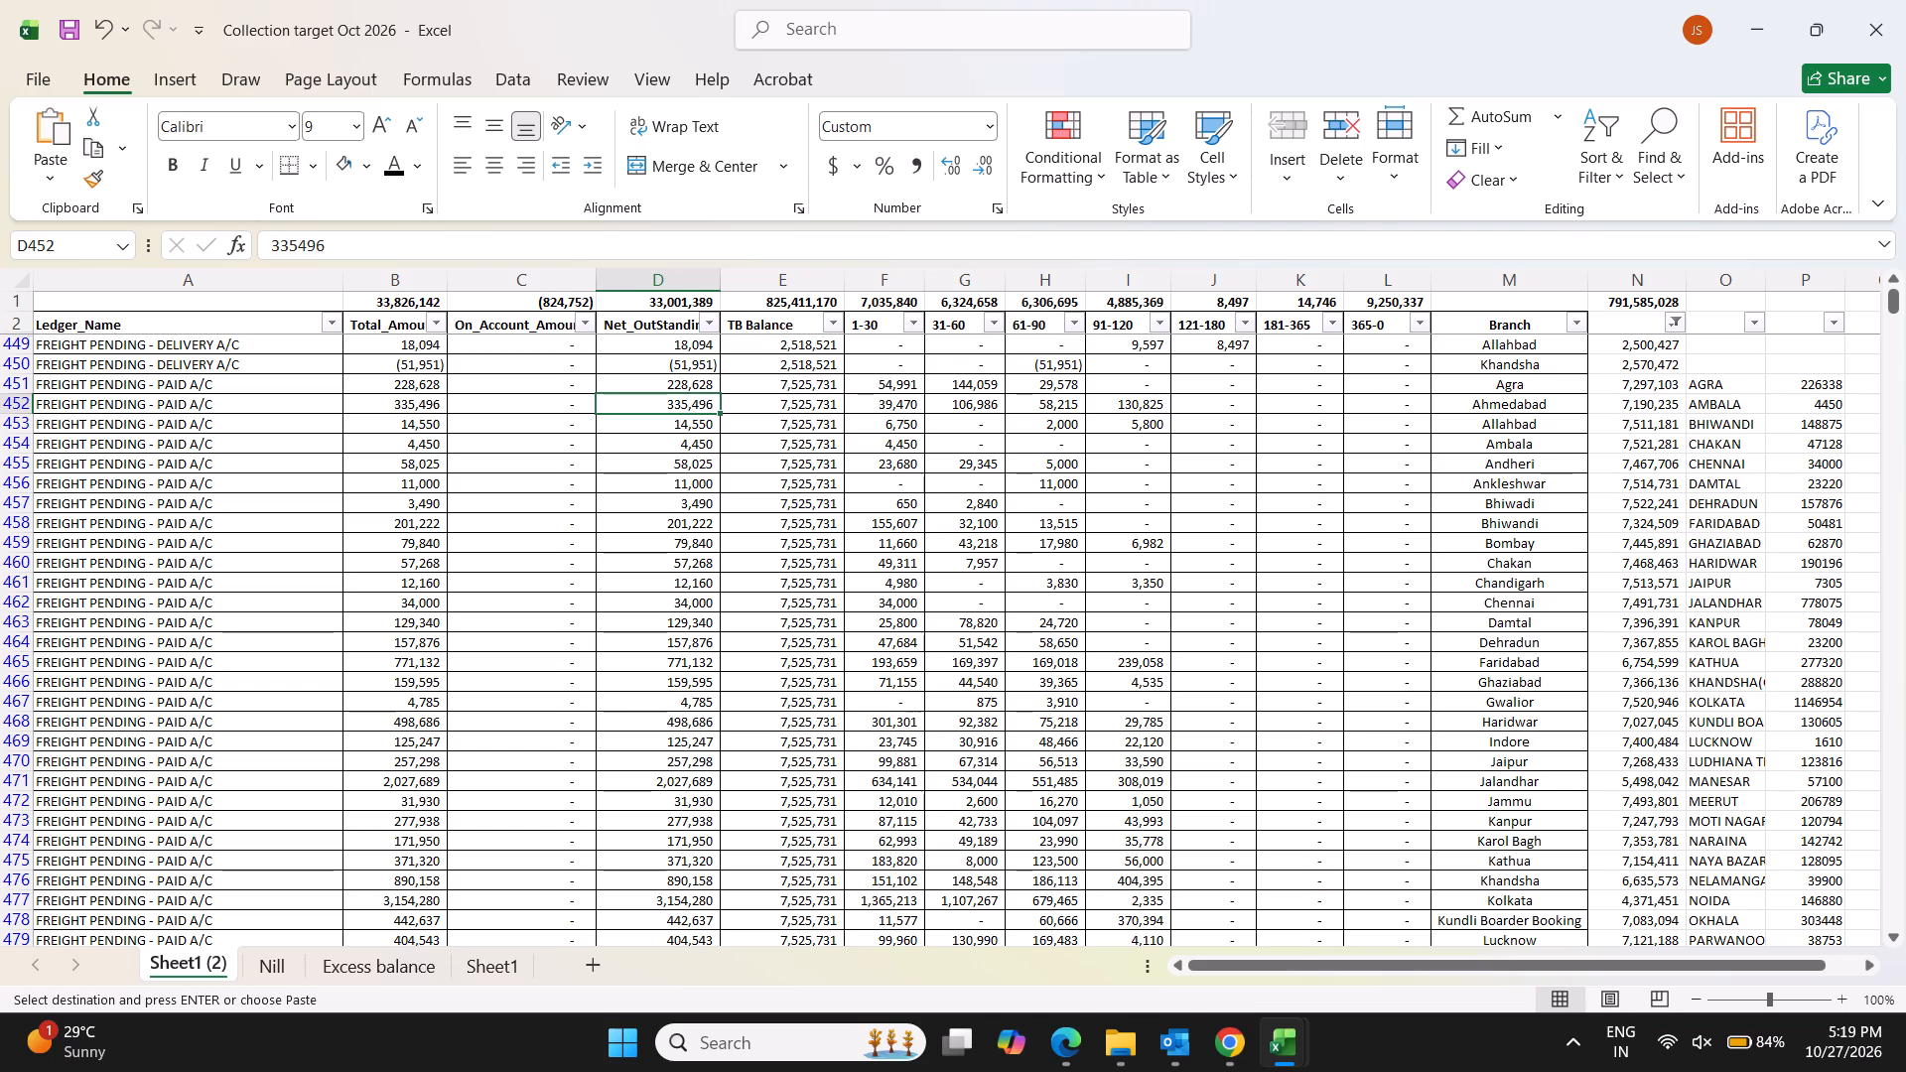
{"action": "key", "text": "Down"}
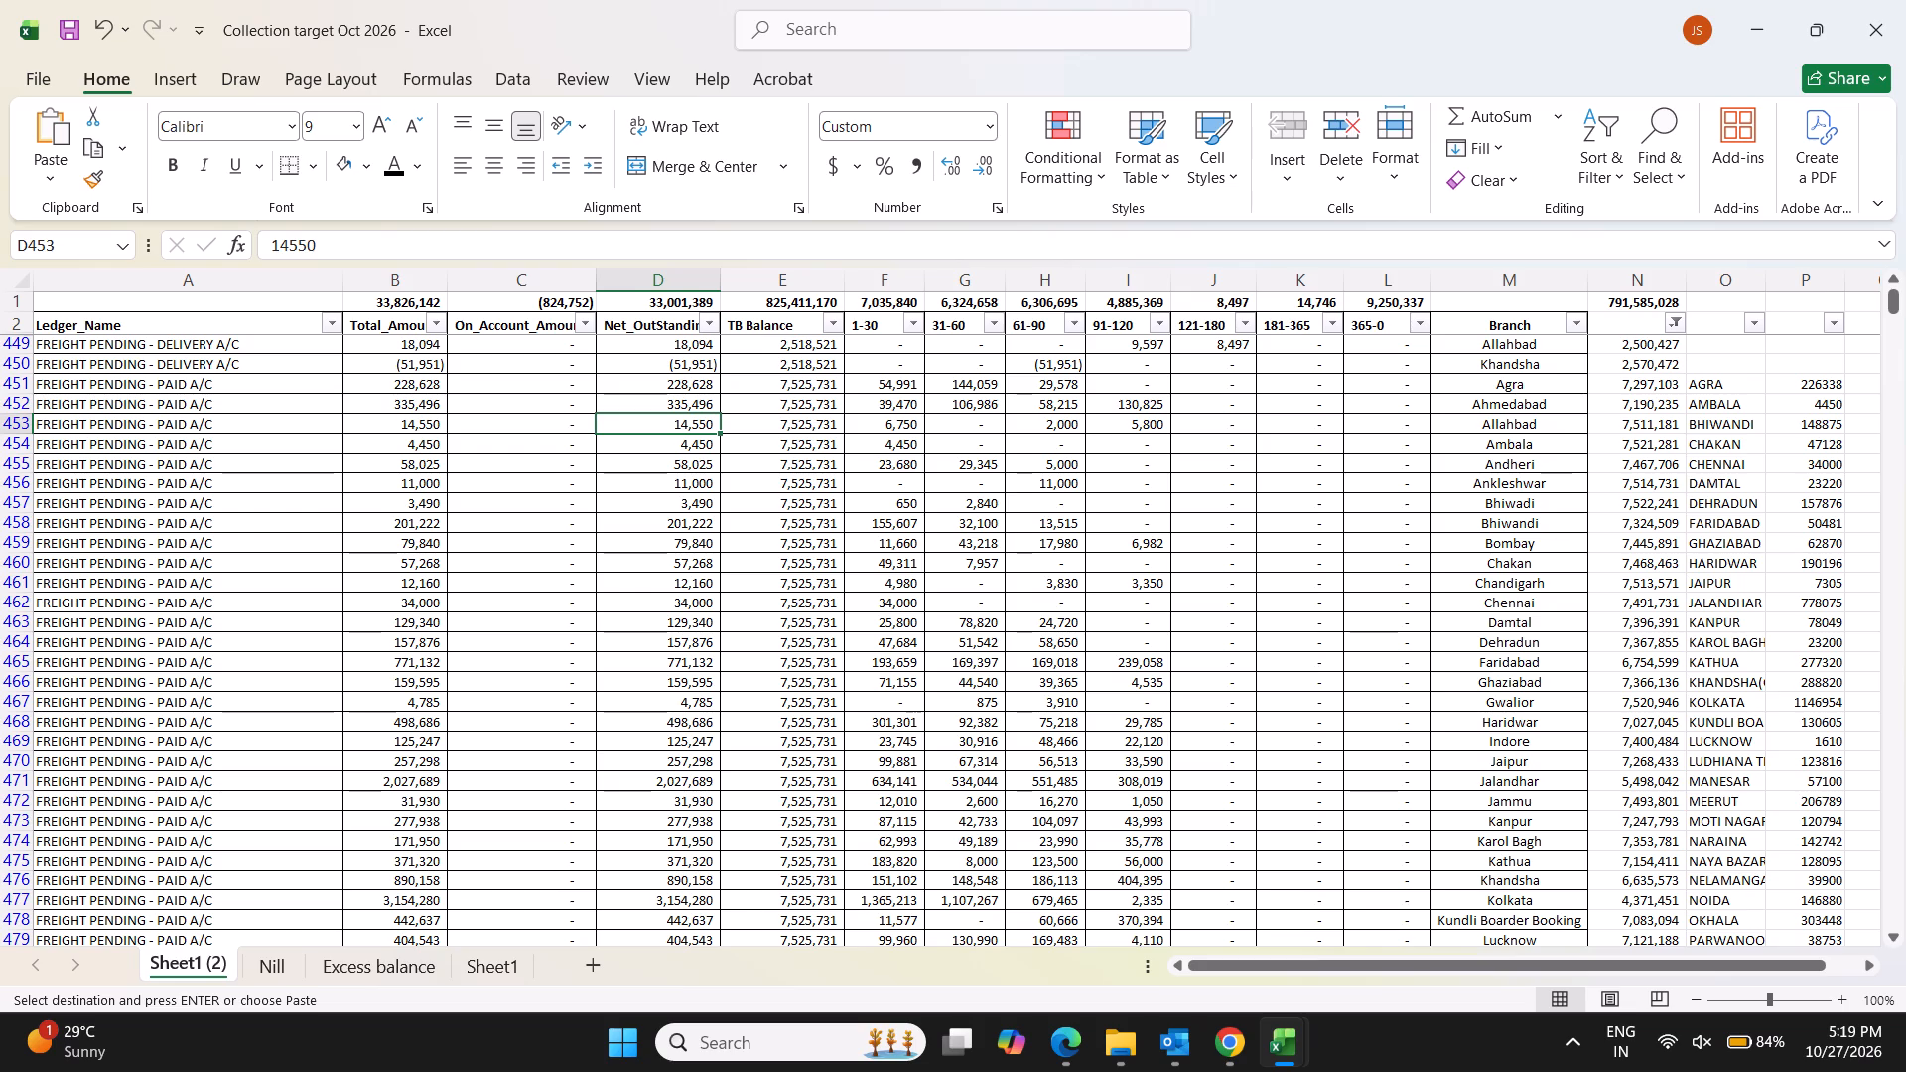
{"action": "key", "text": "Down"}
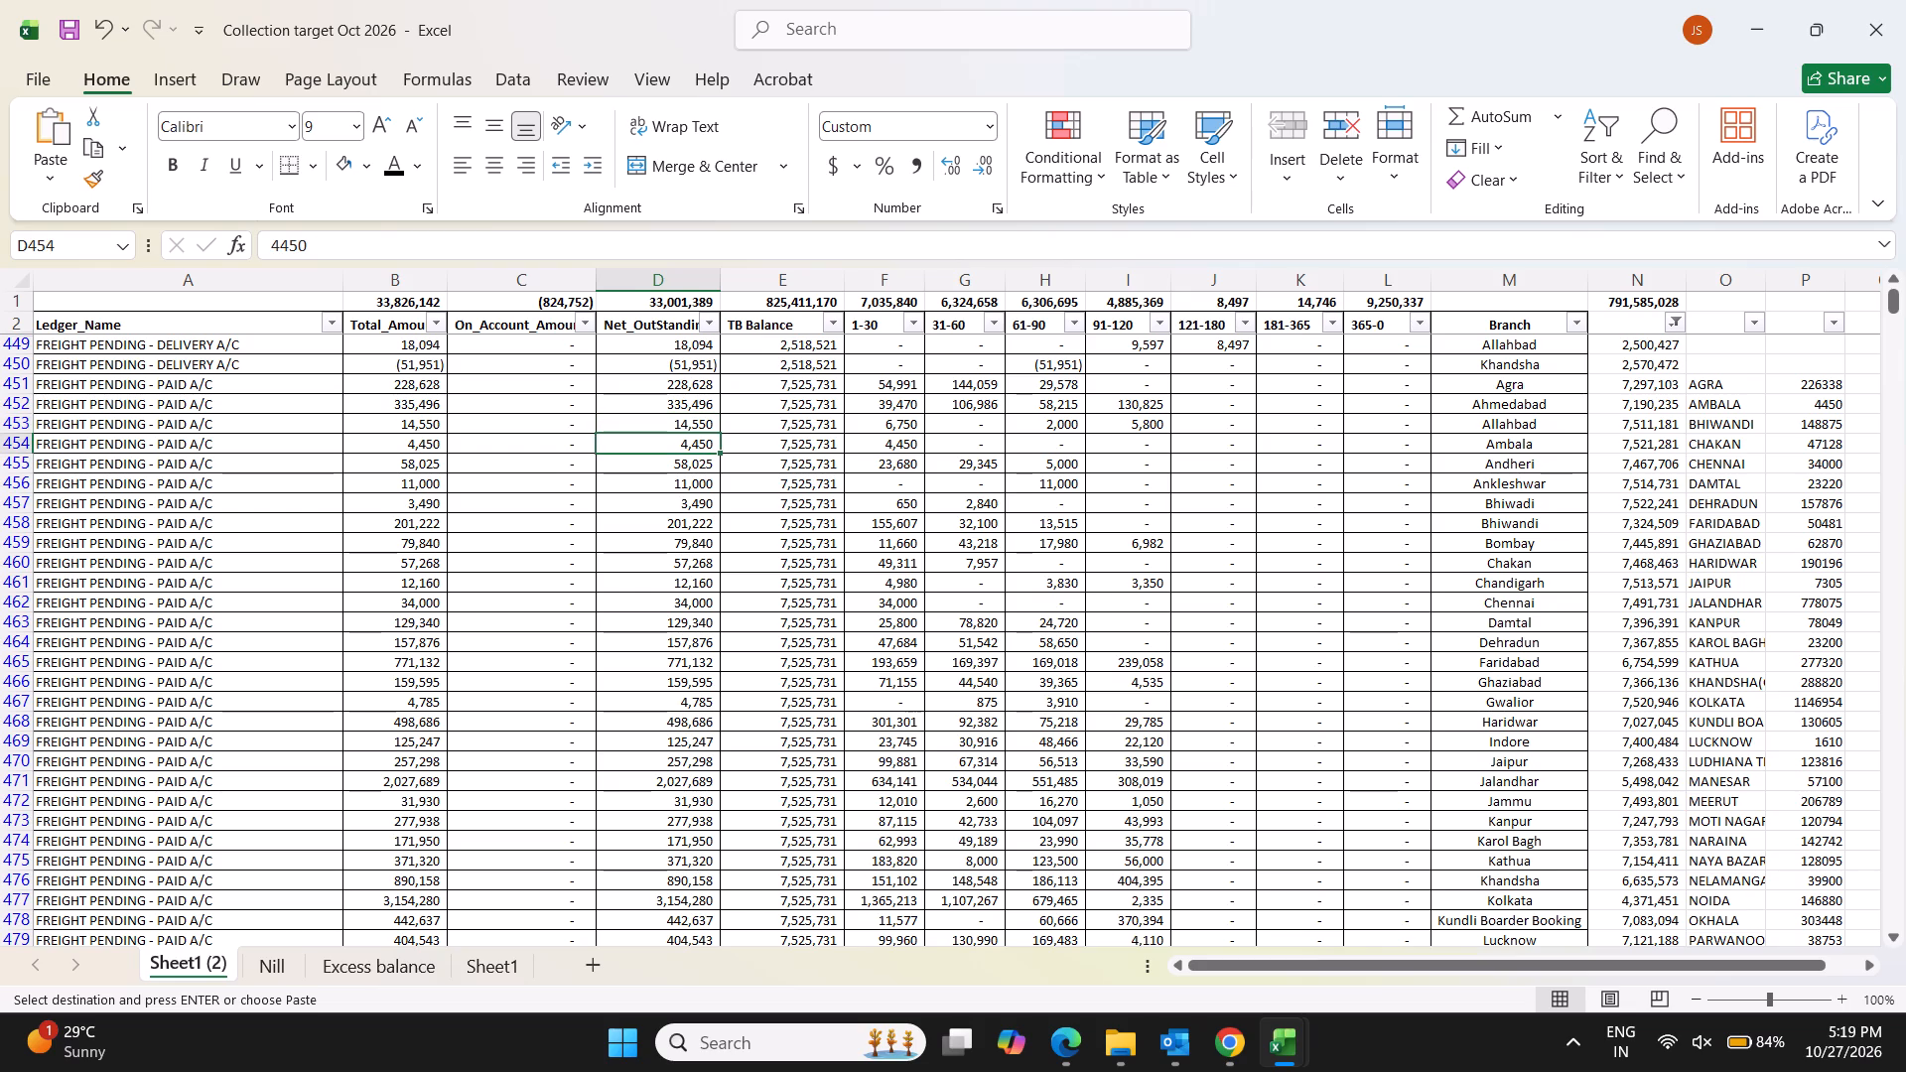
{"action": "key", "text": "Up"}
{"action": "key", "text": "Up"}
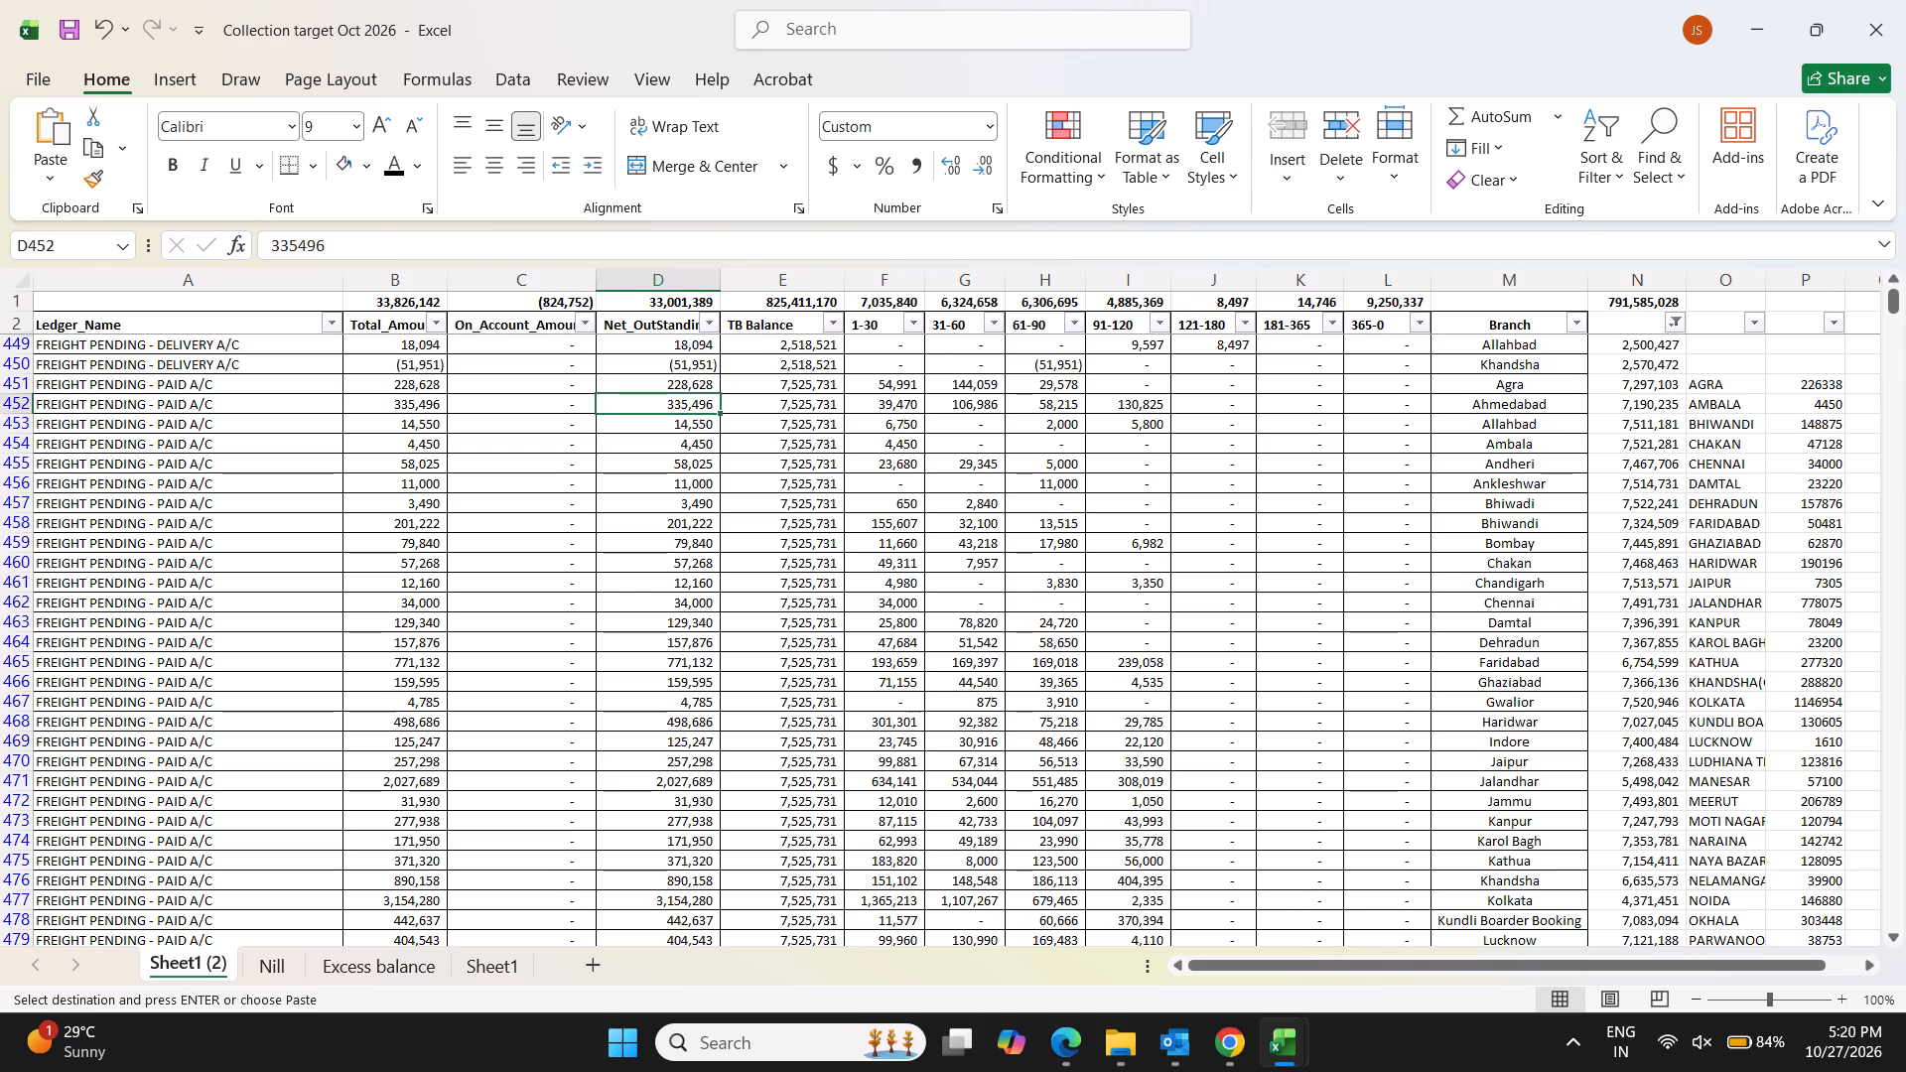
{"action": "key", "text": "0"}
{"action": "key", "text": "Return"}
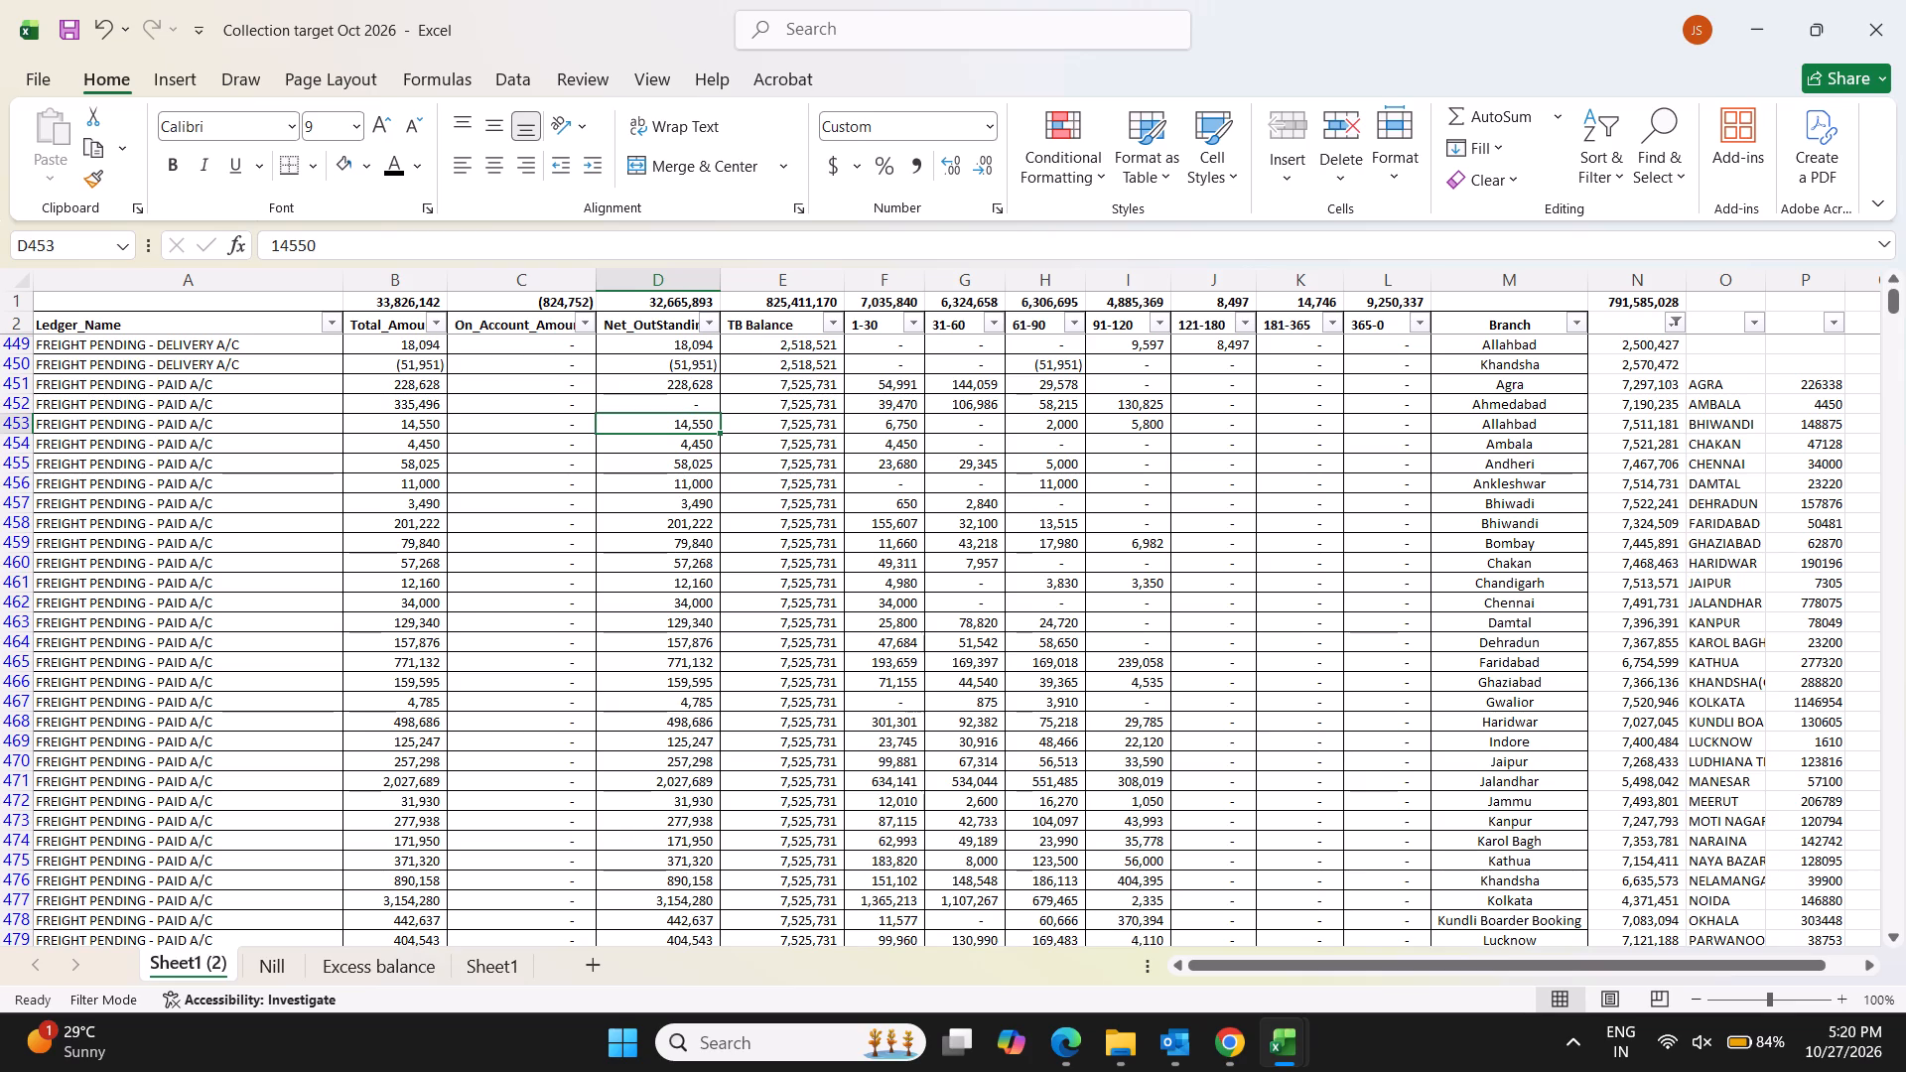
{"action": "key", "text": "0"}
{"action": "key", "text": "Return"}
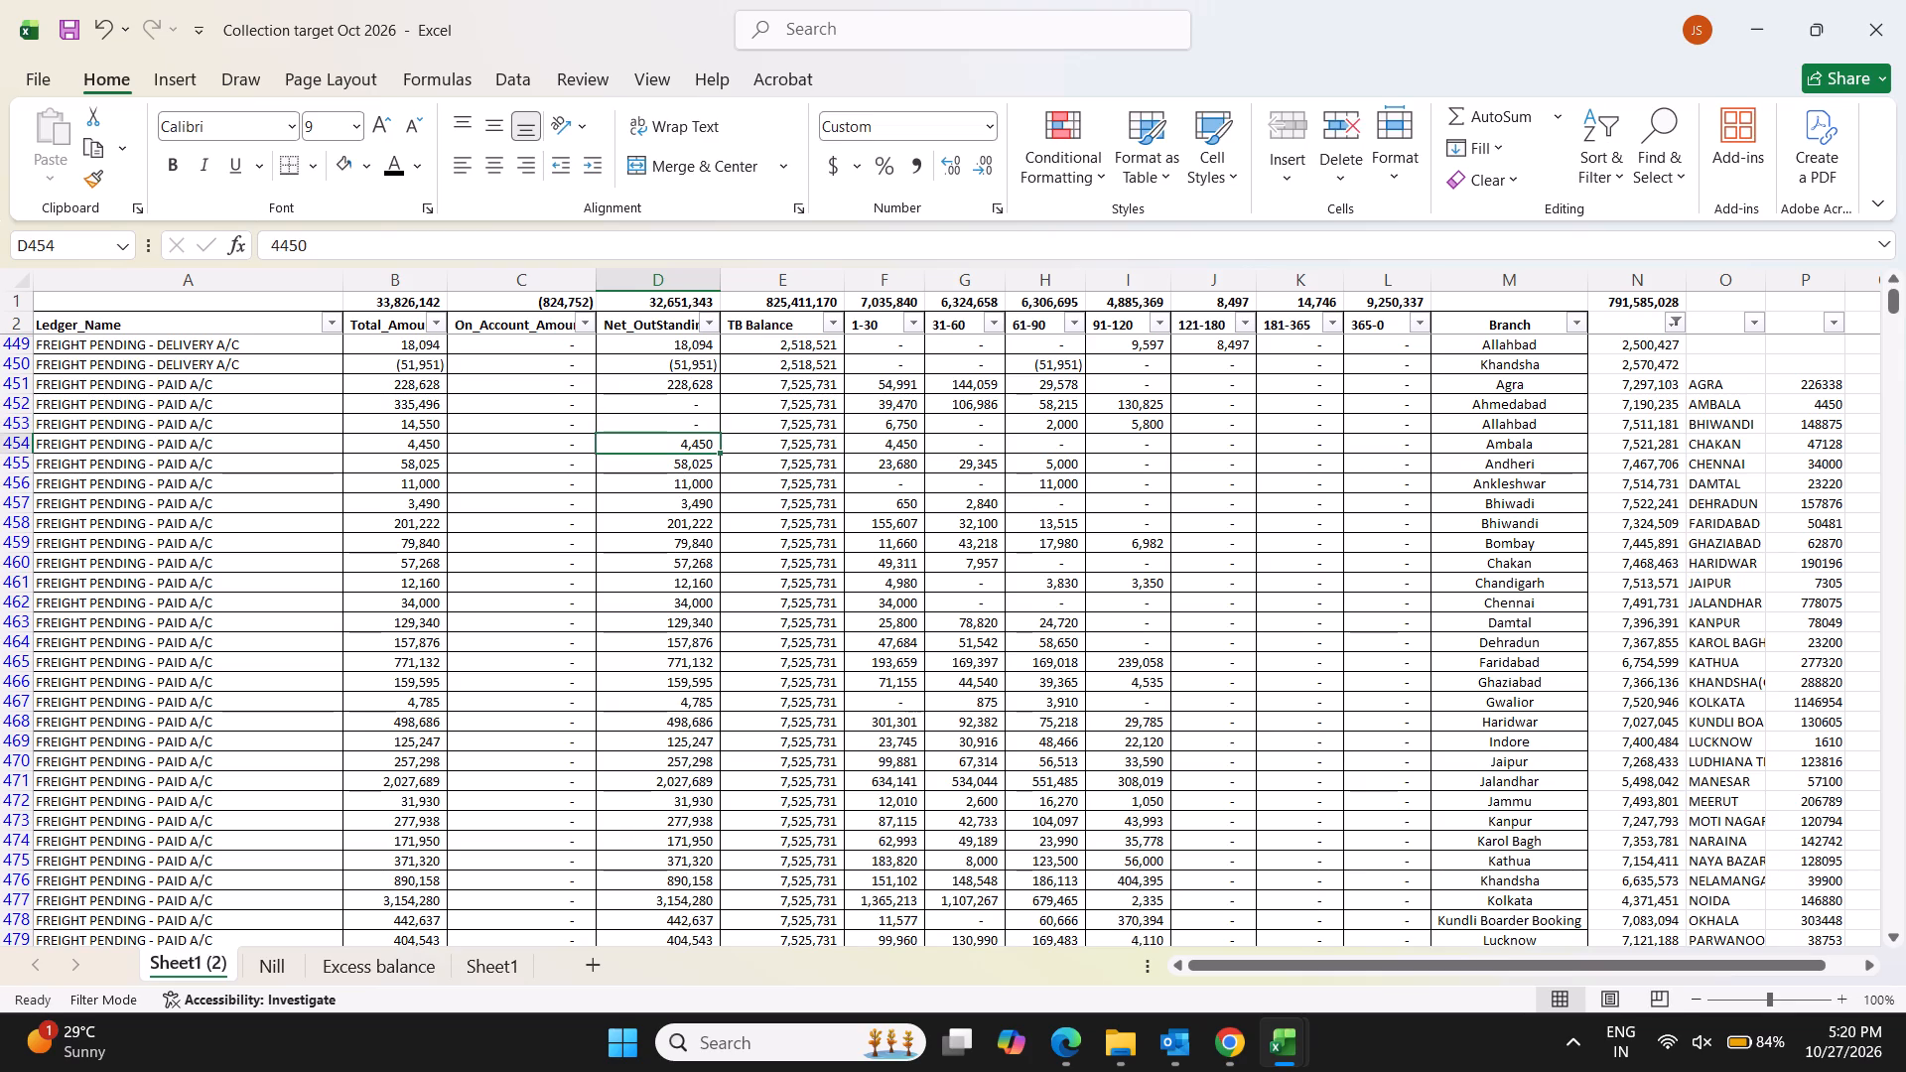
Set Net_OutStanding to 0 for Andheri, Ankleshwar and Bhiwadi, and to 148875 for Bhiwandi.
{"action": "key", "text": "Down"}
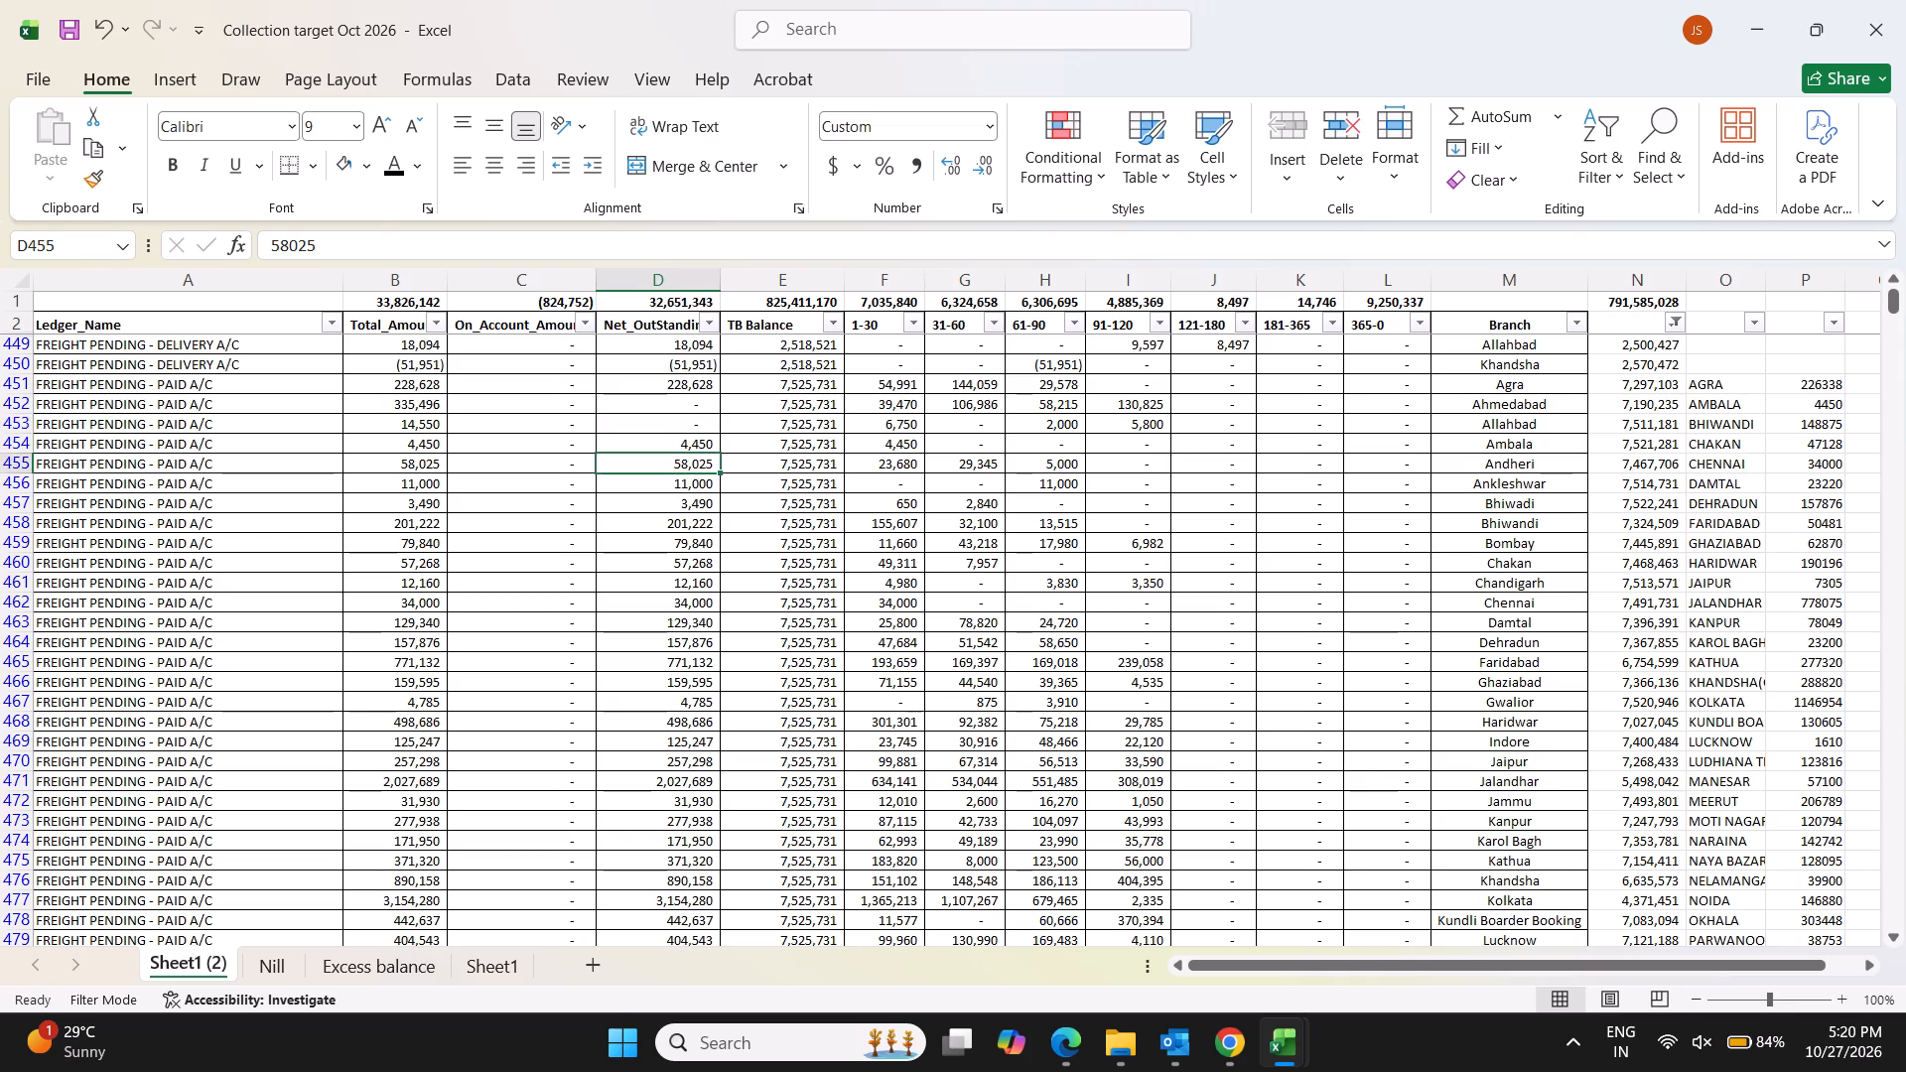
{"action": "key", "text": "0"}
{"action": "key", "text": "Return"}
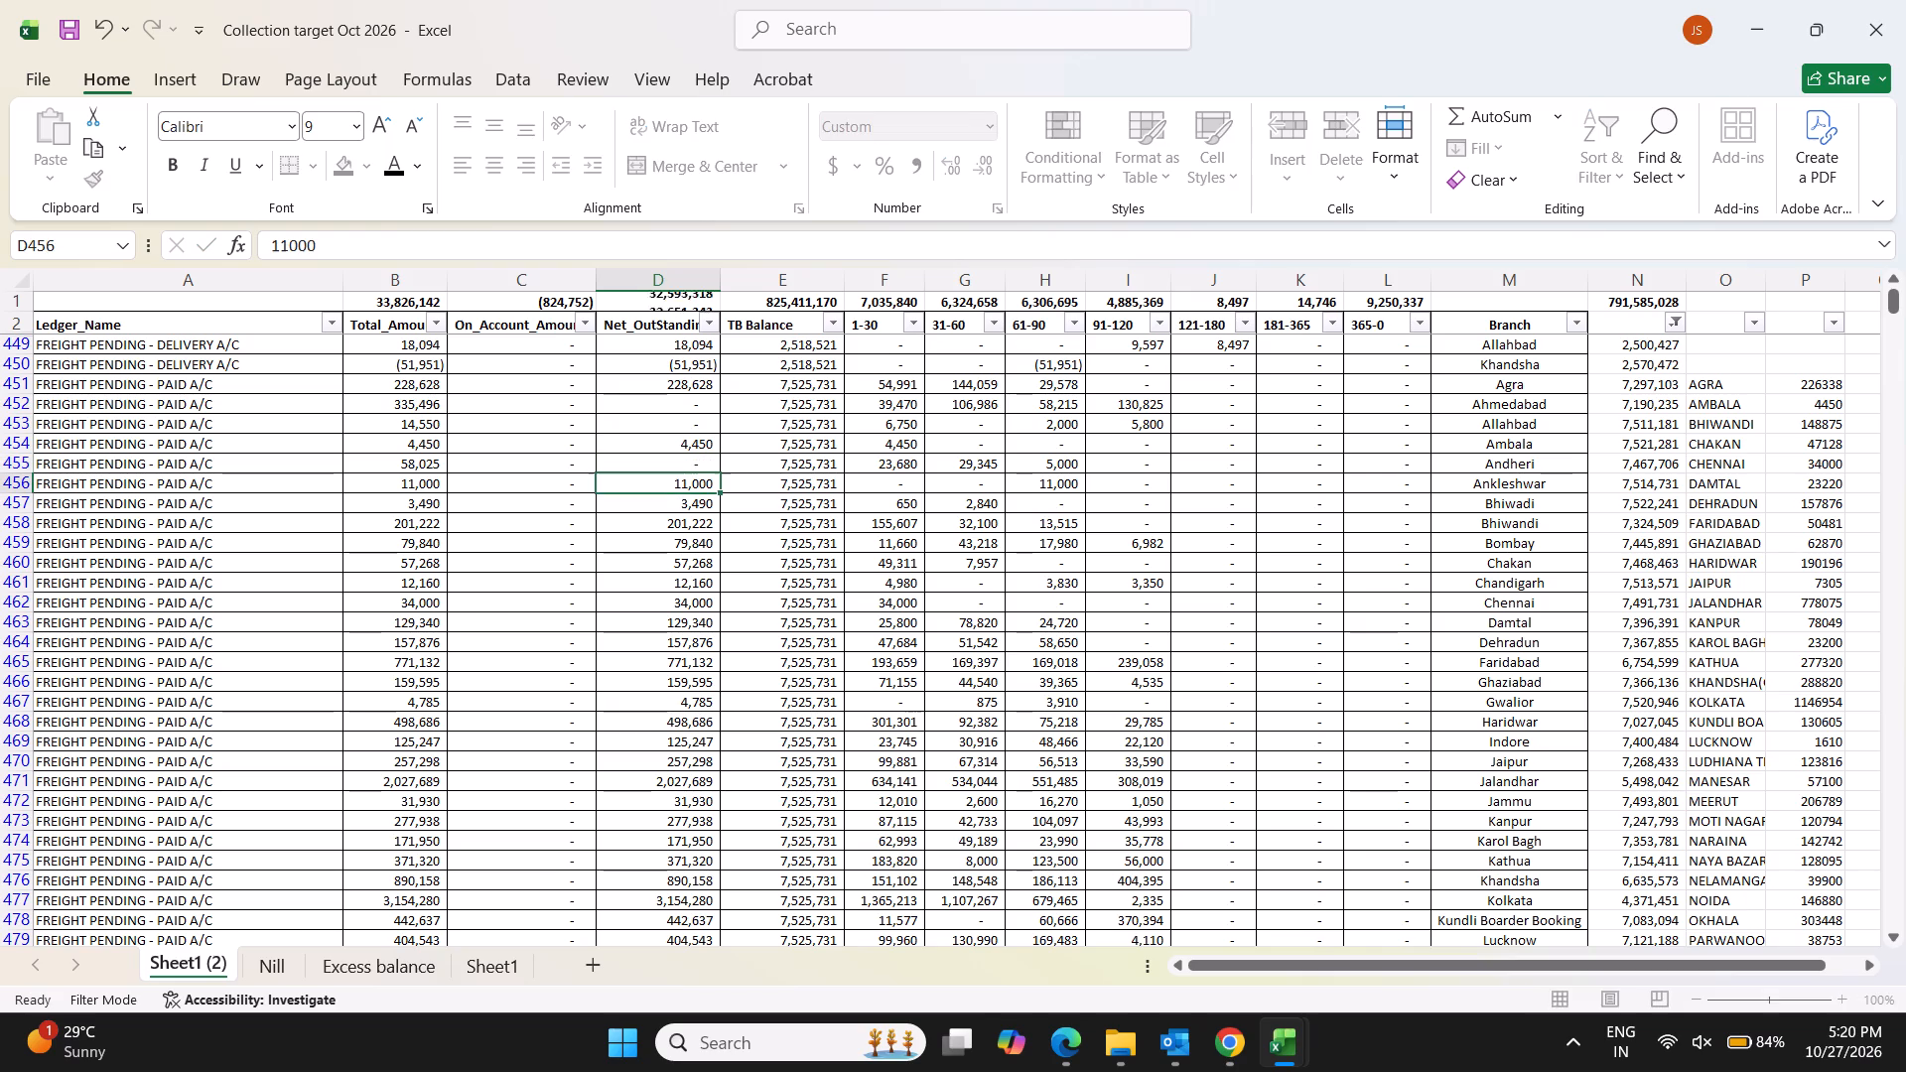
{"action": "key", "text": "0"}
{"action": "key", "text": "Return"}
{"action": "key", "text": "0"}
{"action": "key", "text": "Return"}
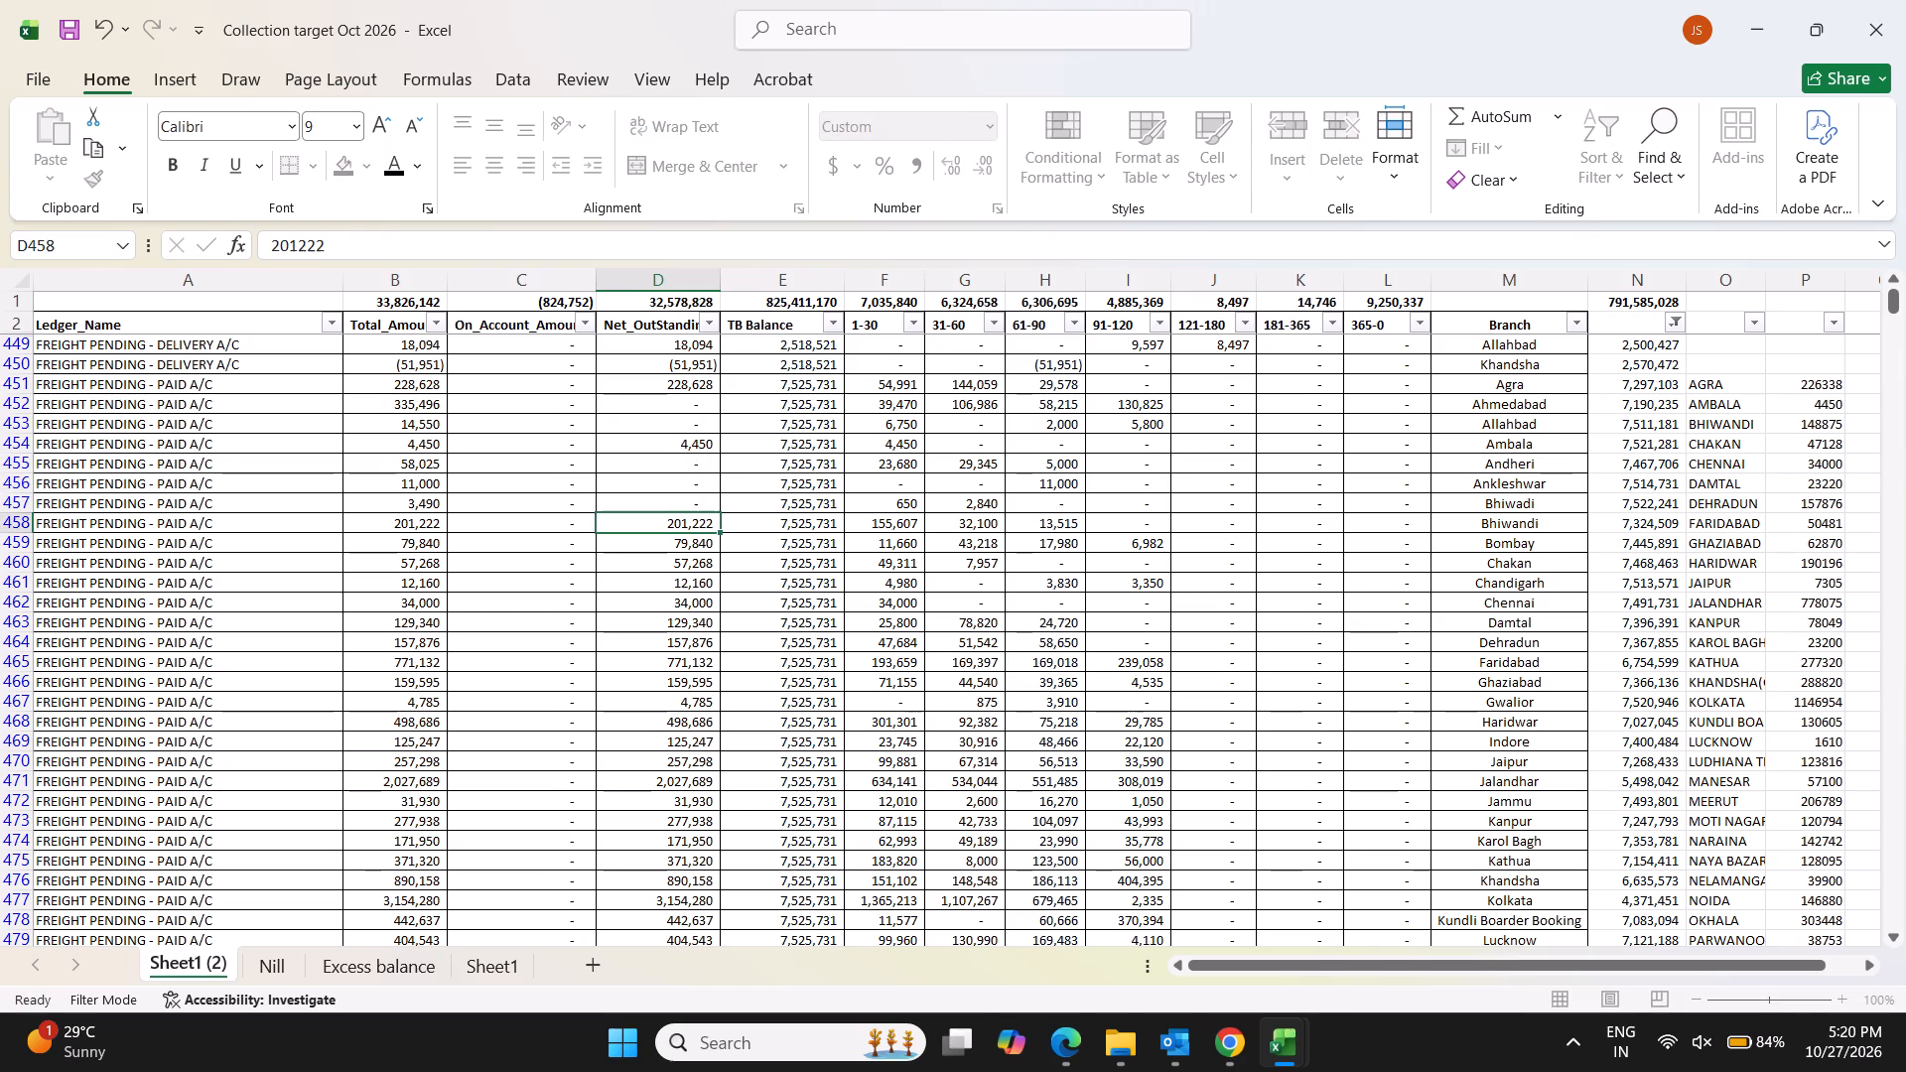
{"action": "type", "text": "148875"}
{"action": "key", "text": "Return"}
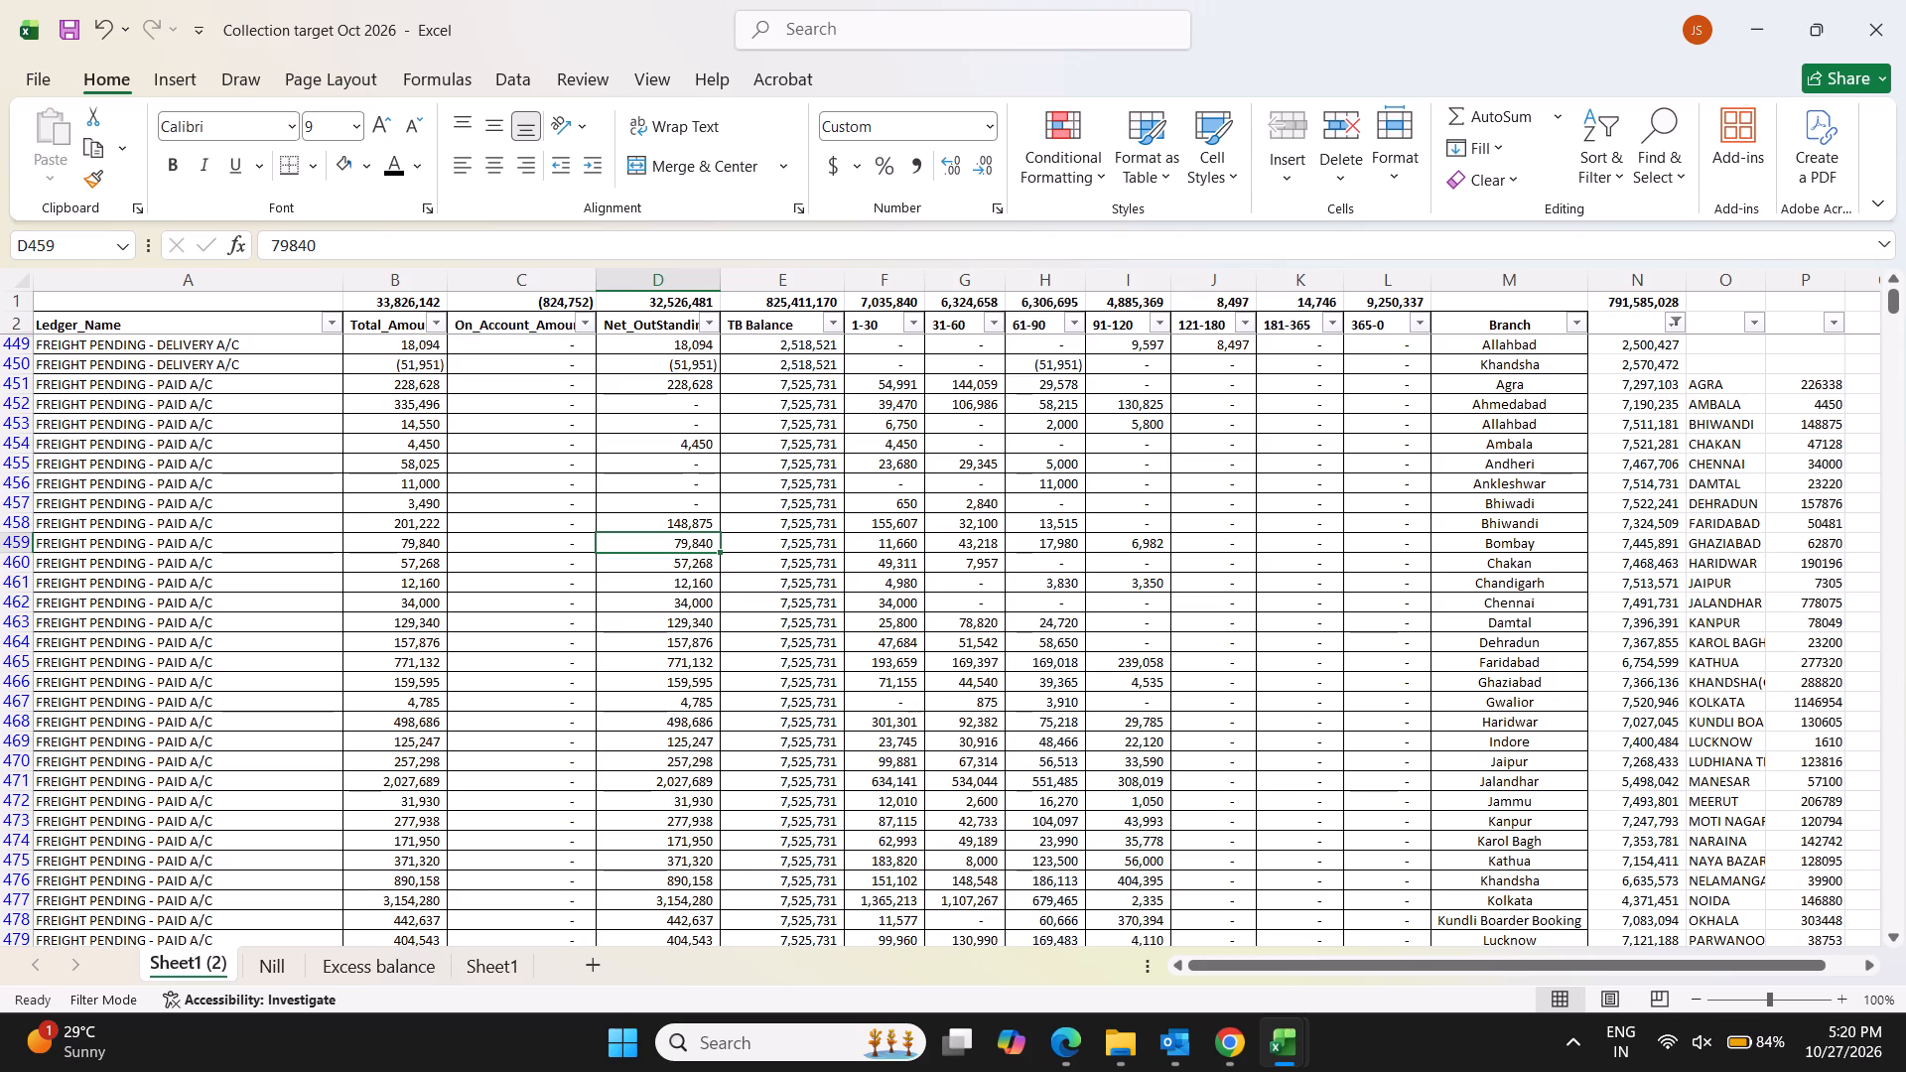
Clear the AGRA, AMBALA and BHIWANDI names and amounts from the pasted branch list.
{"action": "left_click_drag", "start_coordinate": [1725, 386], "coordinate": [1802, 389]}
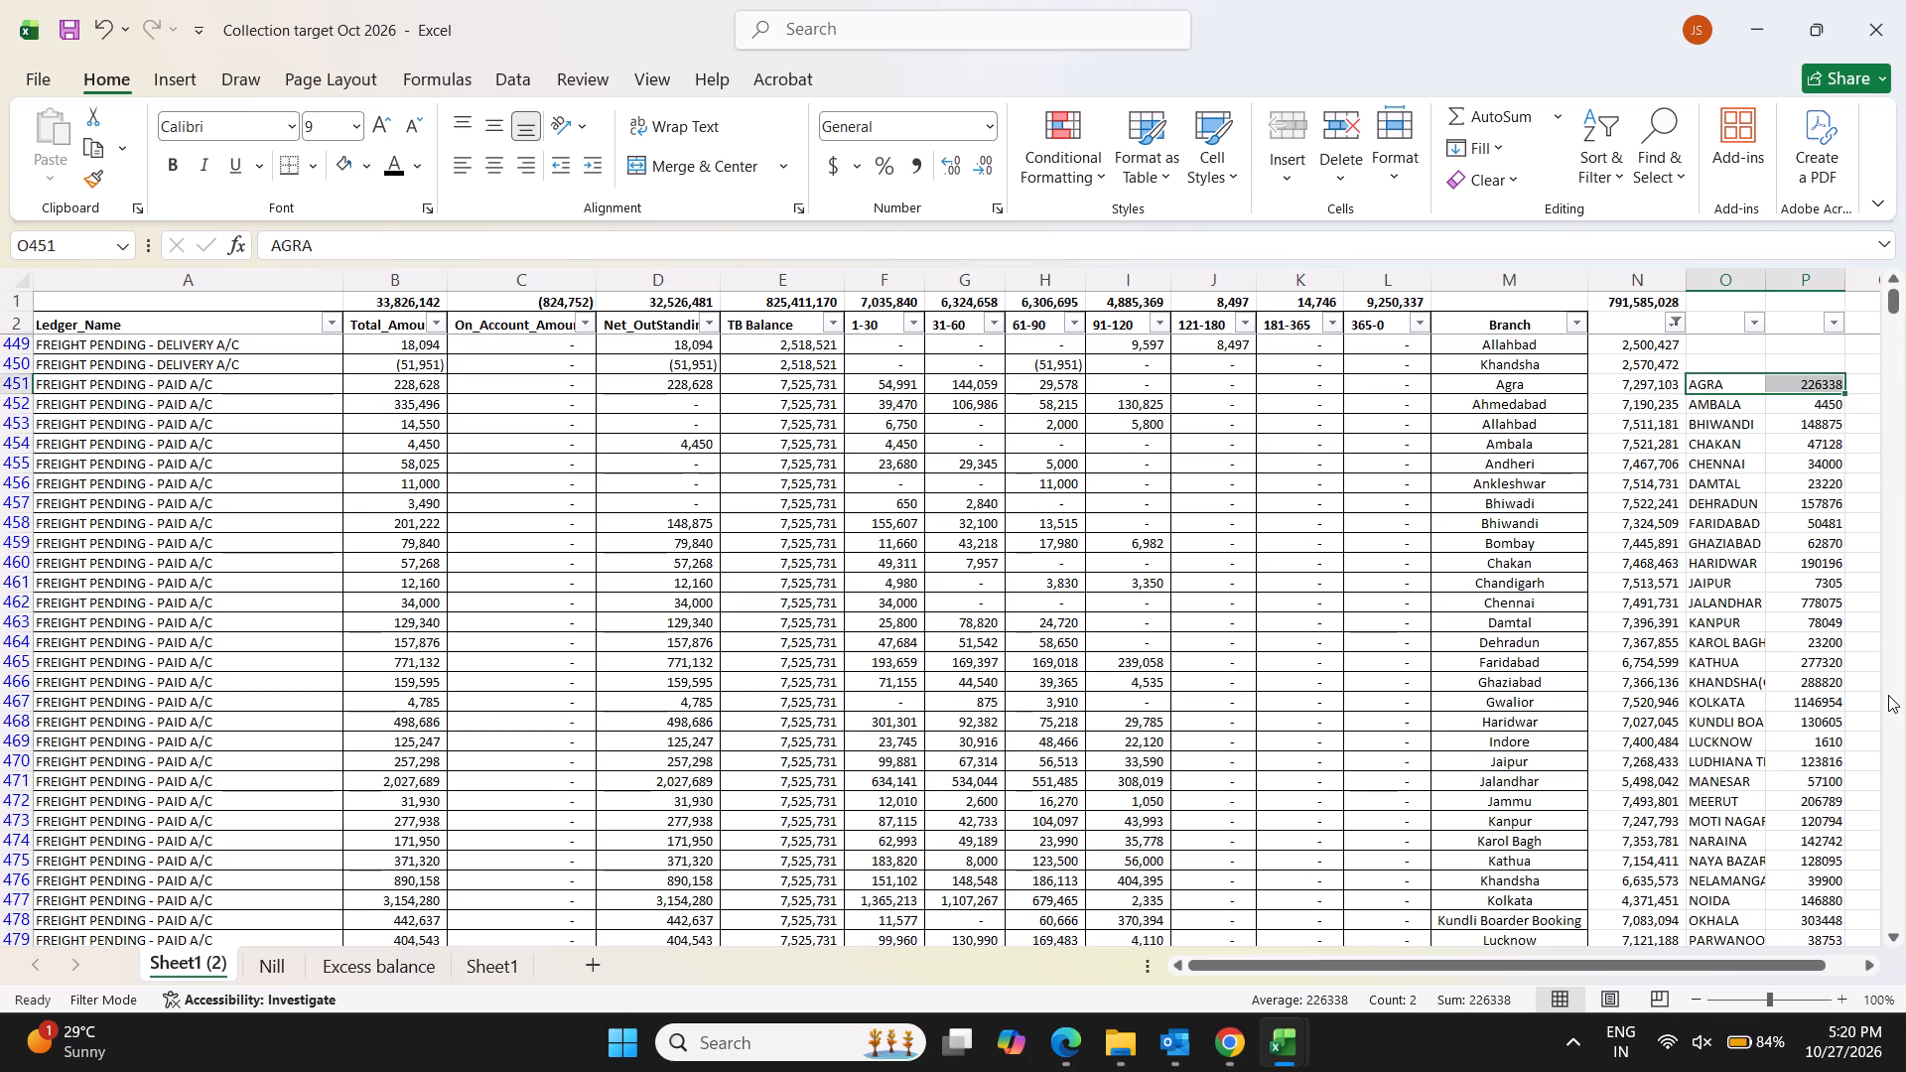
{"action": "key", "text": "Delete"}
{"action": "key", "text": "Down"}
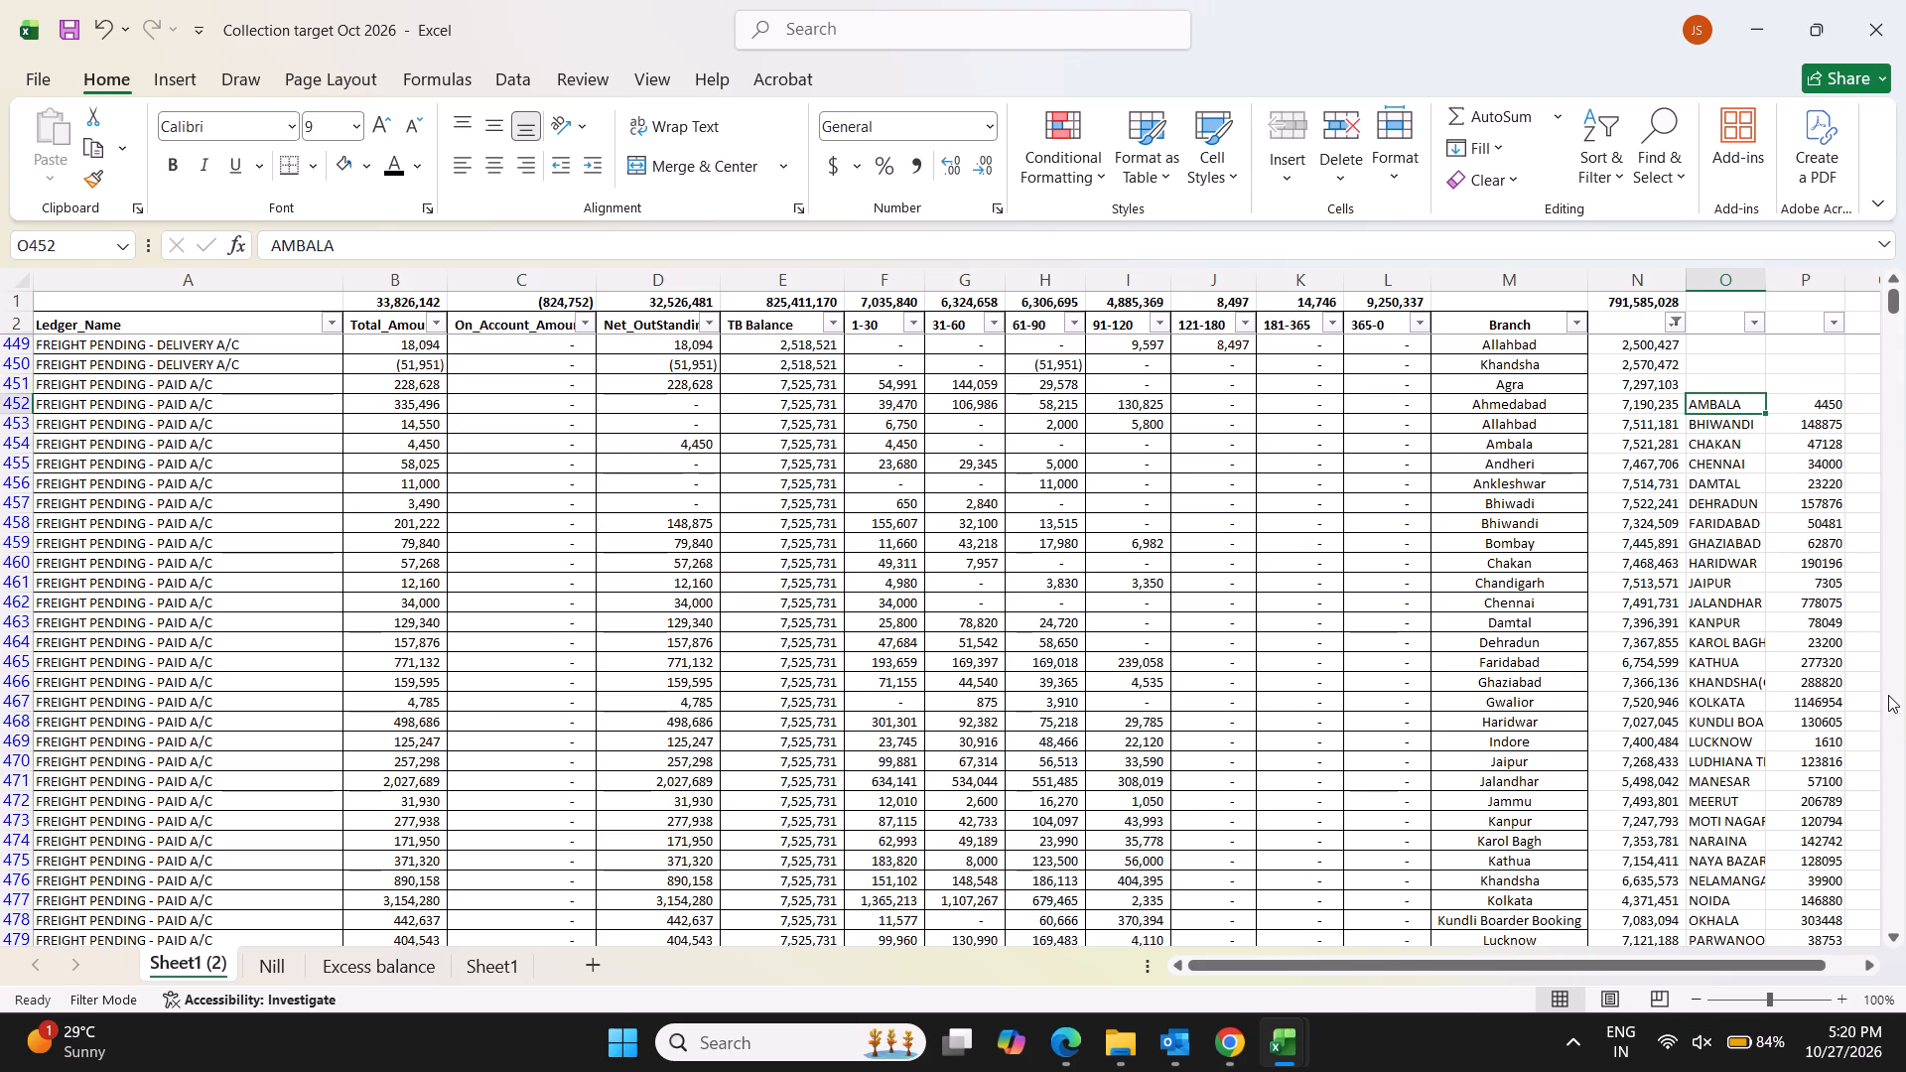
{"action": "key", "text": "shift+Right"}
{"action": "key", "text": "Delete"}
{"action": "key", "text": "Down"}
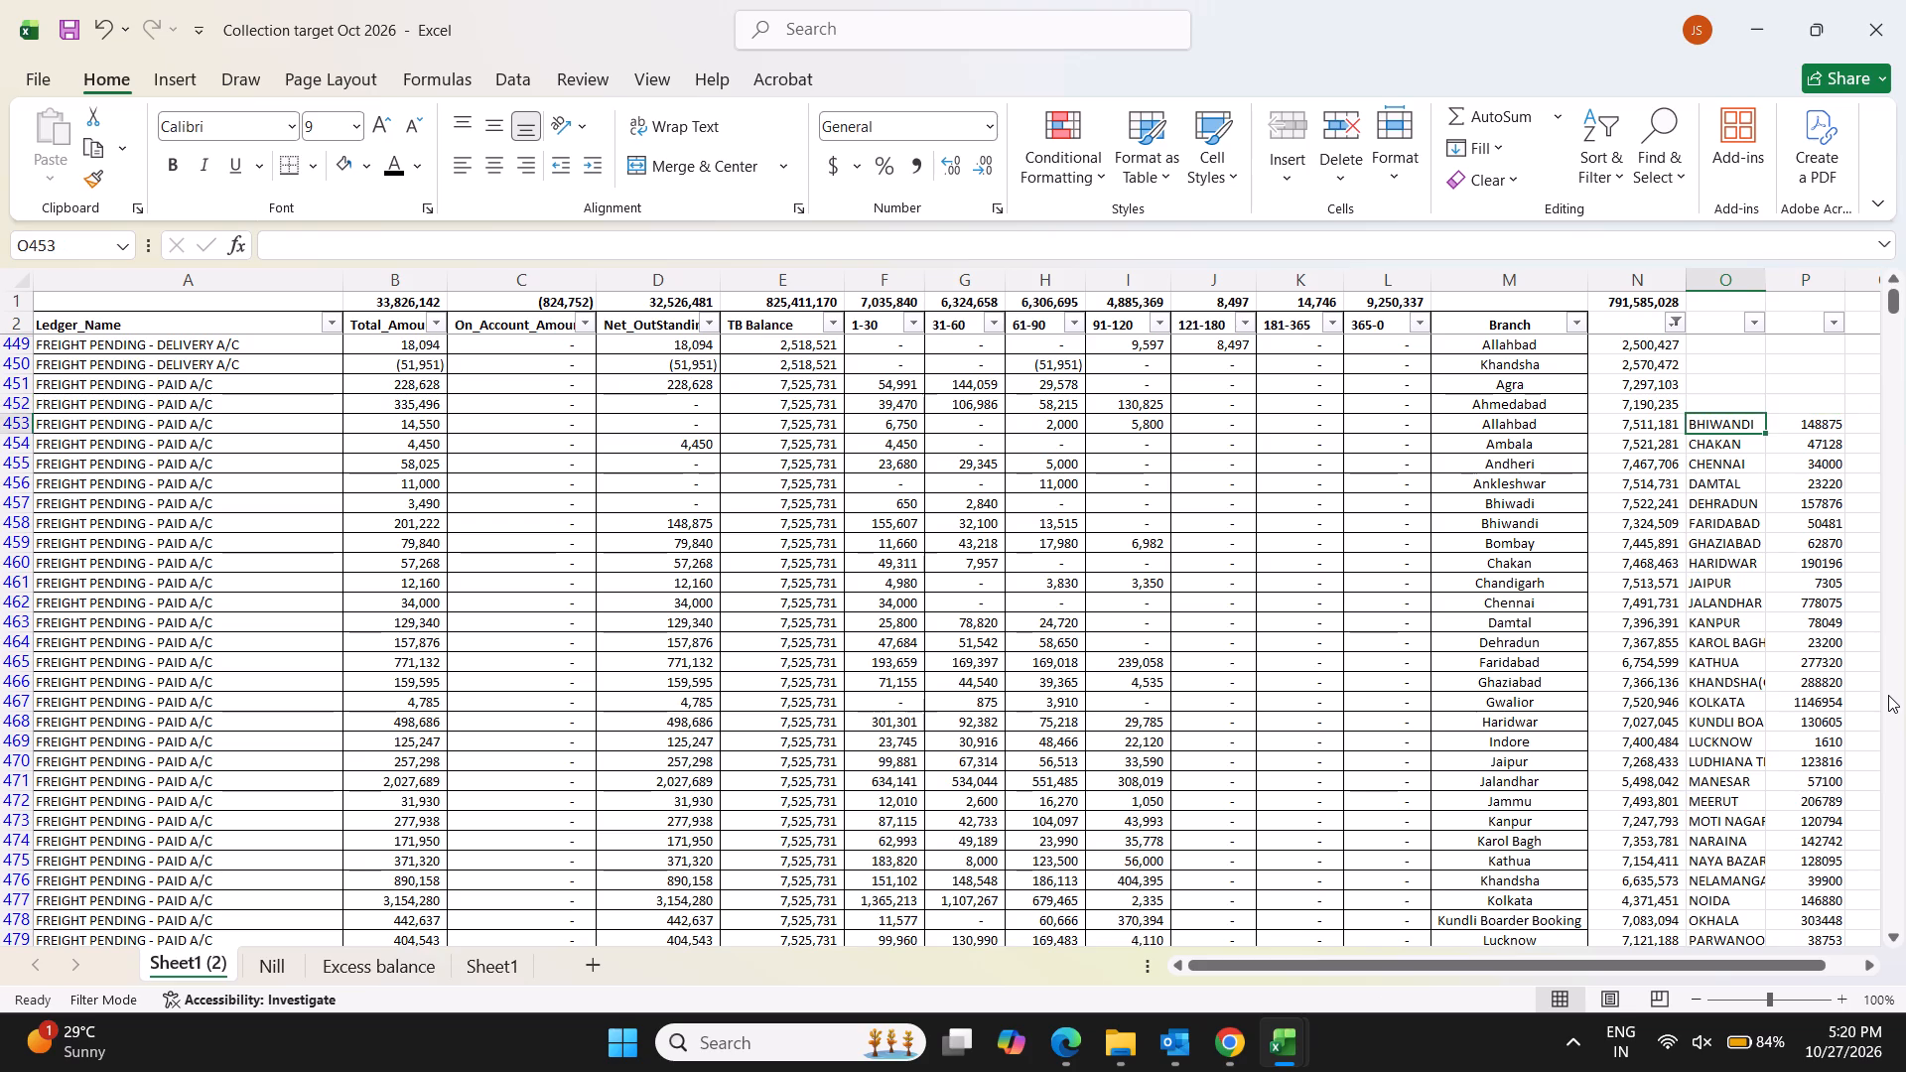
{"action": "key", "text": "shift+Right"}
{"action": "key", "text": "Delete"}
{"action": "key", "text": "Down"}
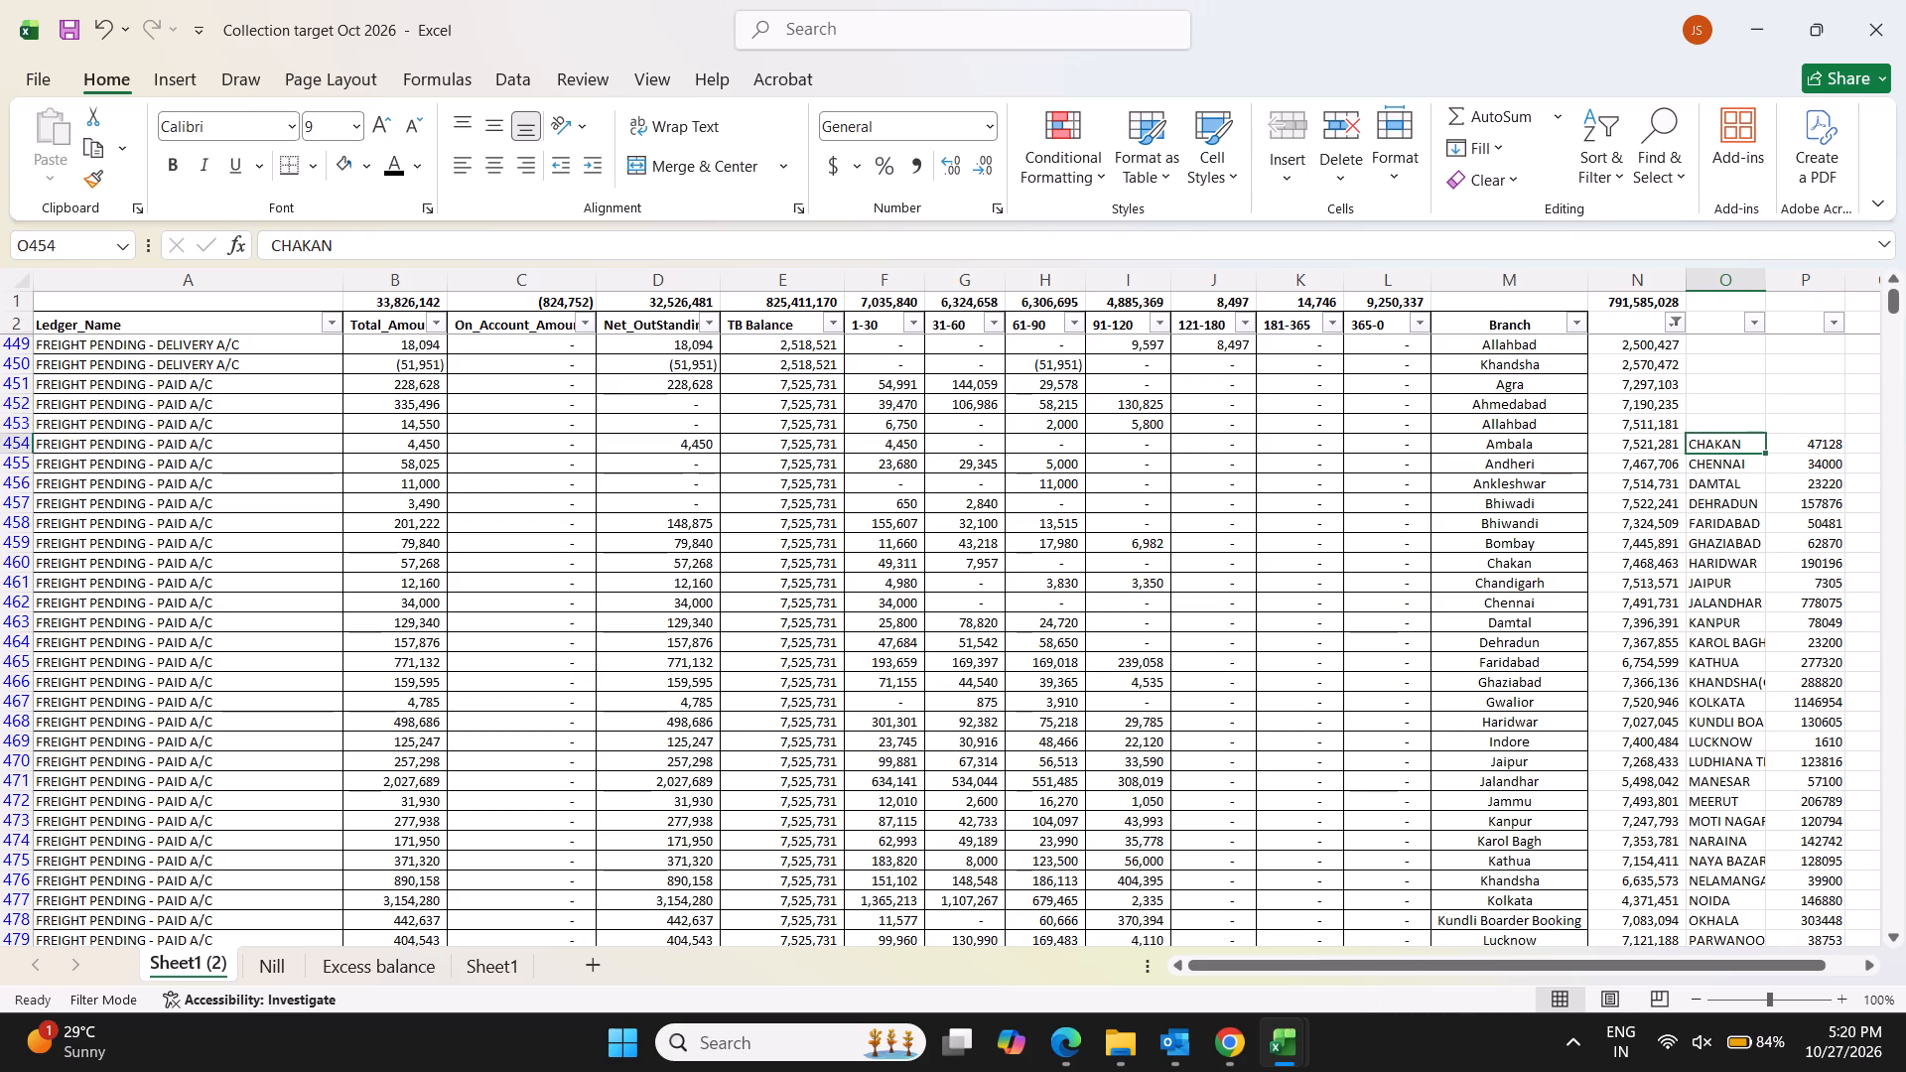
In Net_OutStanding, set Bombay to 0, Chakan to 47128 and Damtal to 23220, and clear the Chandigarh amount.
{"action": "left_click", "coordinate": [699, 540]}
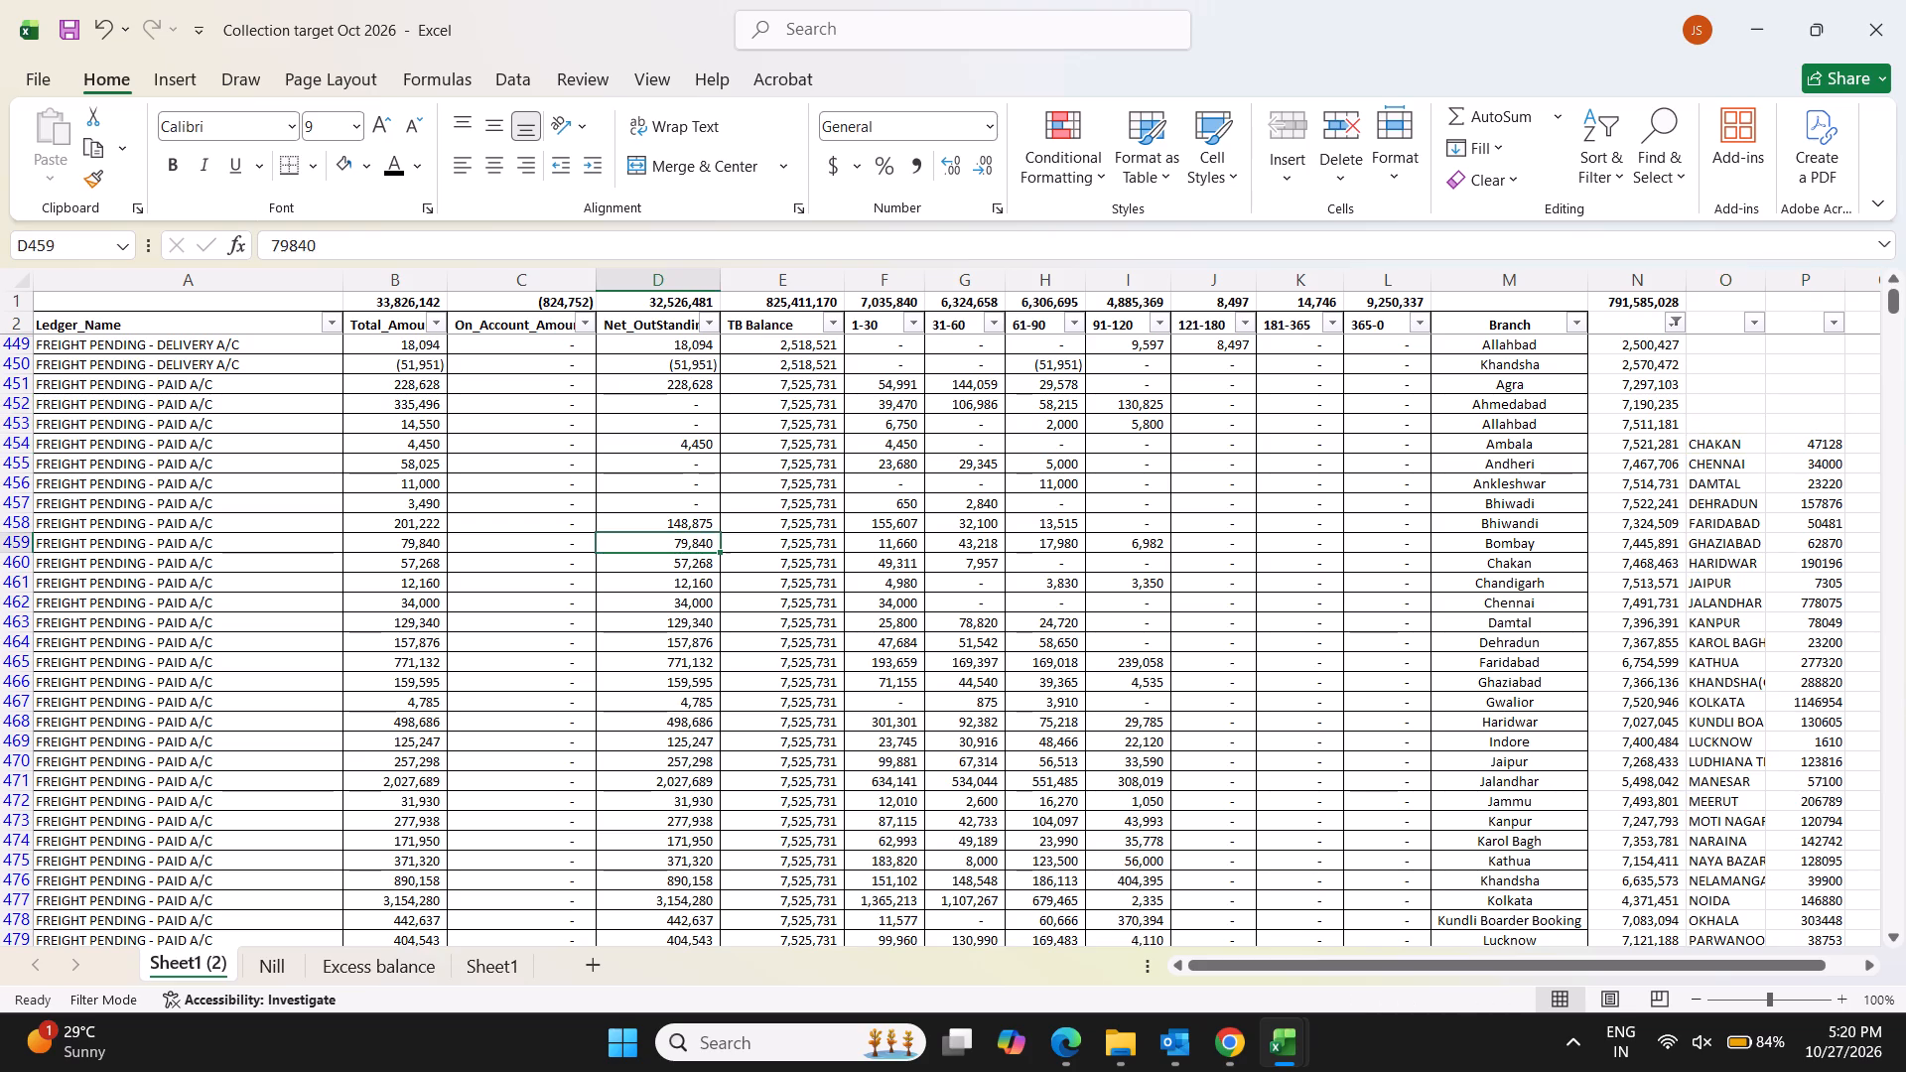
{"action": "key", "text": "0"}
{"action": "key", "text": "Return"}
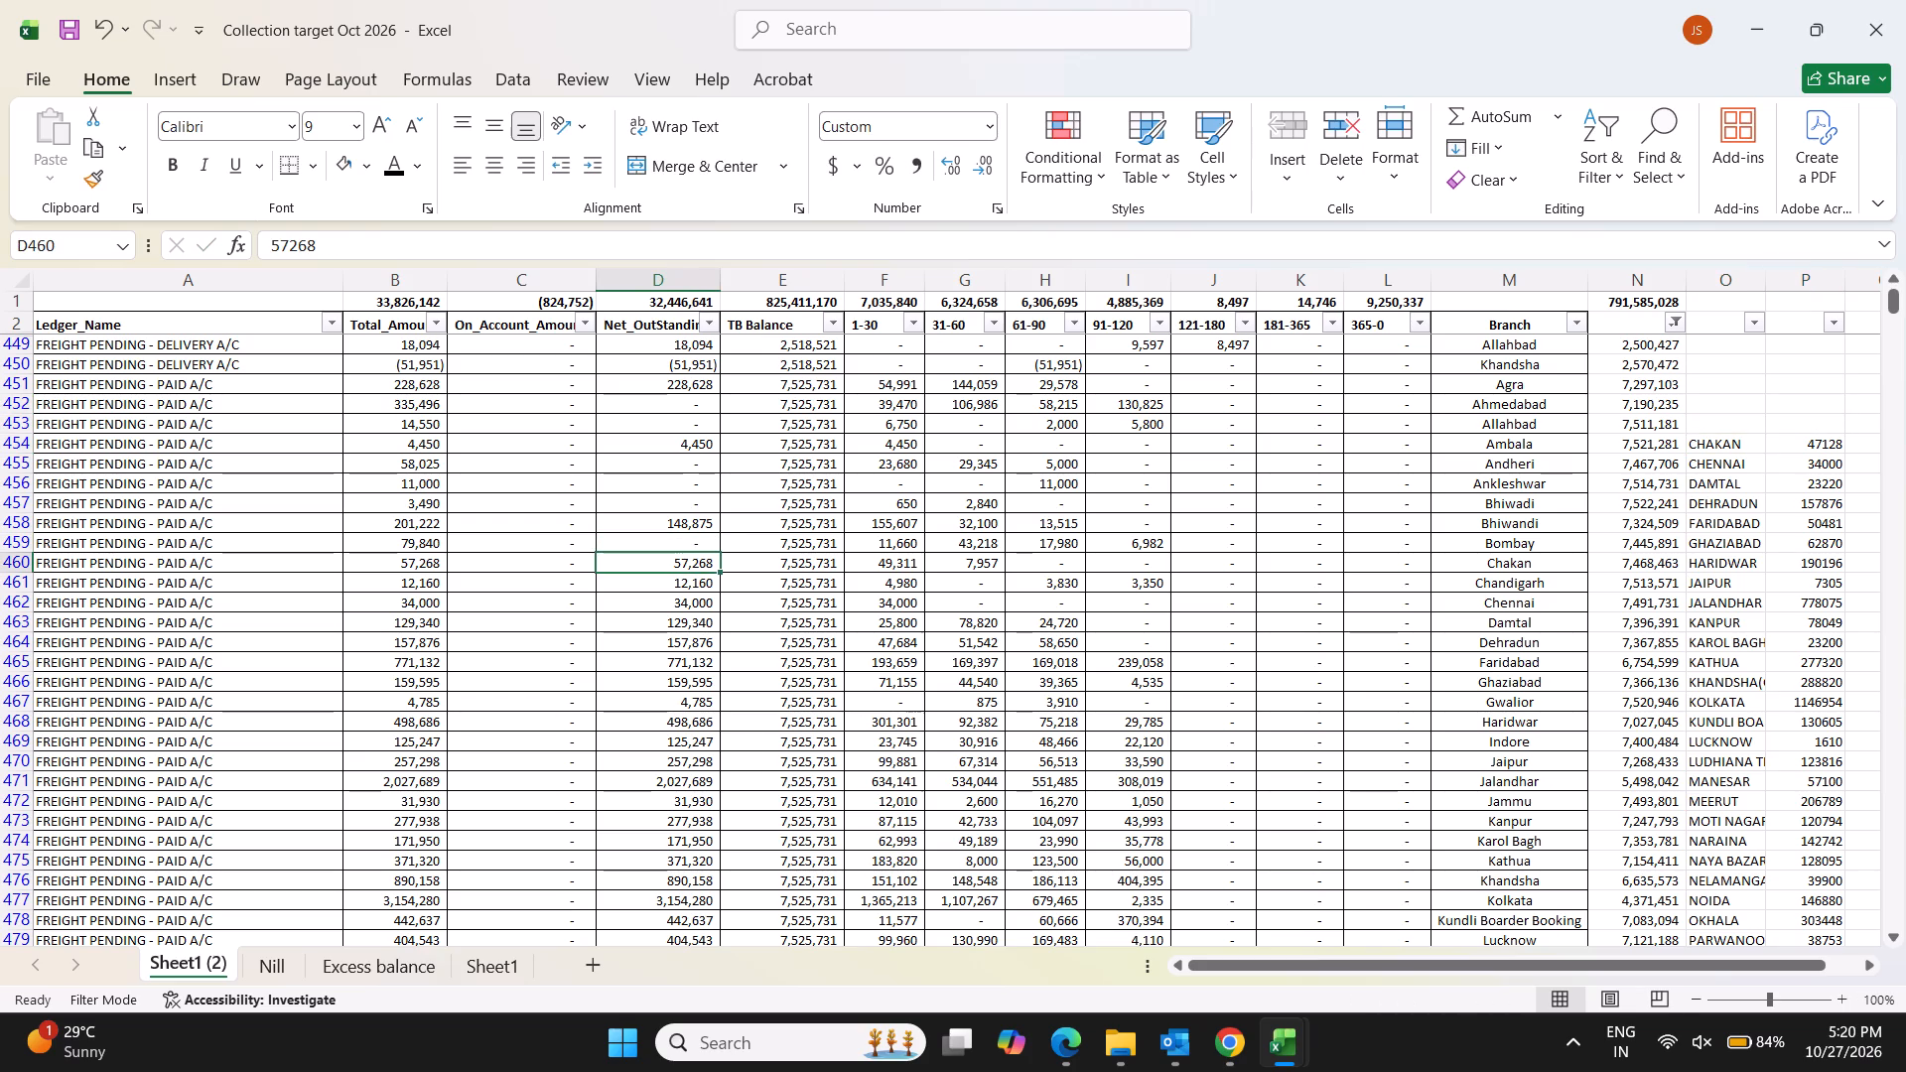
{"action": "type", "text": "47128"}
{"action": "key", "text": "Return"}
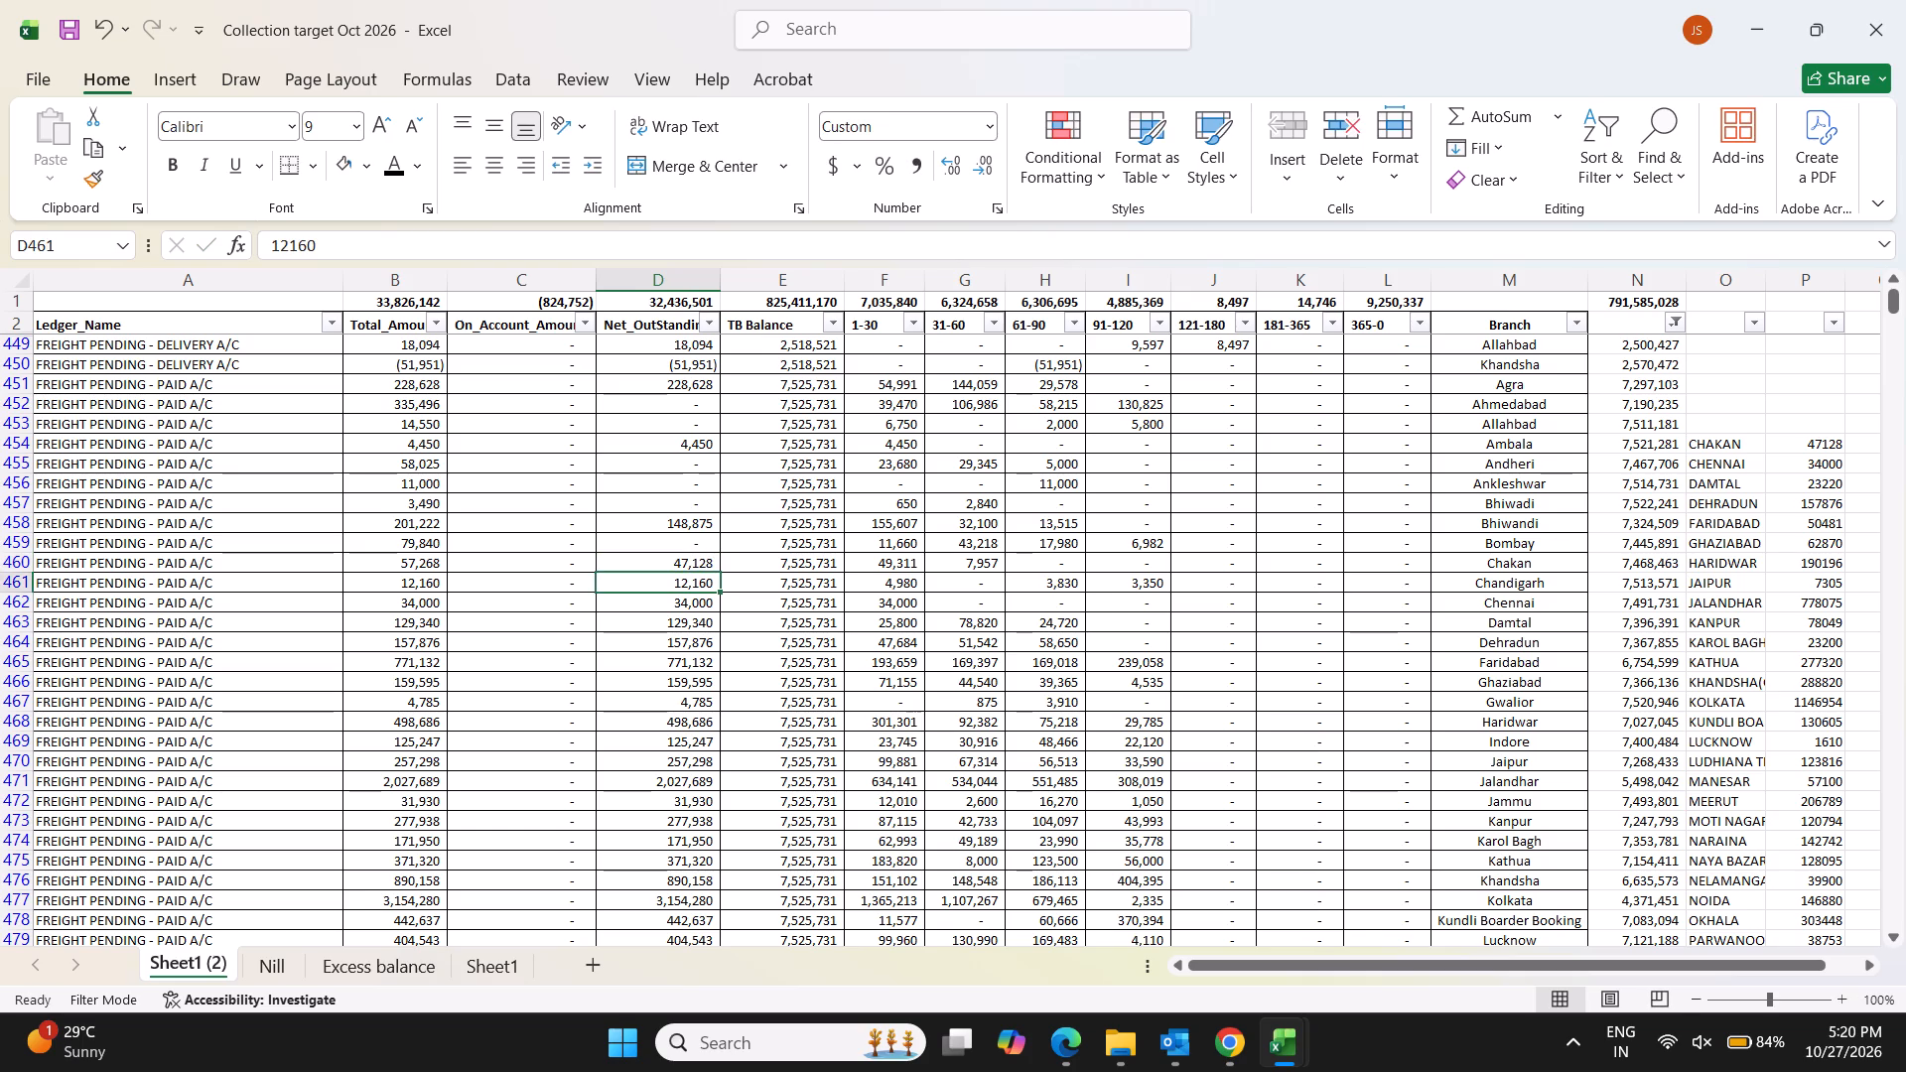
{"action": "key", "text": "Delete"}
{"action": "key", "text": "Down"}
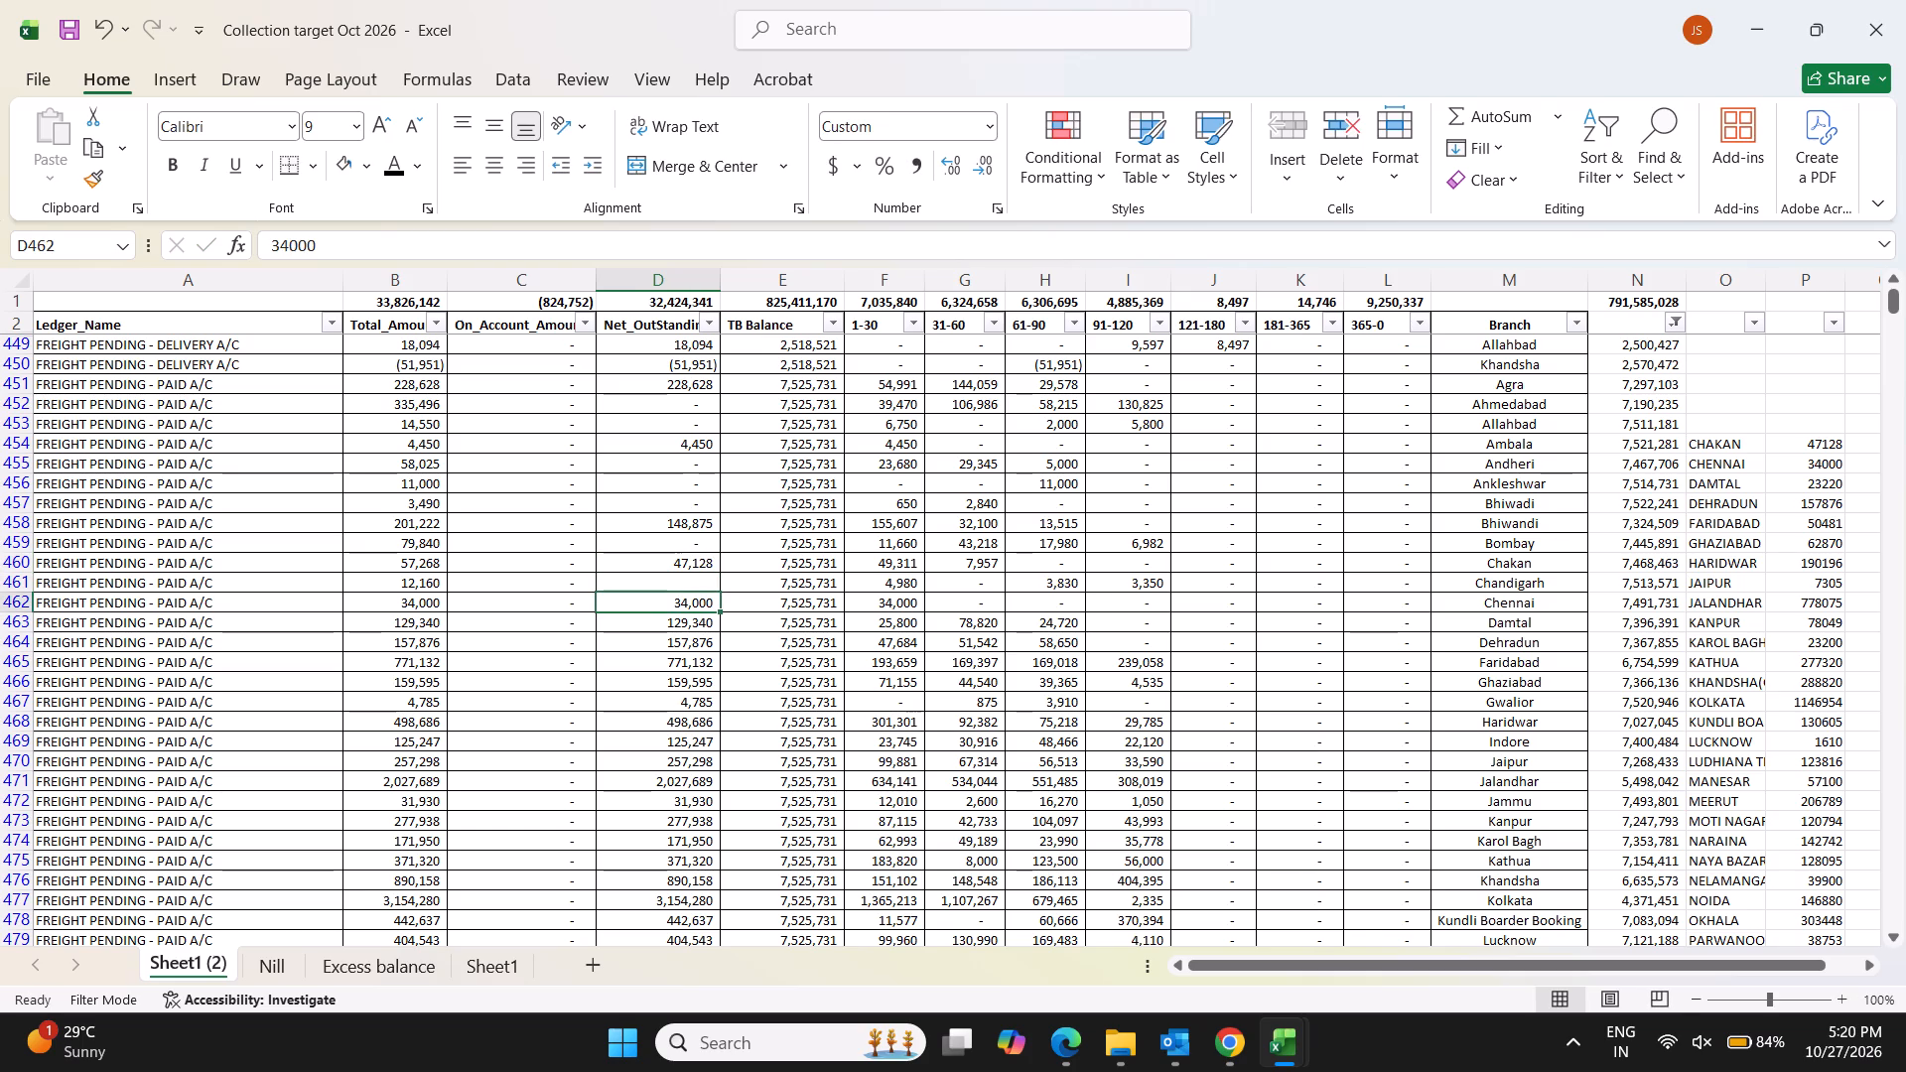
{"action": "key", "text": "Down"}
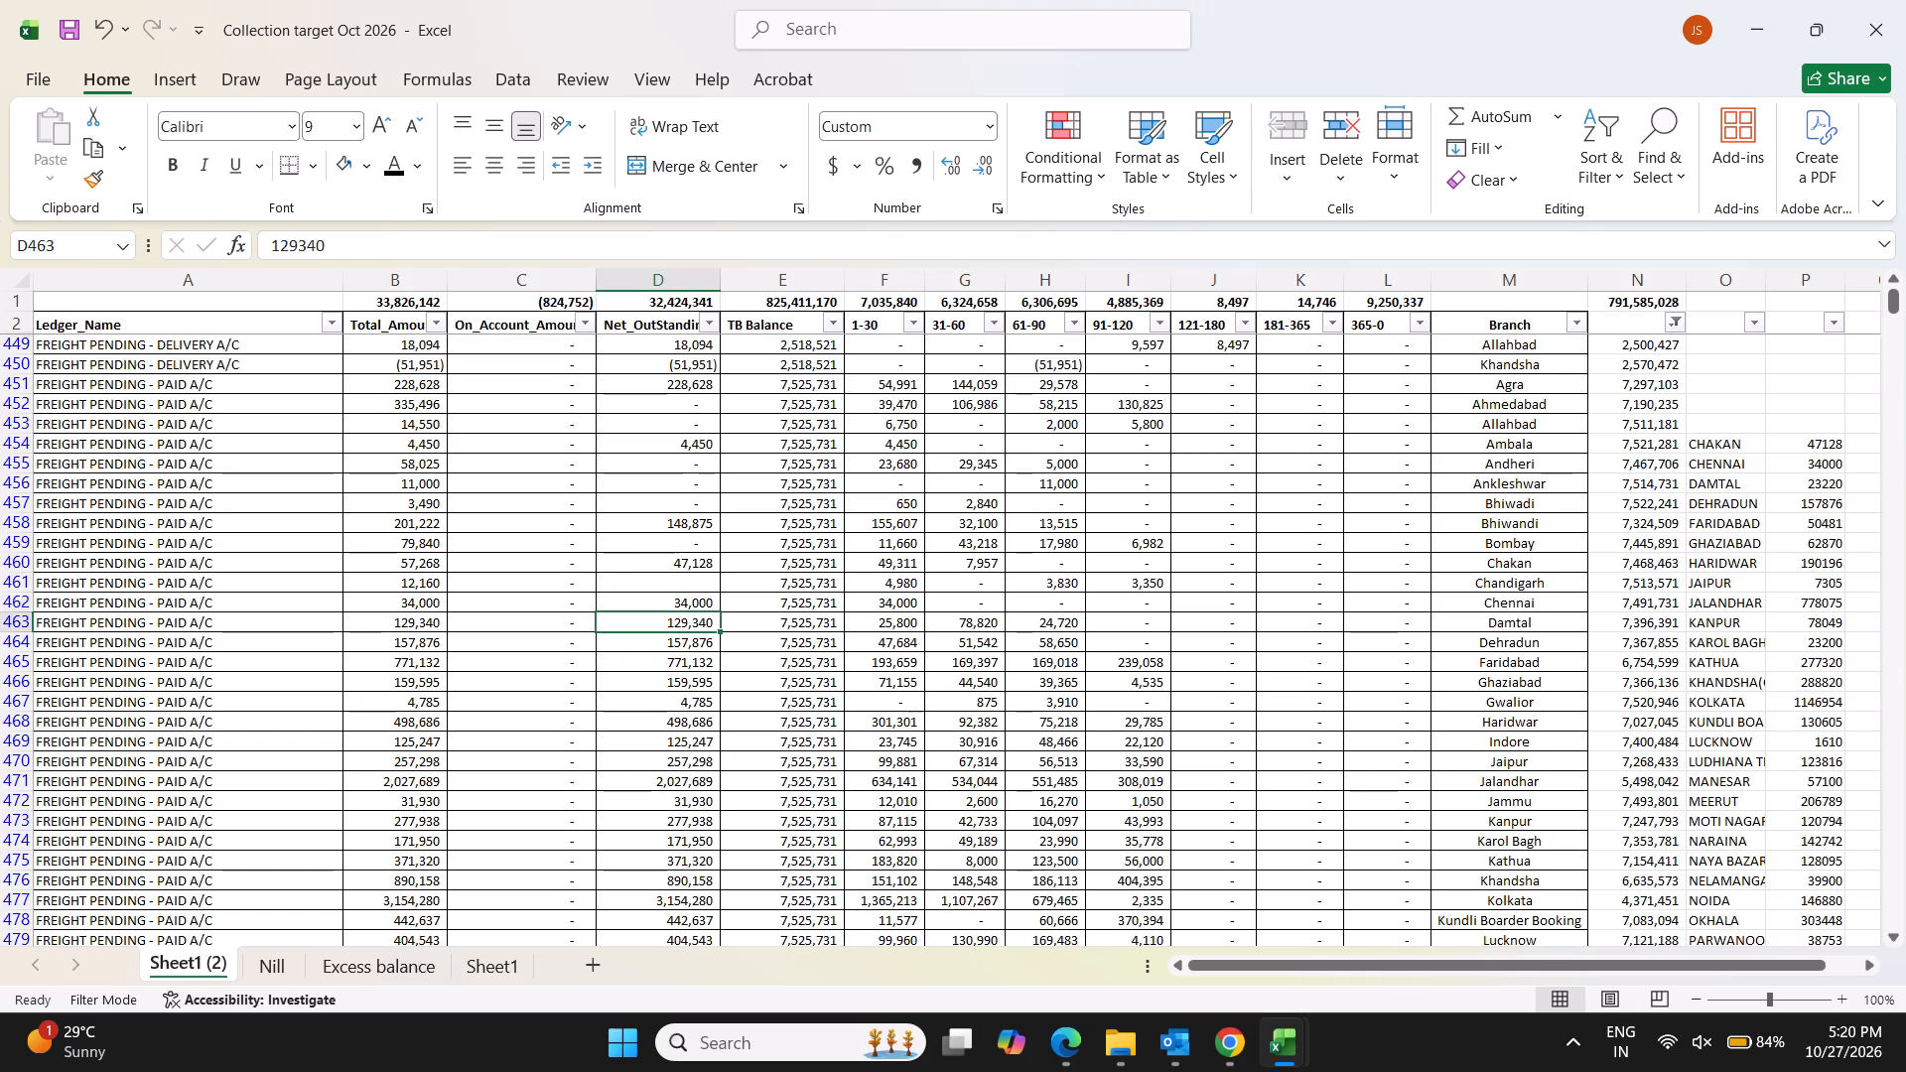
{"action": "type", "text": "23220"}
{"action": "key", "text": "Return"}
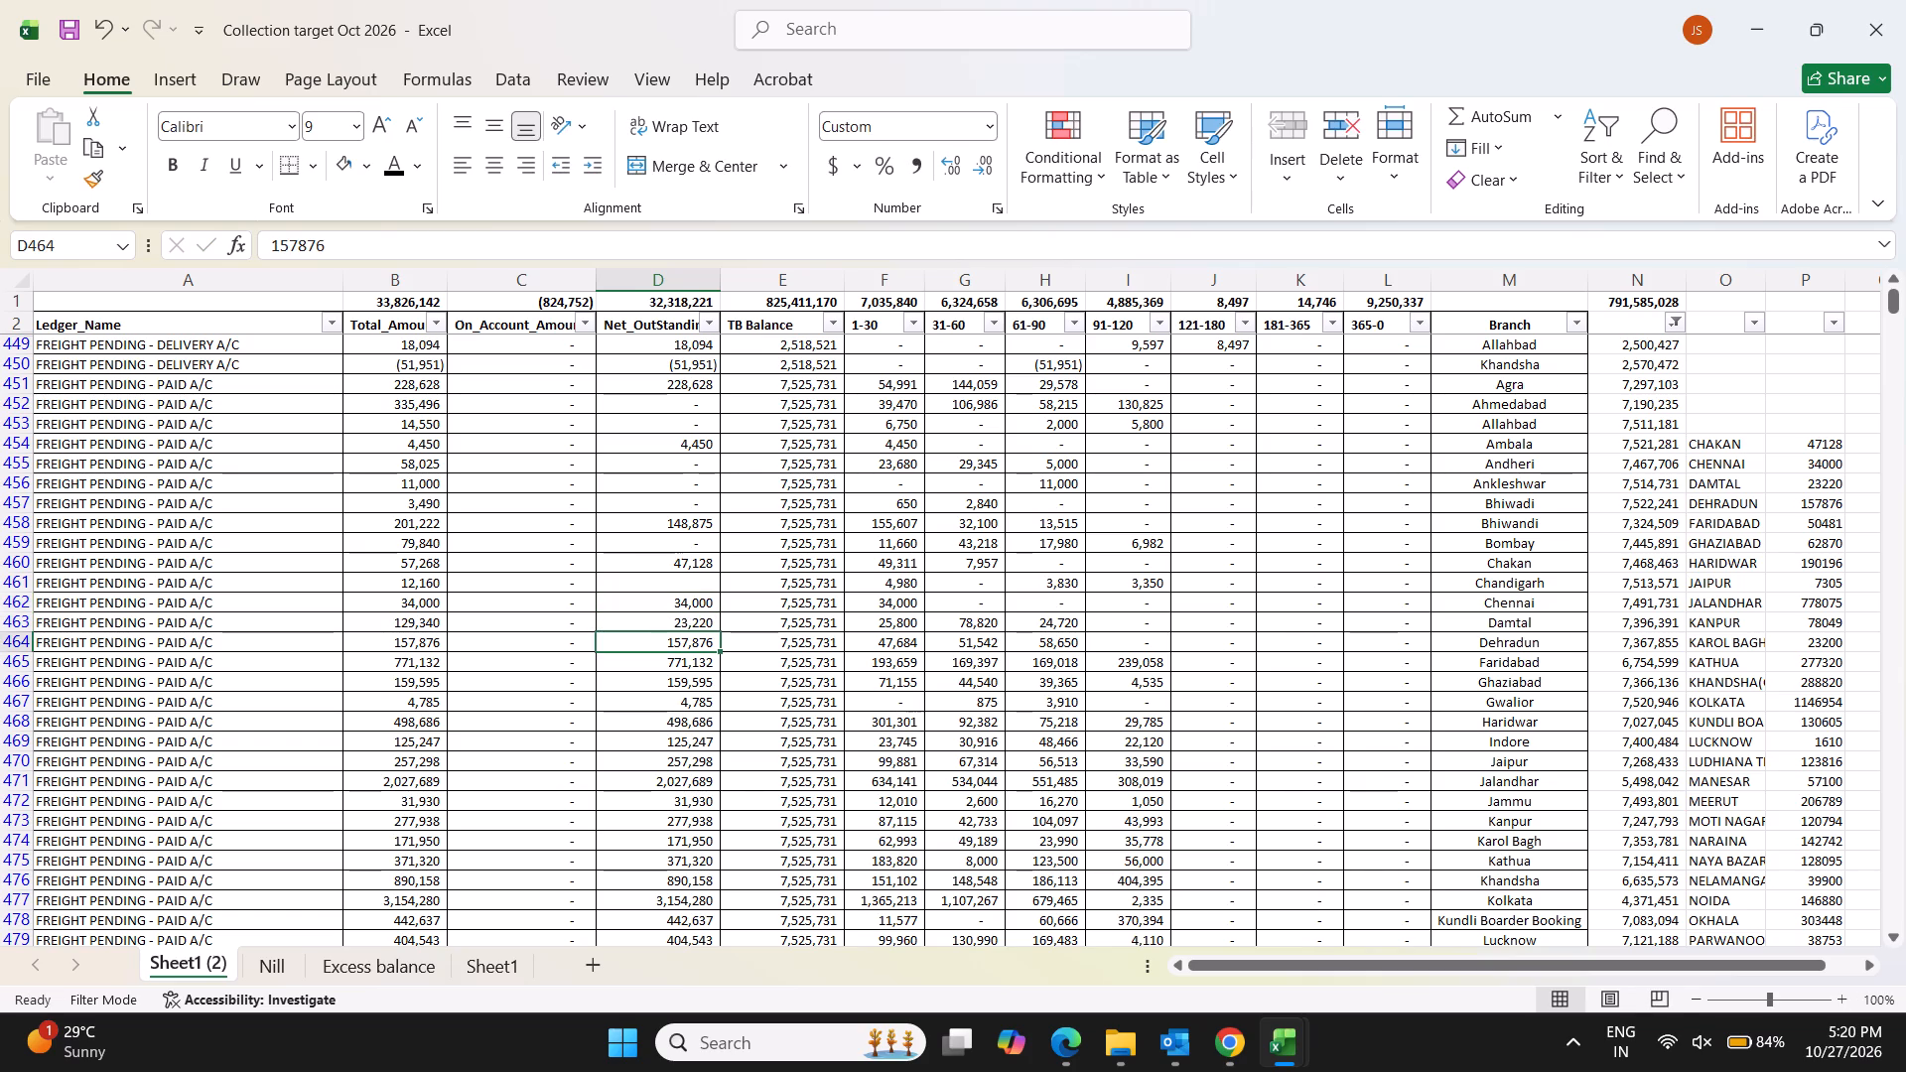
{"action": "key", "text": "Up"}
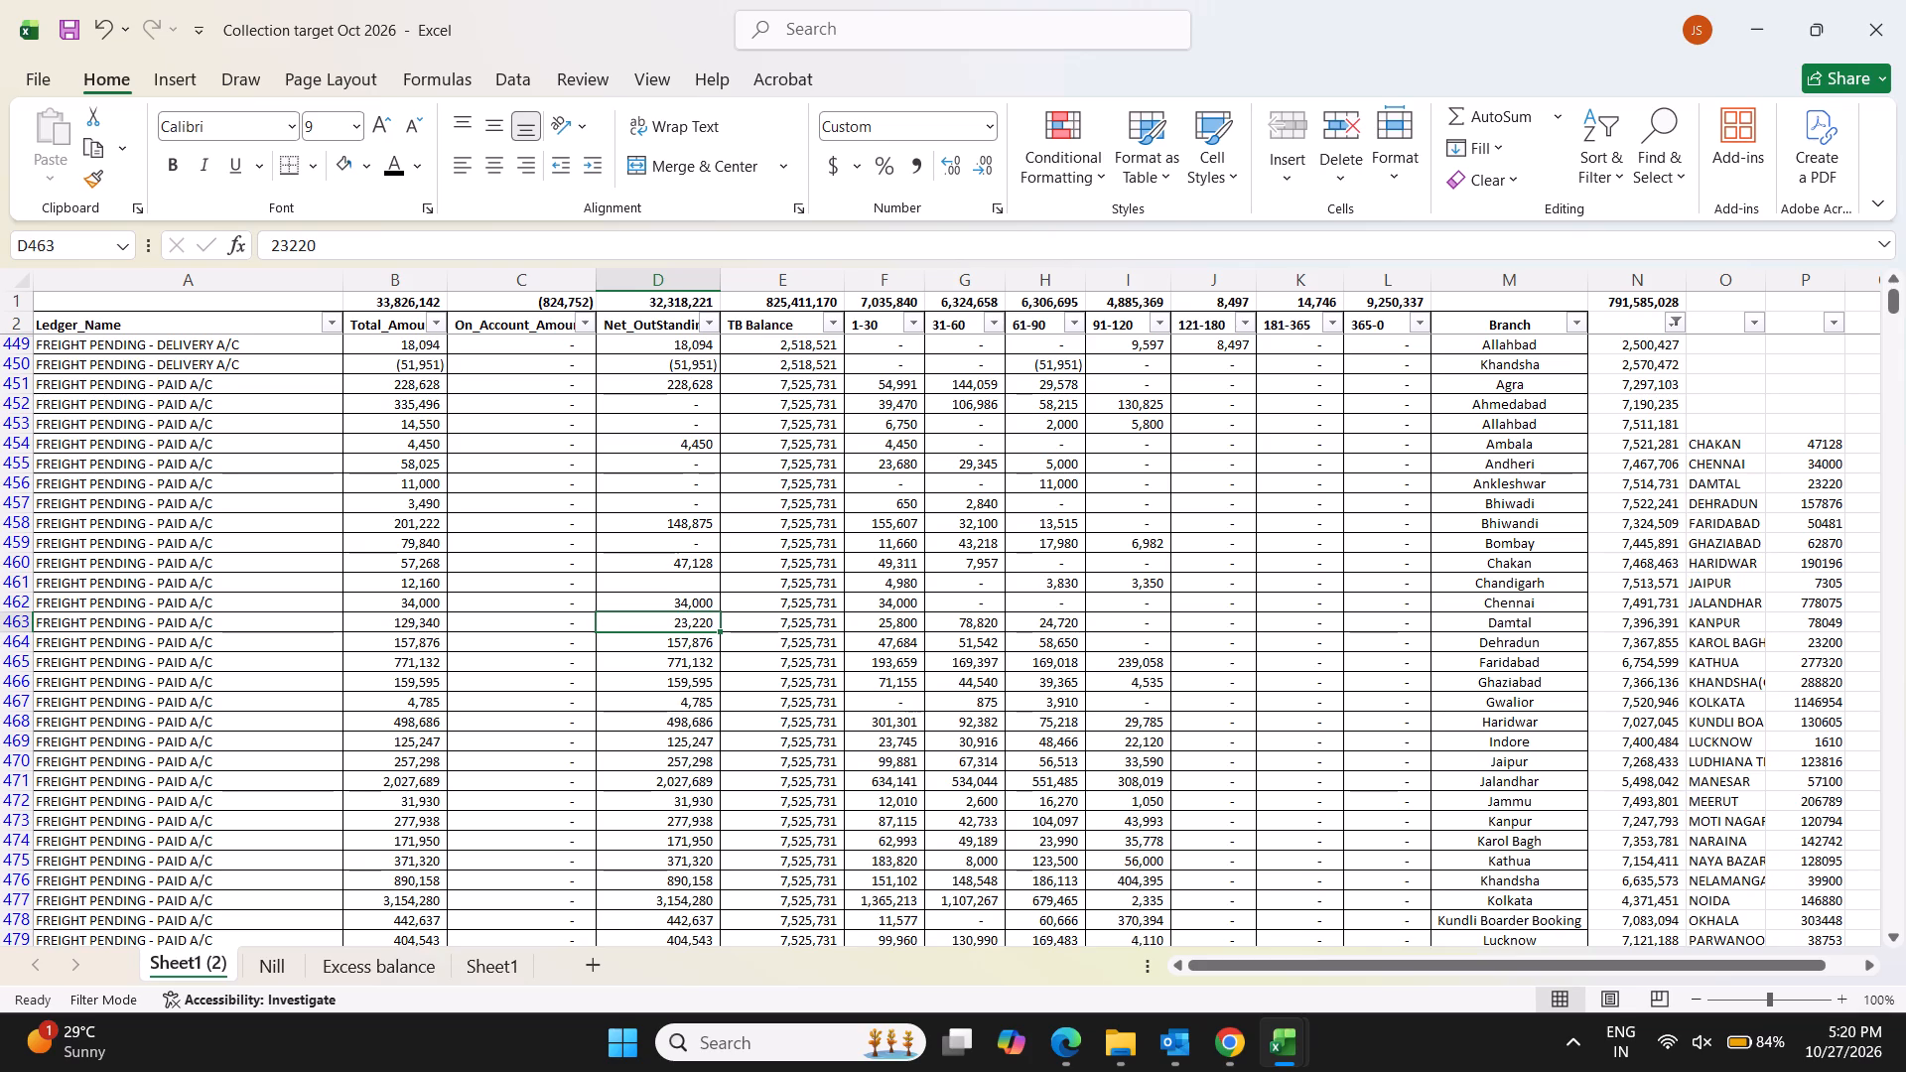
Clear the CHAKAN, CHENNAI and DAMTAL names and amounts from the pasted branch list.
{"action": "left_click_drag", "start_coordinate": [1817, 474], "coordinate": [1735, 445]}
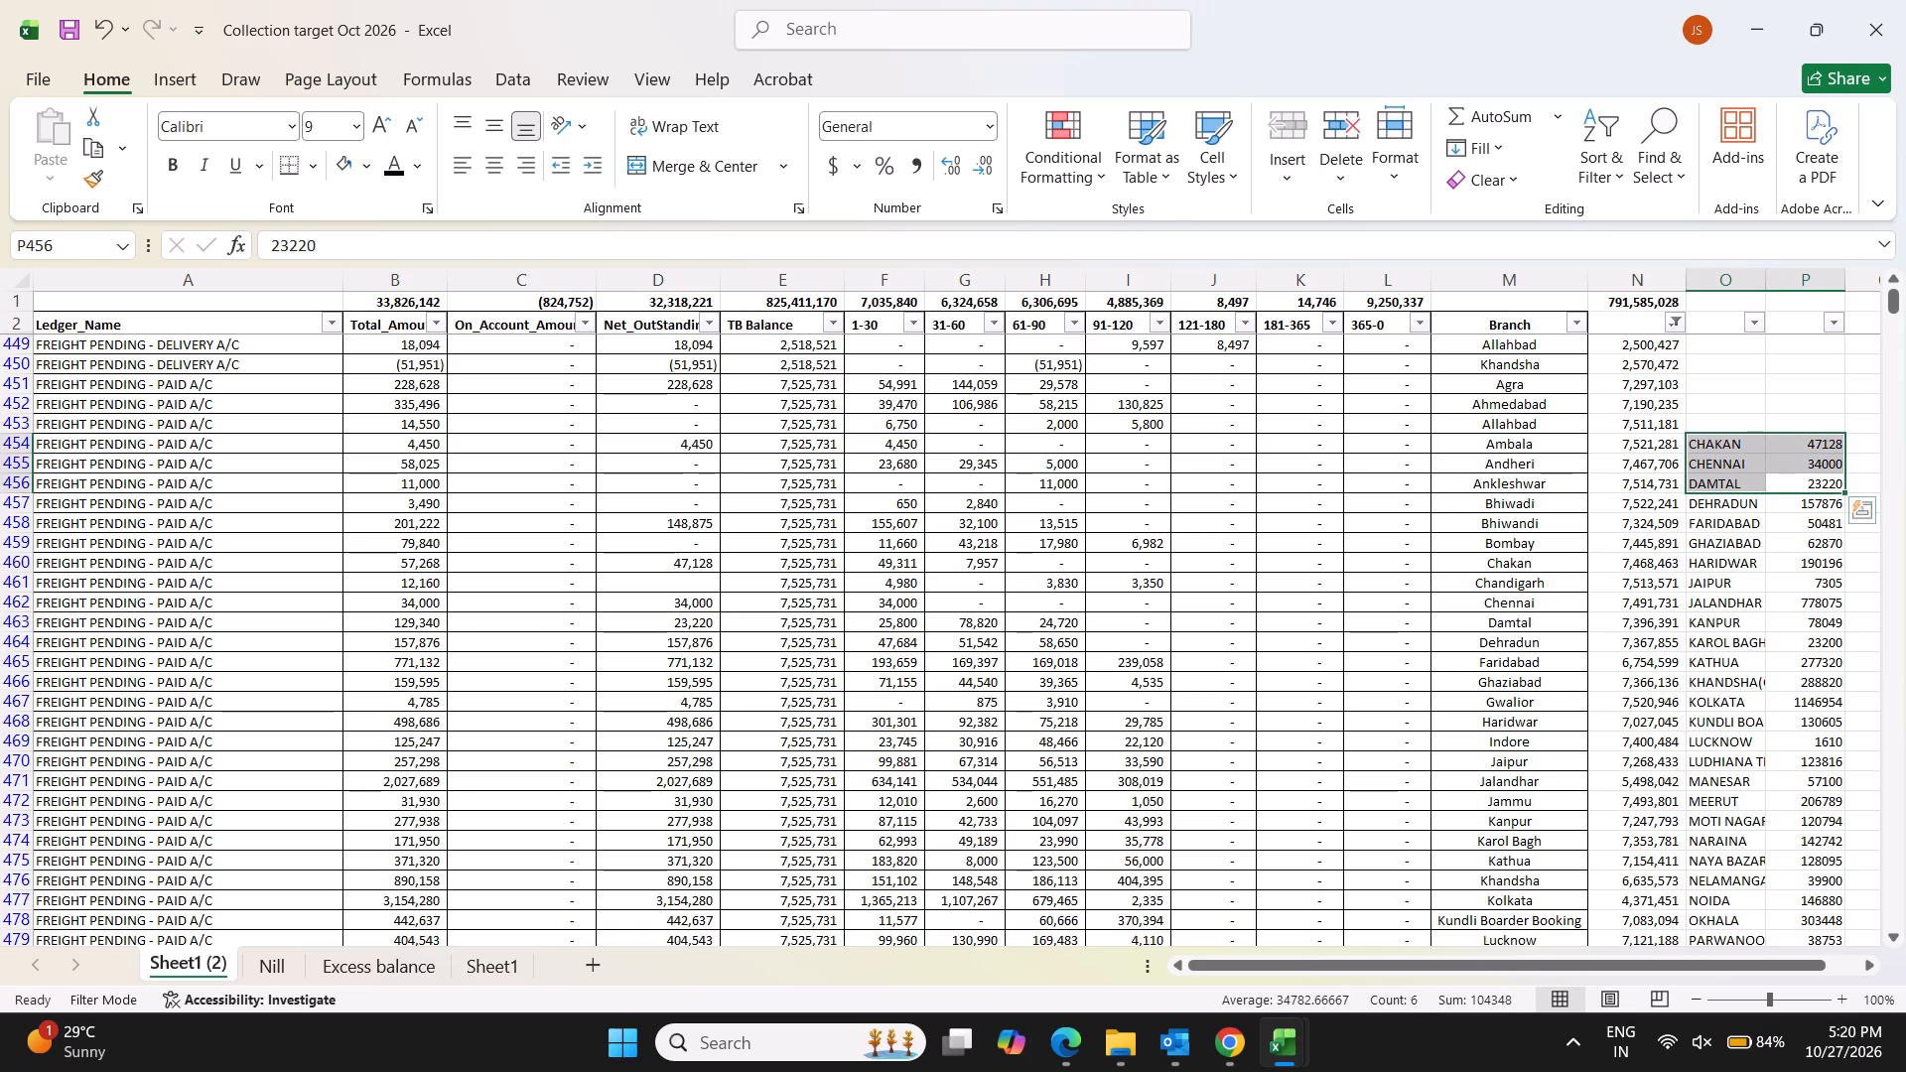
{"action": "key", "text": "Delete"}
Move the remaining pasted branch list, DEHRADUN through ZIRAKPUR with amounts, down to start at O464 beside the Dehradun row.
{"action": "scroll", "coordinate": [1871, 591], "scroll_direction": "down", "scroll_amount": 3}
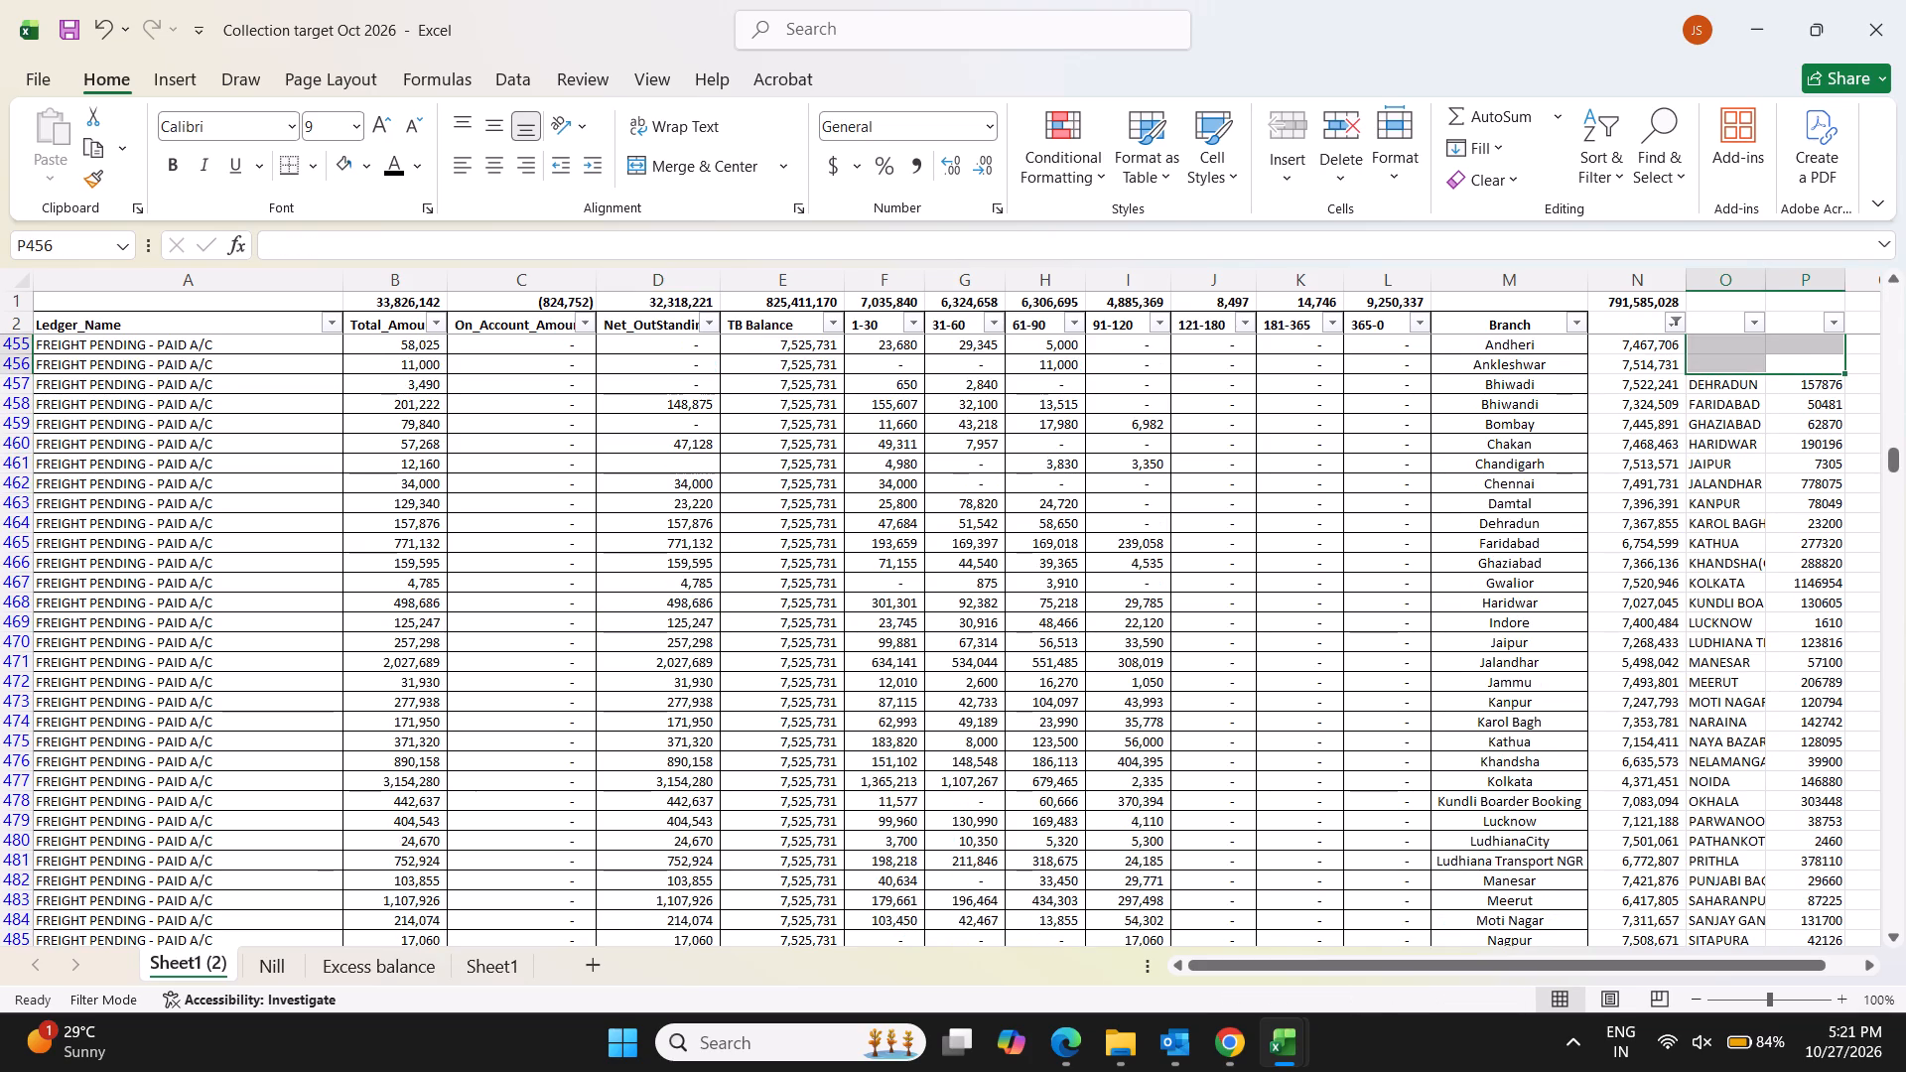
{"action": "left_click_drag", "start_coordinate": [1725, 385], "coordinate": [1803, 936]}
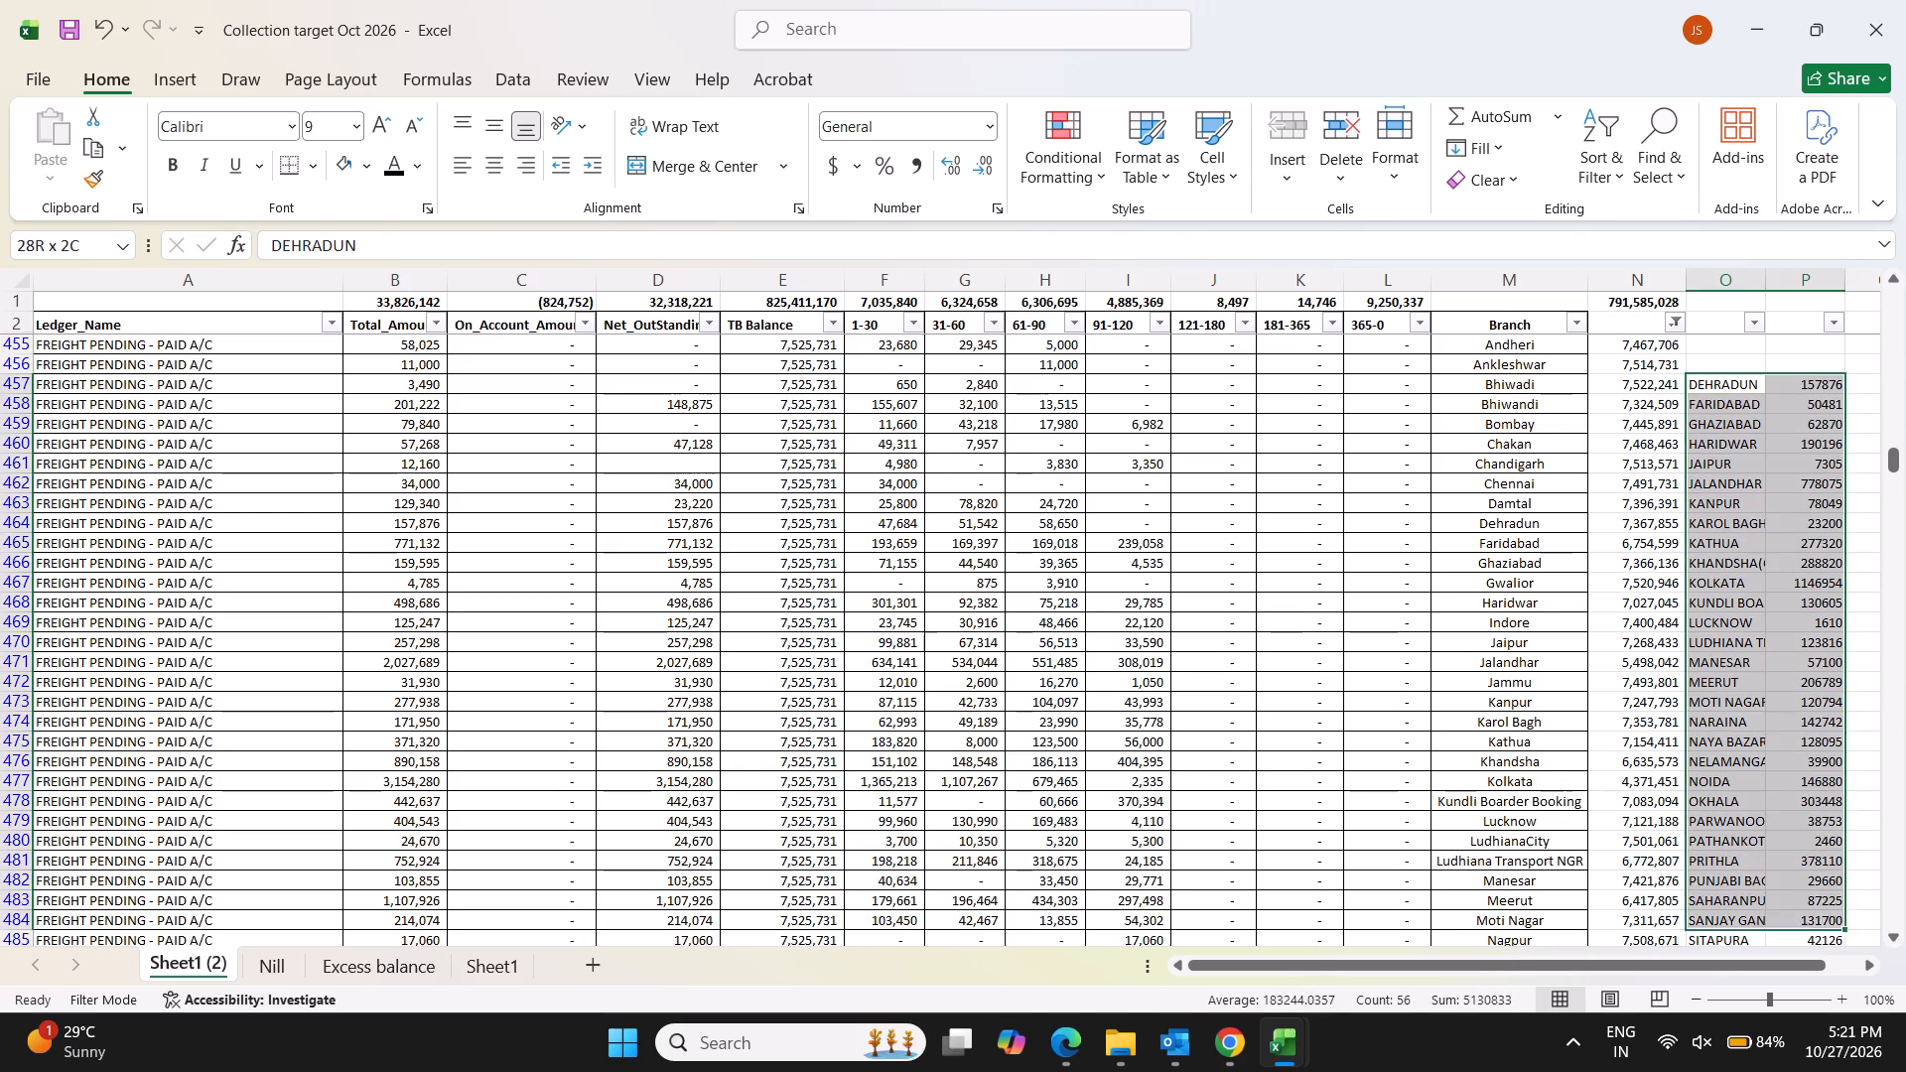
{"action": "left_click_drag", "start_coordinate": [1803, 936], "coordinate": [1800, 920]}
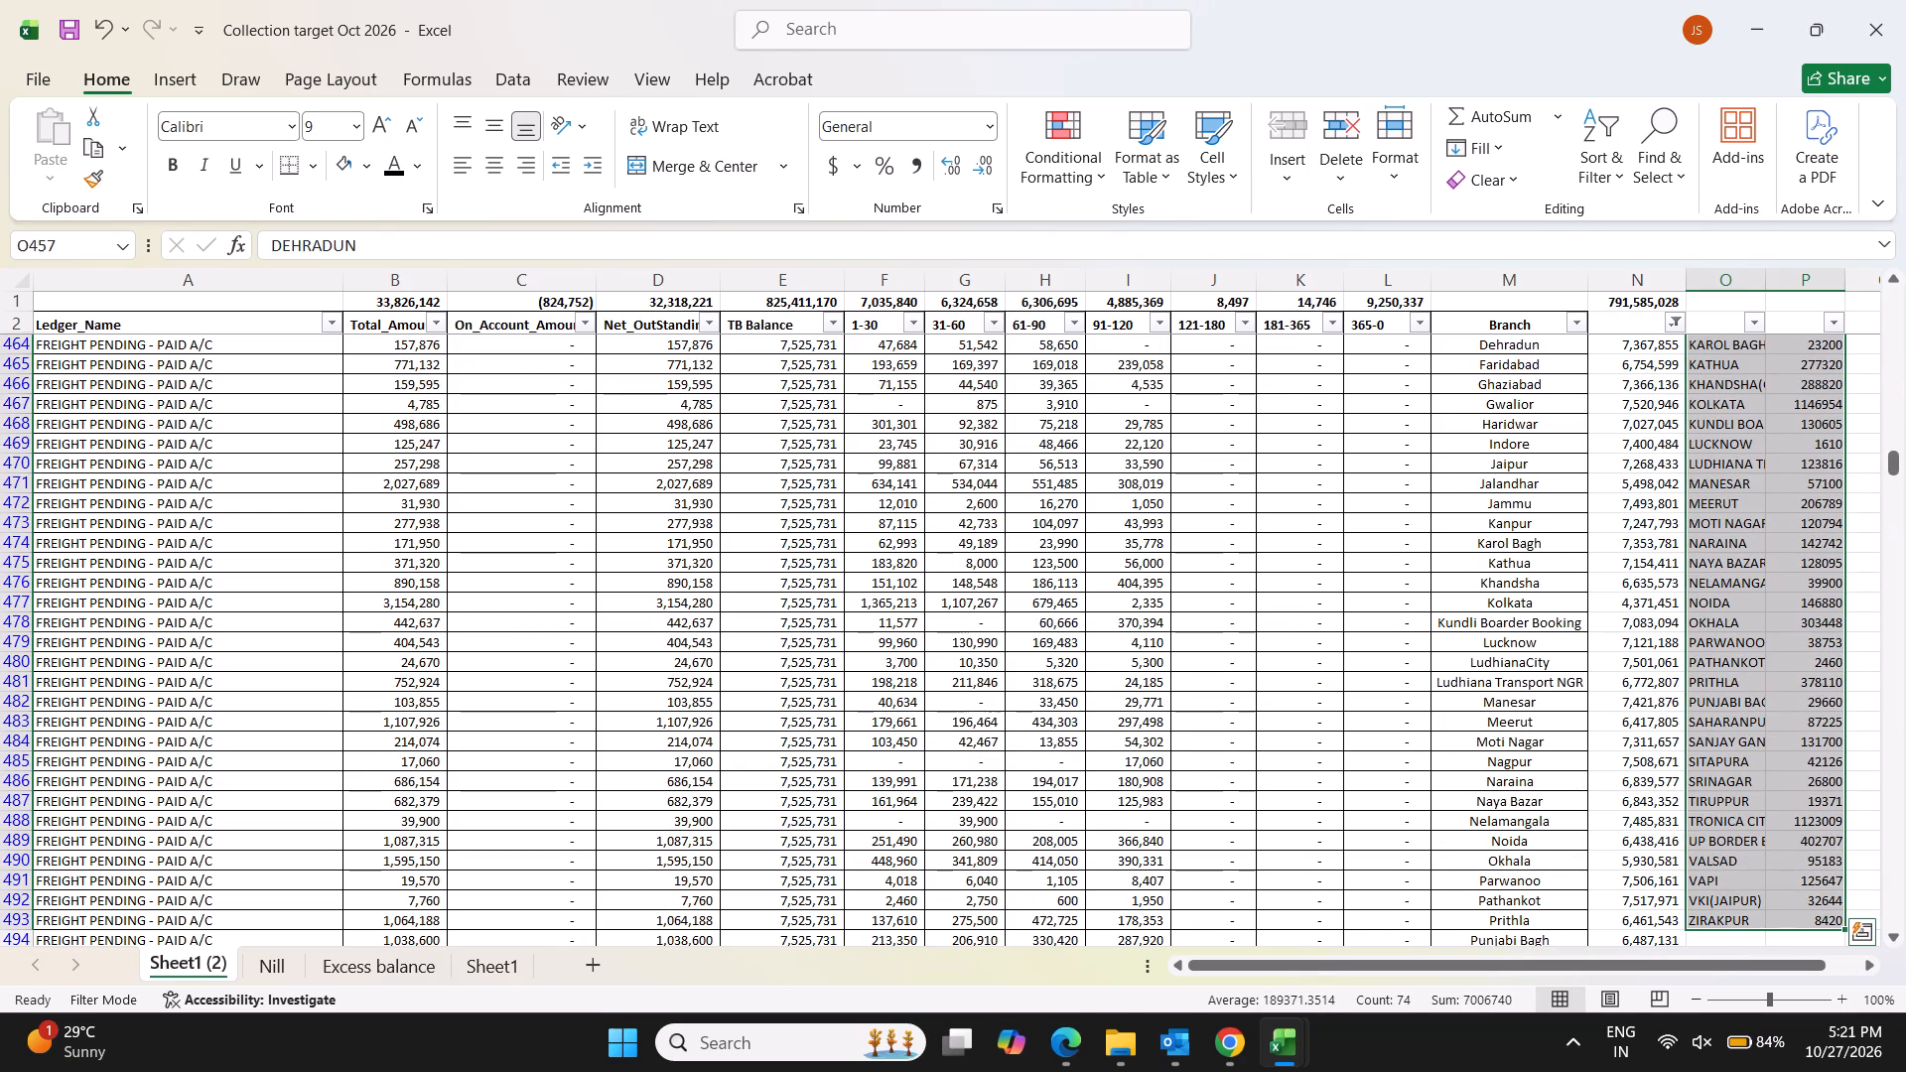
{"action": "key", "text": "ctrl+x"}
{"action": "scroll", "coordinate": [1799, 735], "scroll_direction": "up", "scroll_amount": 5}
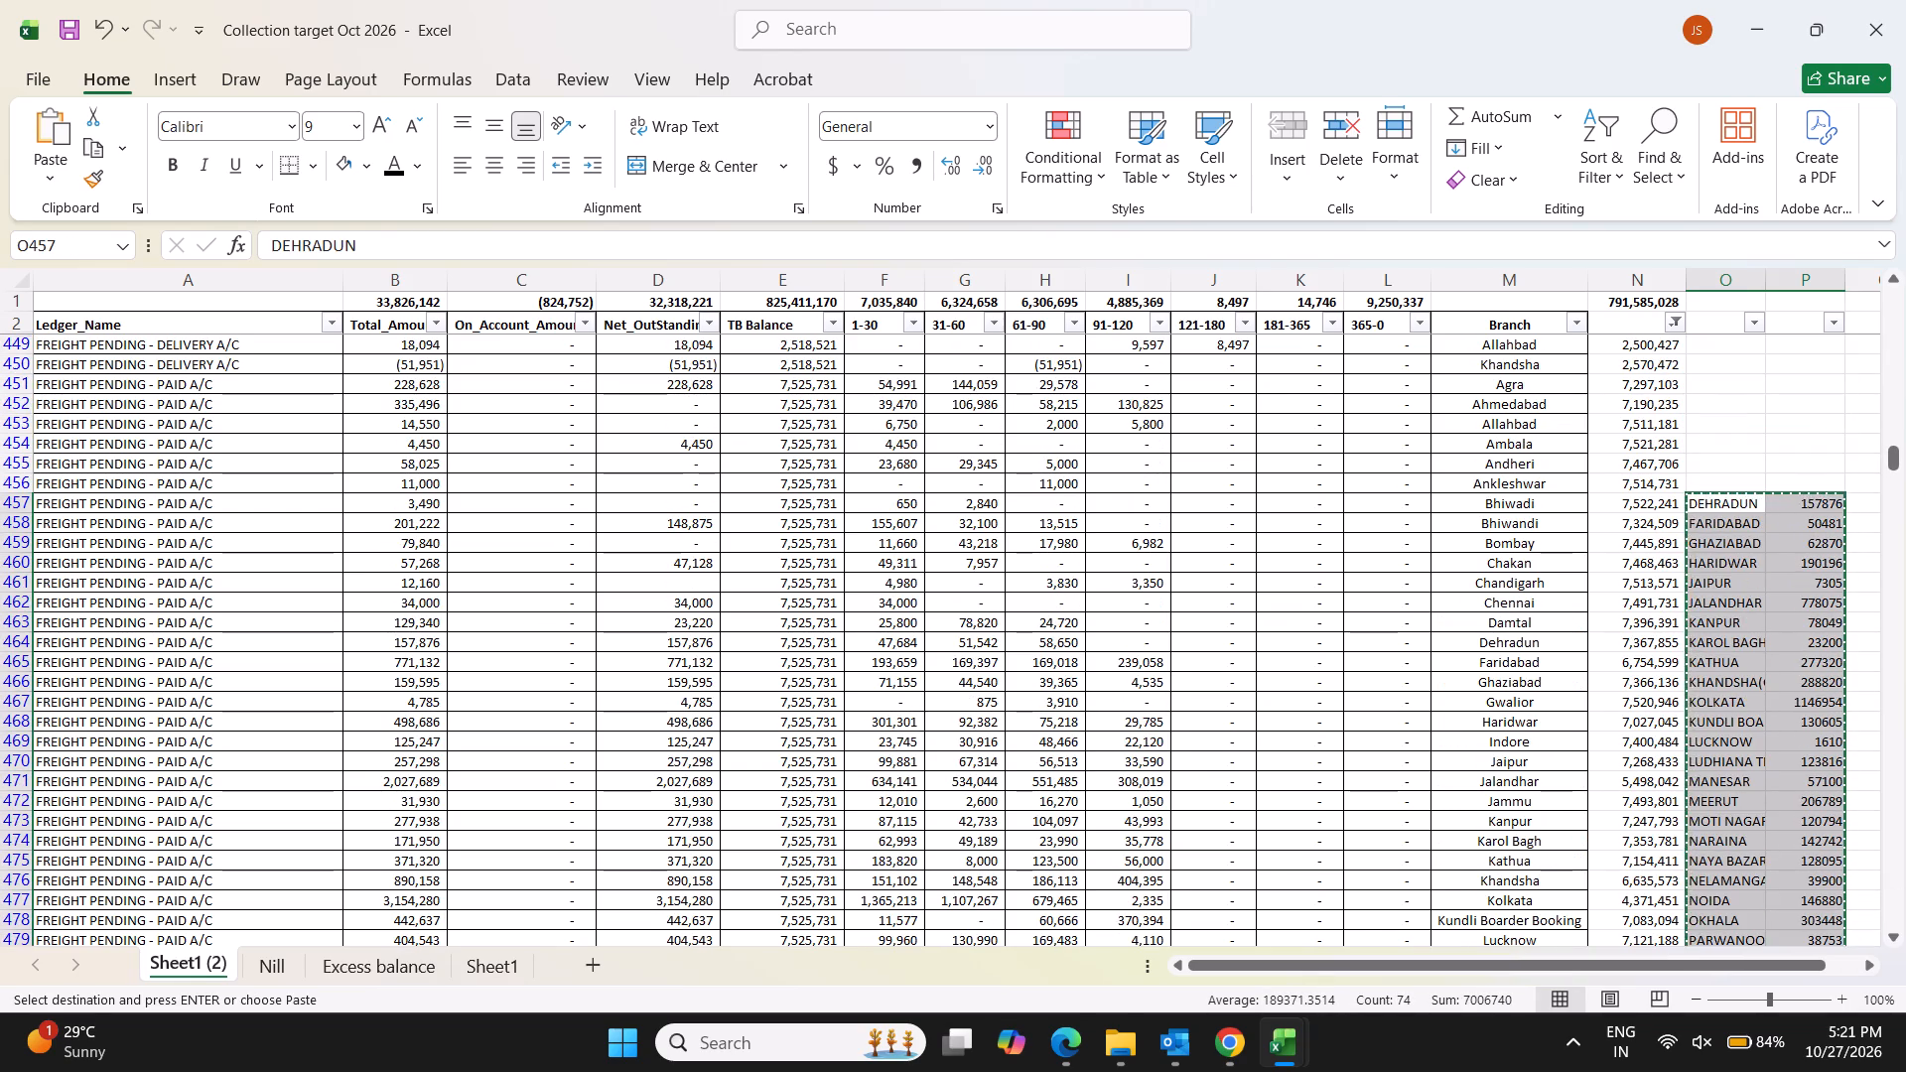
{"action": "left_click", "coordinate": [1726, 645]}
{"action": "key", "text": "ctrl+v"}
In Net_OutStanding, set Faridabad to 50481, Ghaziabad to 62870 and Gwalior to 0.
{"action": "scroll", "coordinate": [1725, 695], "scroll_direction": "down", "scroll_amount": 4}
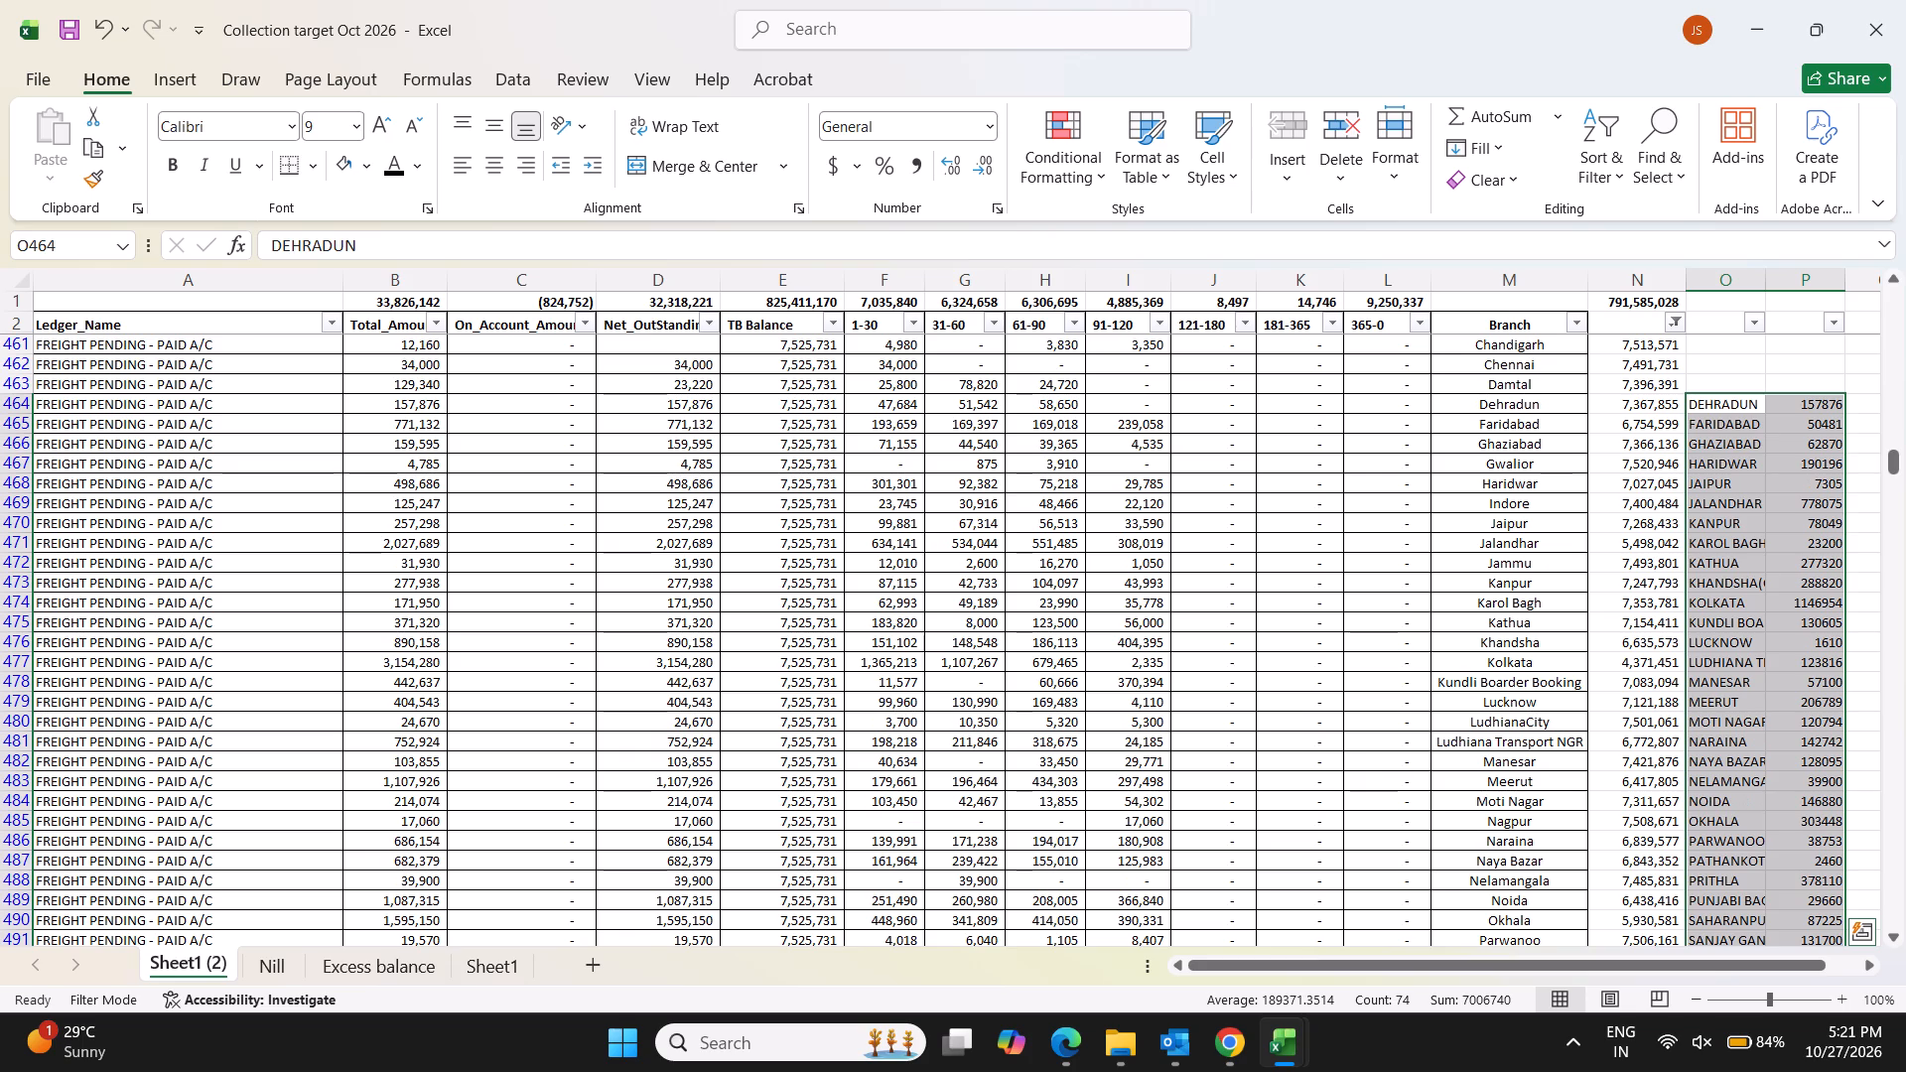
{"action": "left_click", "coordinate": [682, 414]}
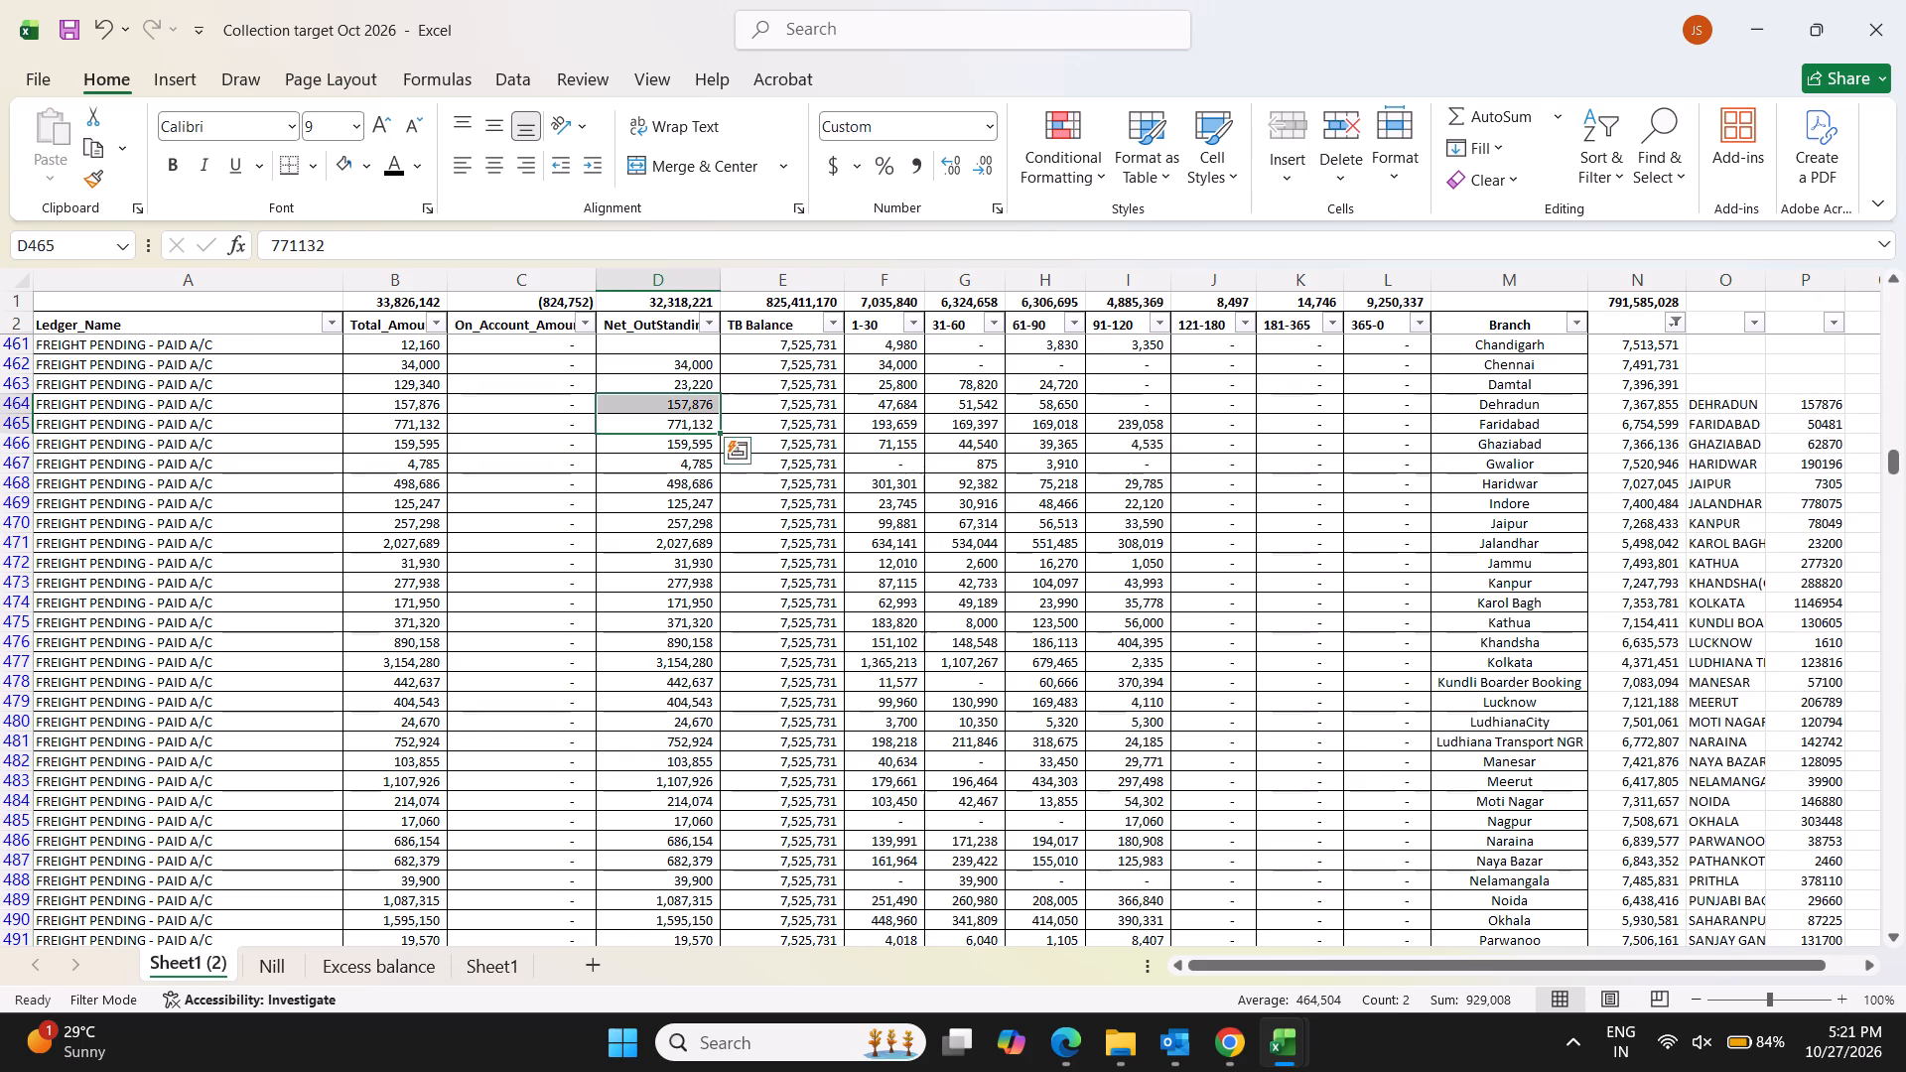
{"action": "key", "text": "Down"}
{"action": "key", "text": "Up"}
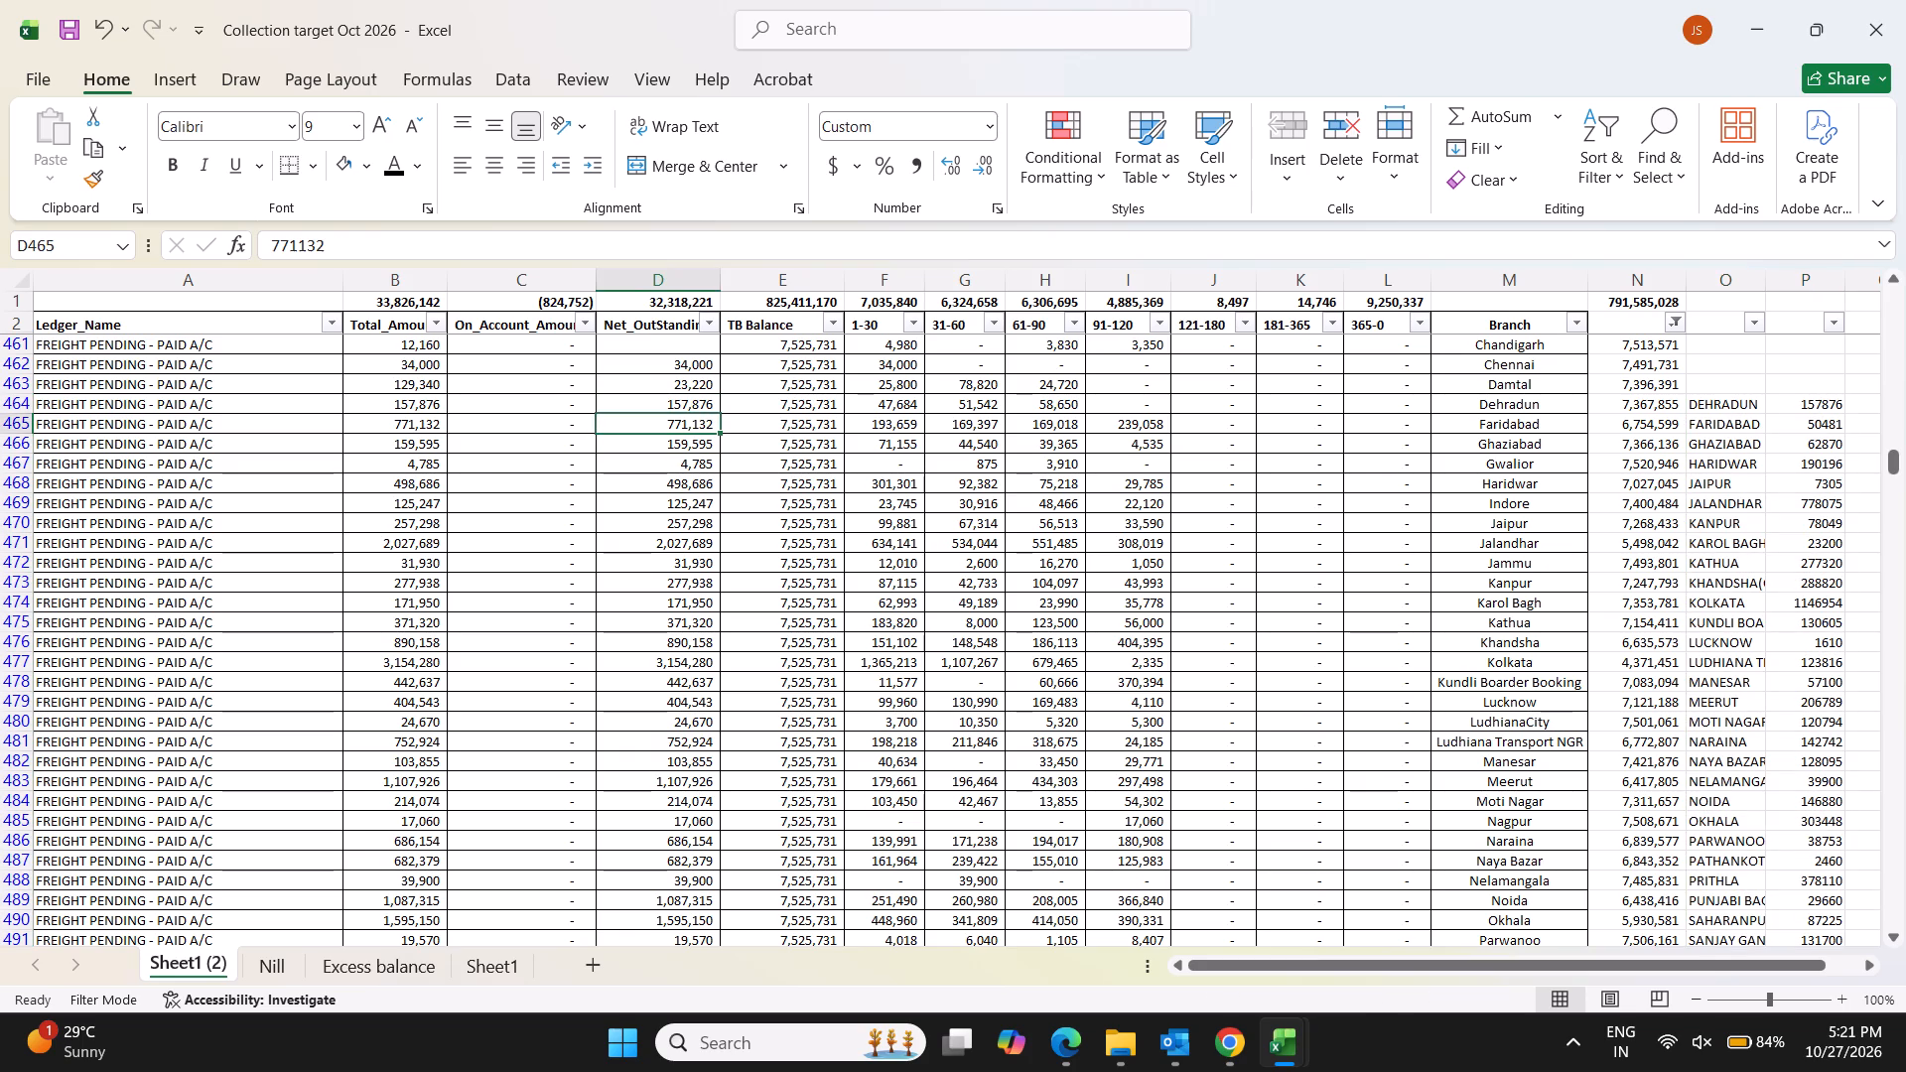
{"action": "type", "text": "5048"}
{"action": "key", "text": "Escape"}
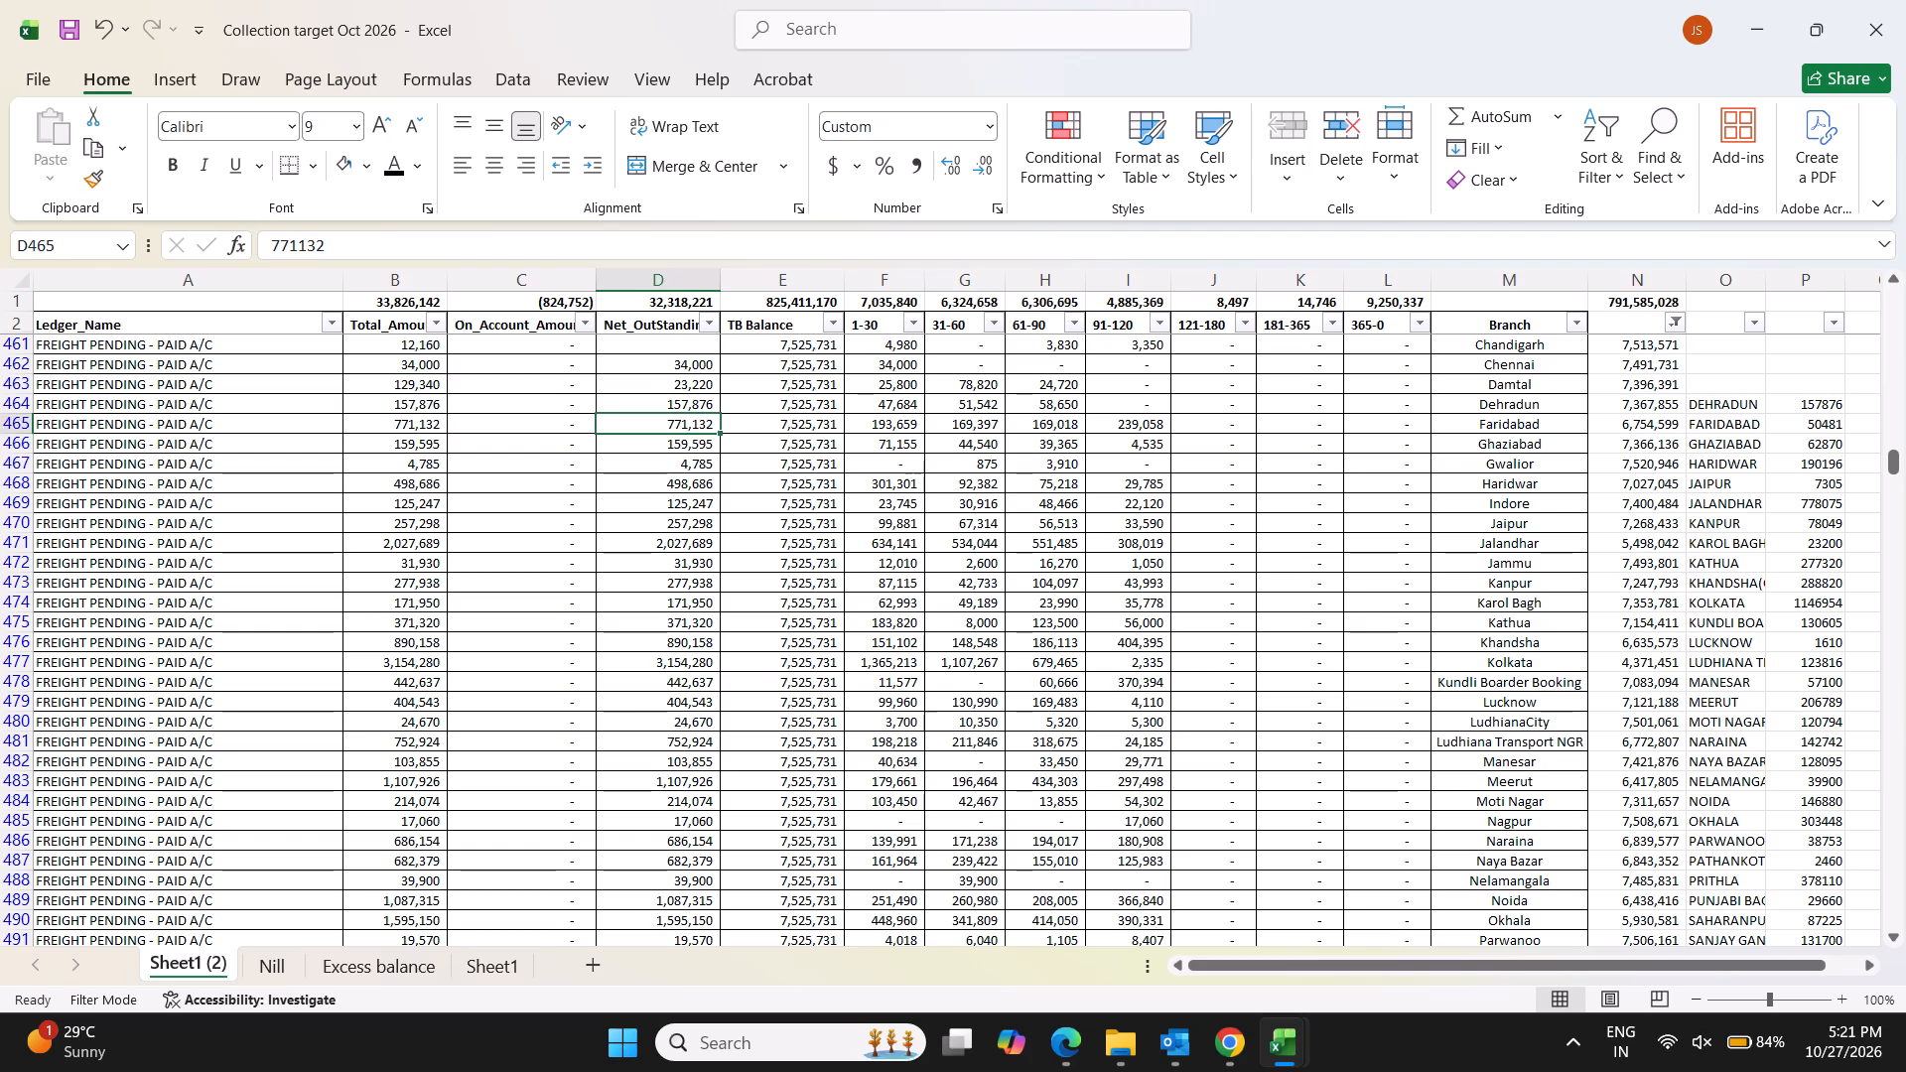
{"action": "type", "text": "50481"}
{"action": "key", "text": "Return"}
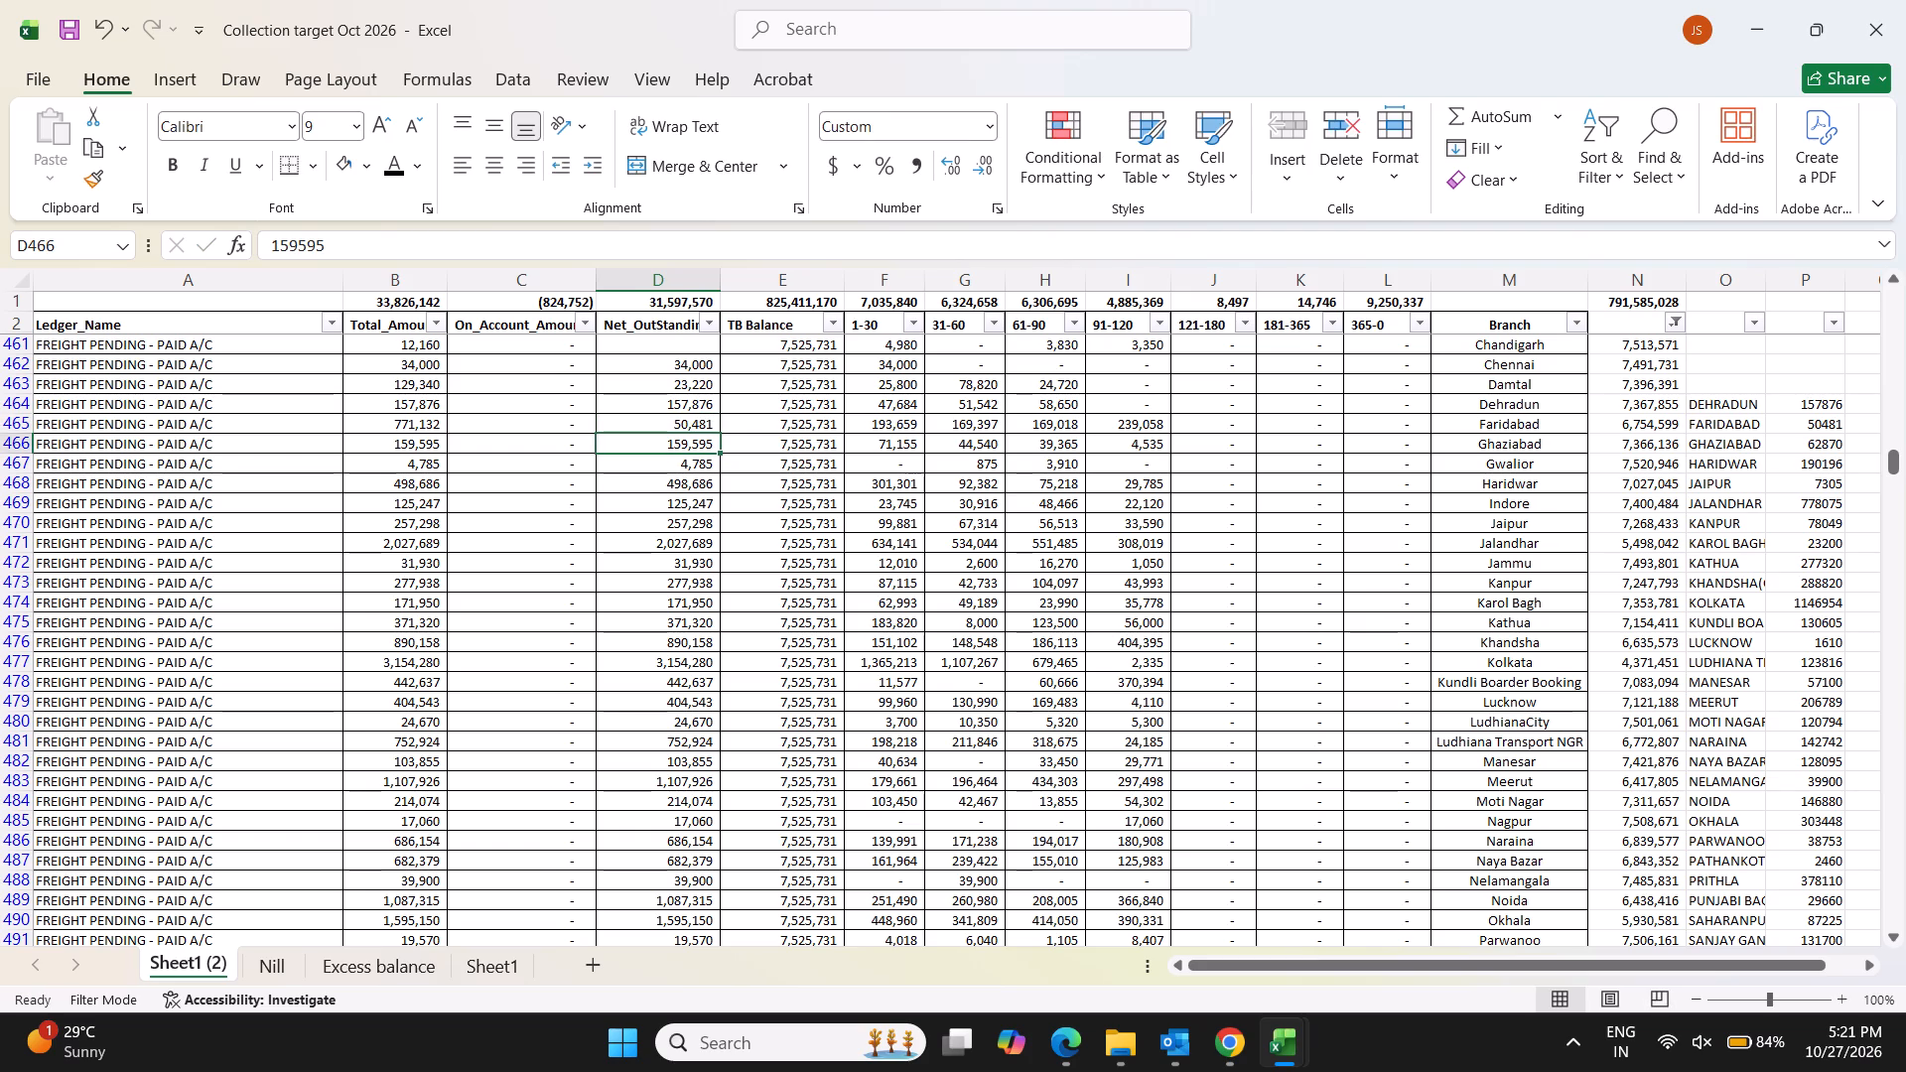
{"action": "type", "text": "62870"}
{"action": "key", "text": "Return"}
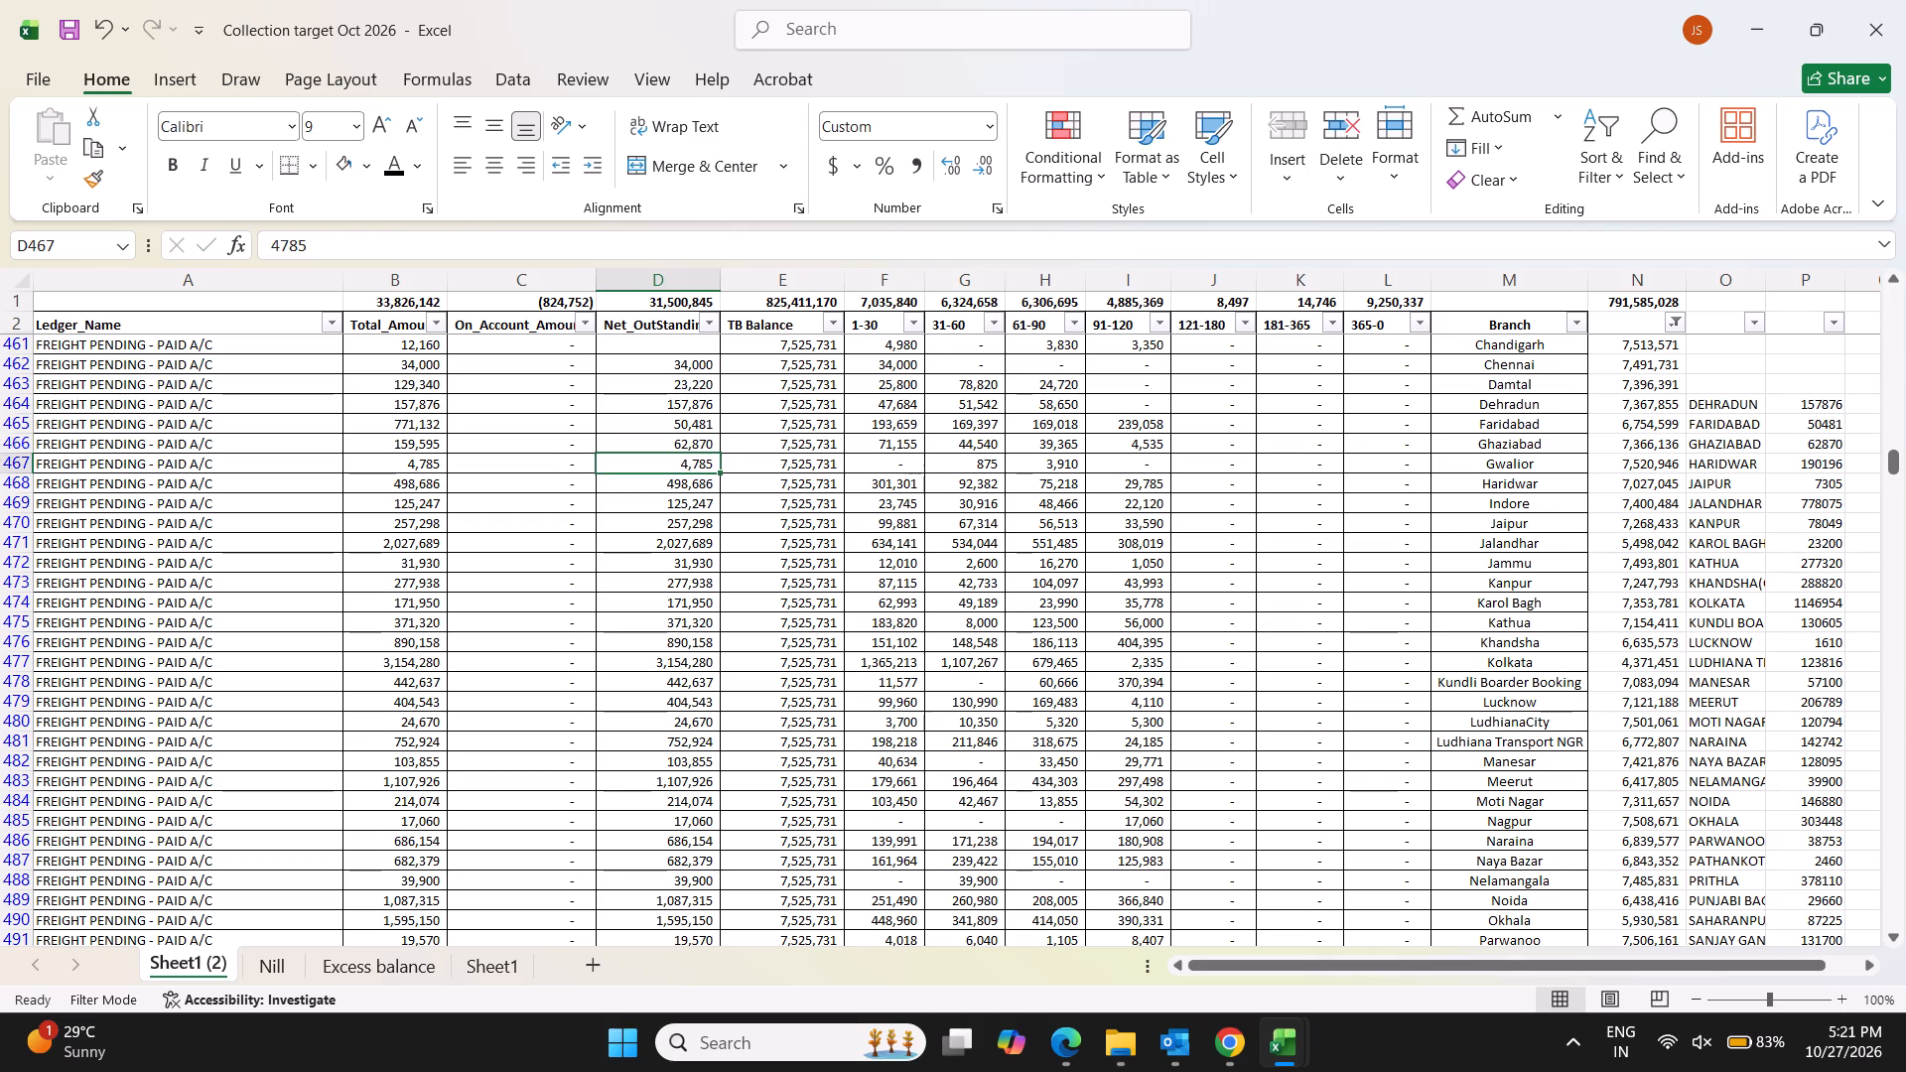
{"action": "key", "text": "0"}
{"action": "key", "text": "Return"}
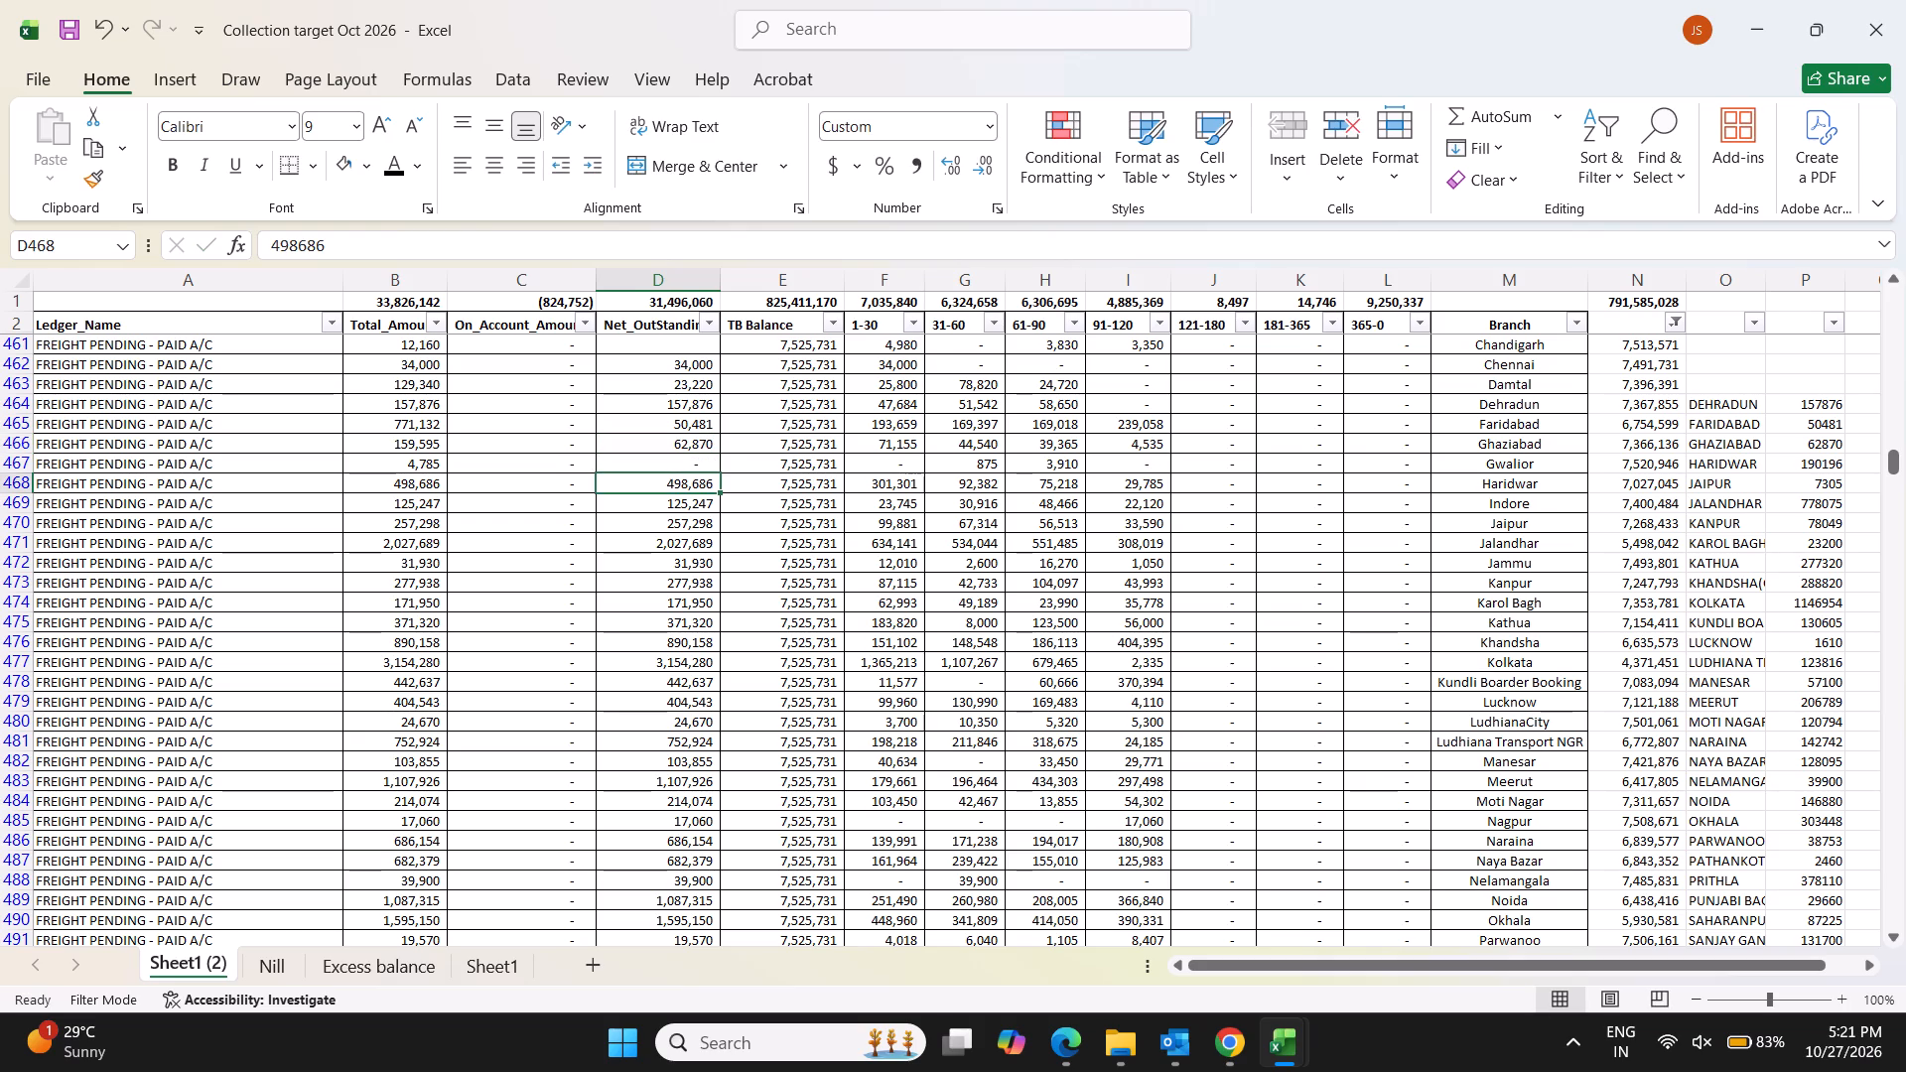
In Net_OutStanding, set Haridwar to 190196, Indore to 0 and Jaipur to 7305.
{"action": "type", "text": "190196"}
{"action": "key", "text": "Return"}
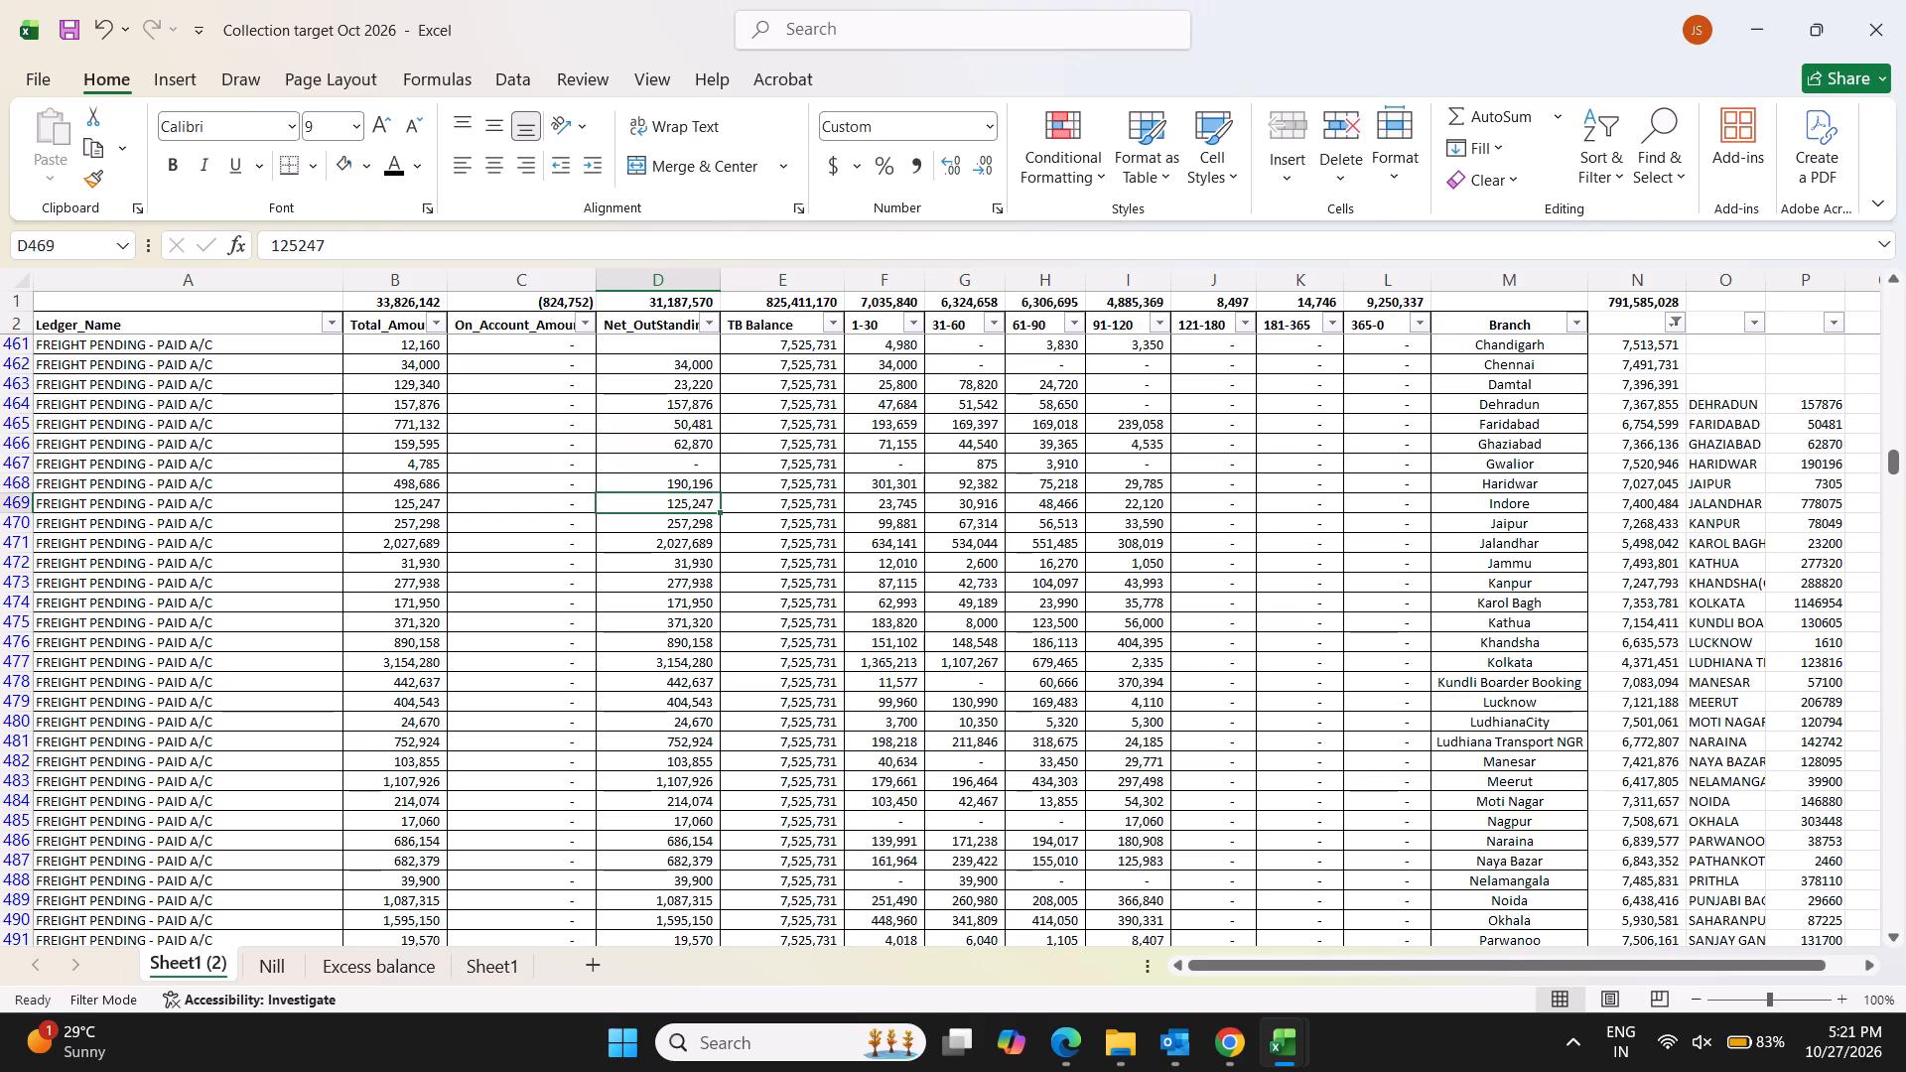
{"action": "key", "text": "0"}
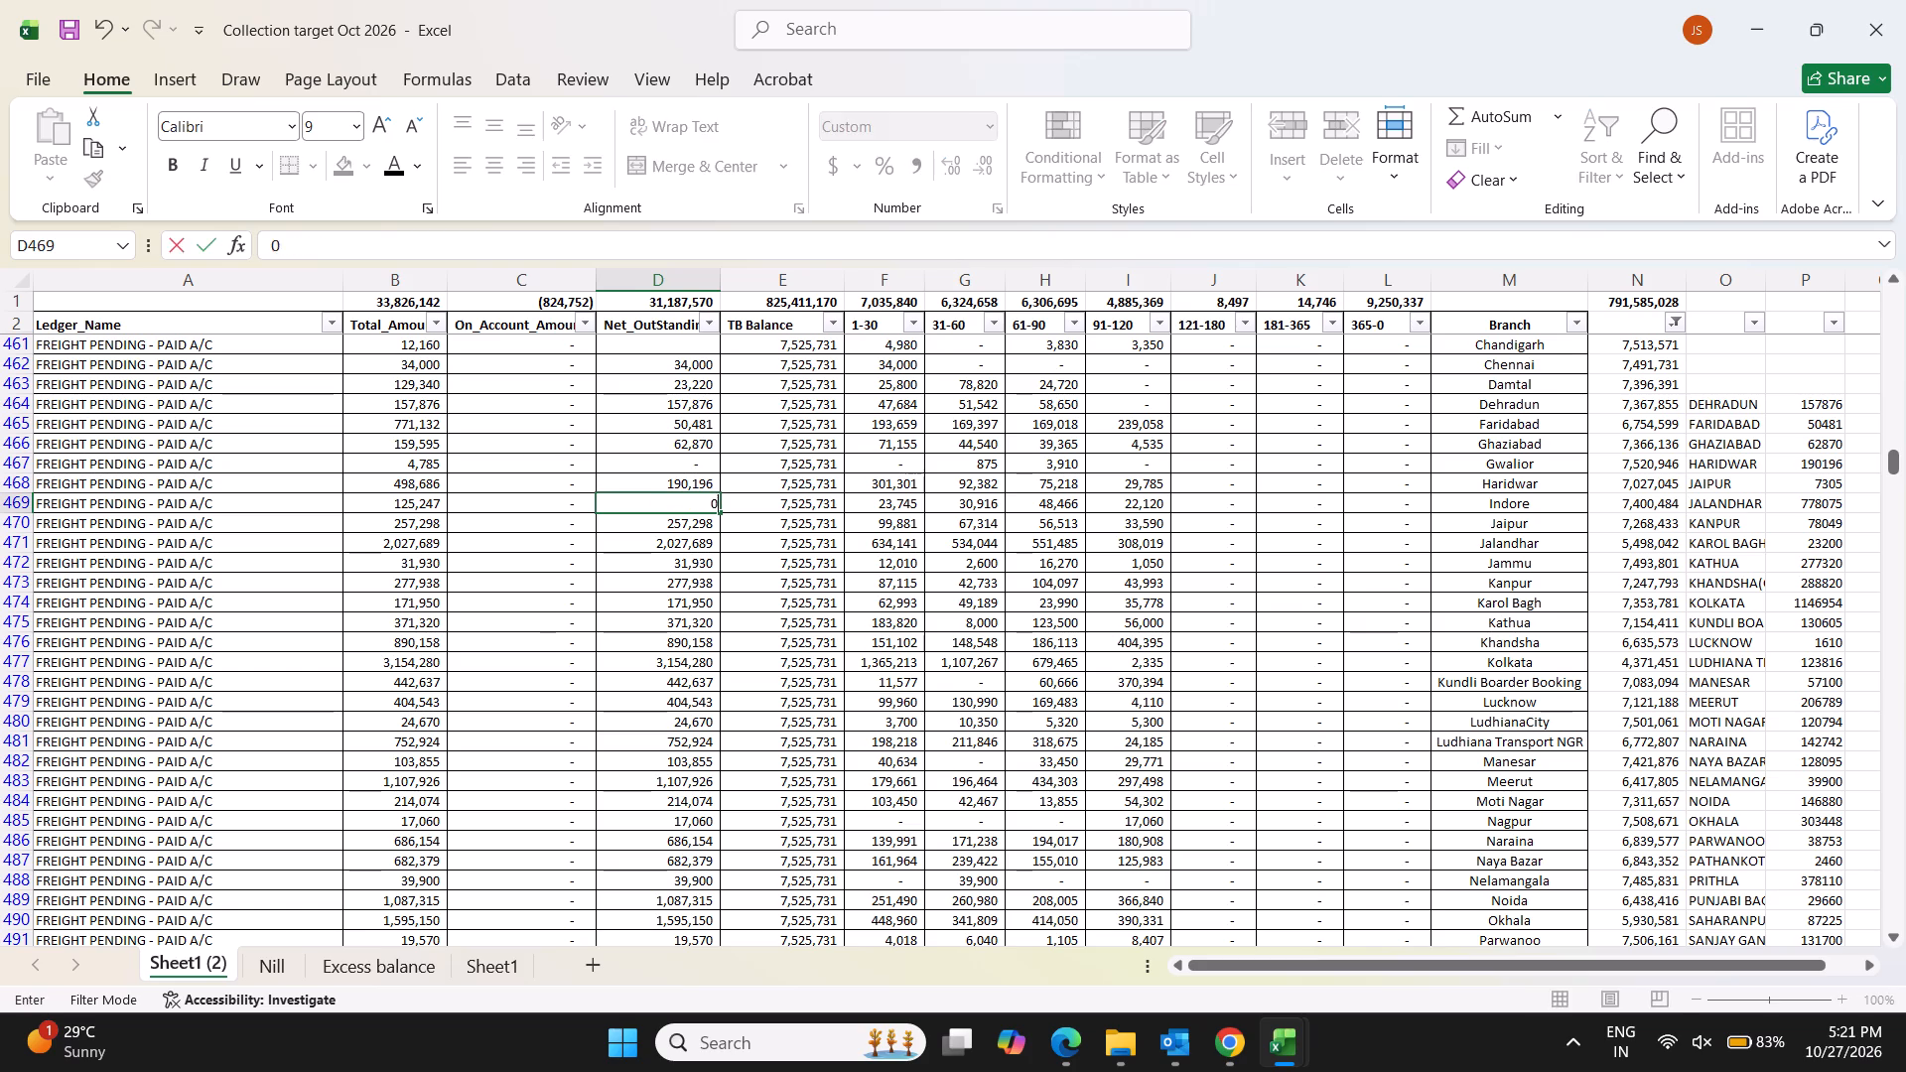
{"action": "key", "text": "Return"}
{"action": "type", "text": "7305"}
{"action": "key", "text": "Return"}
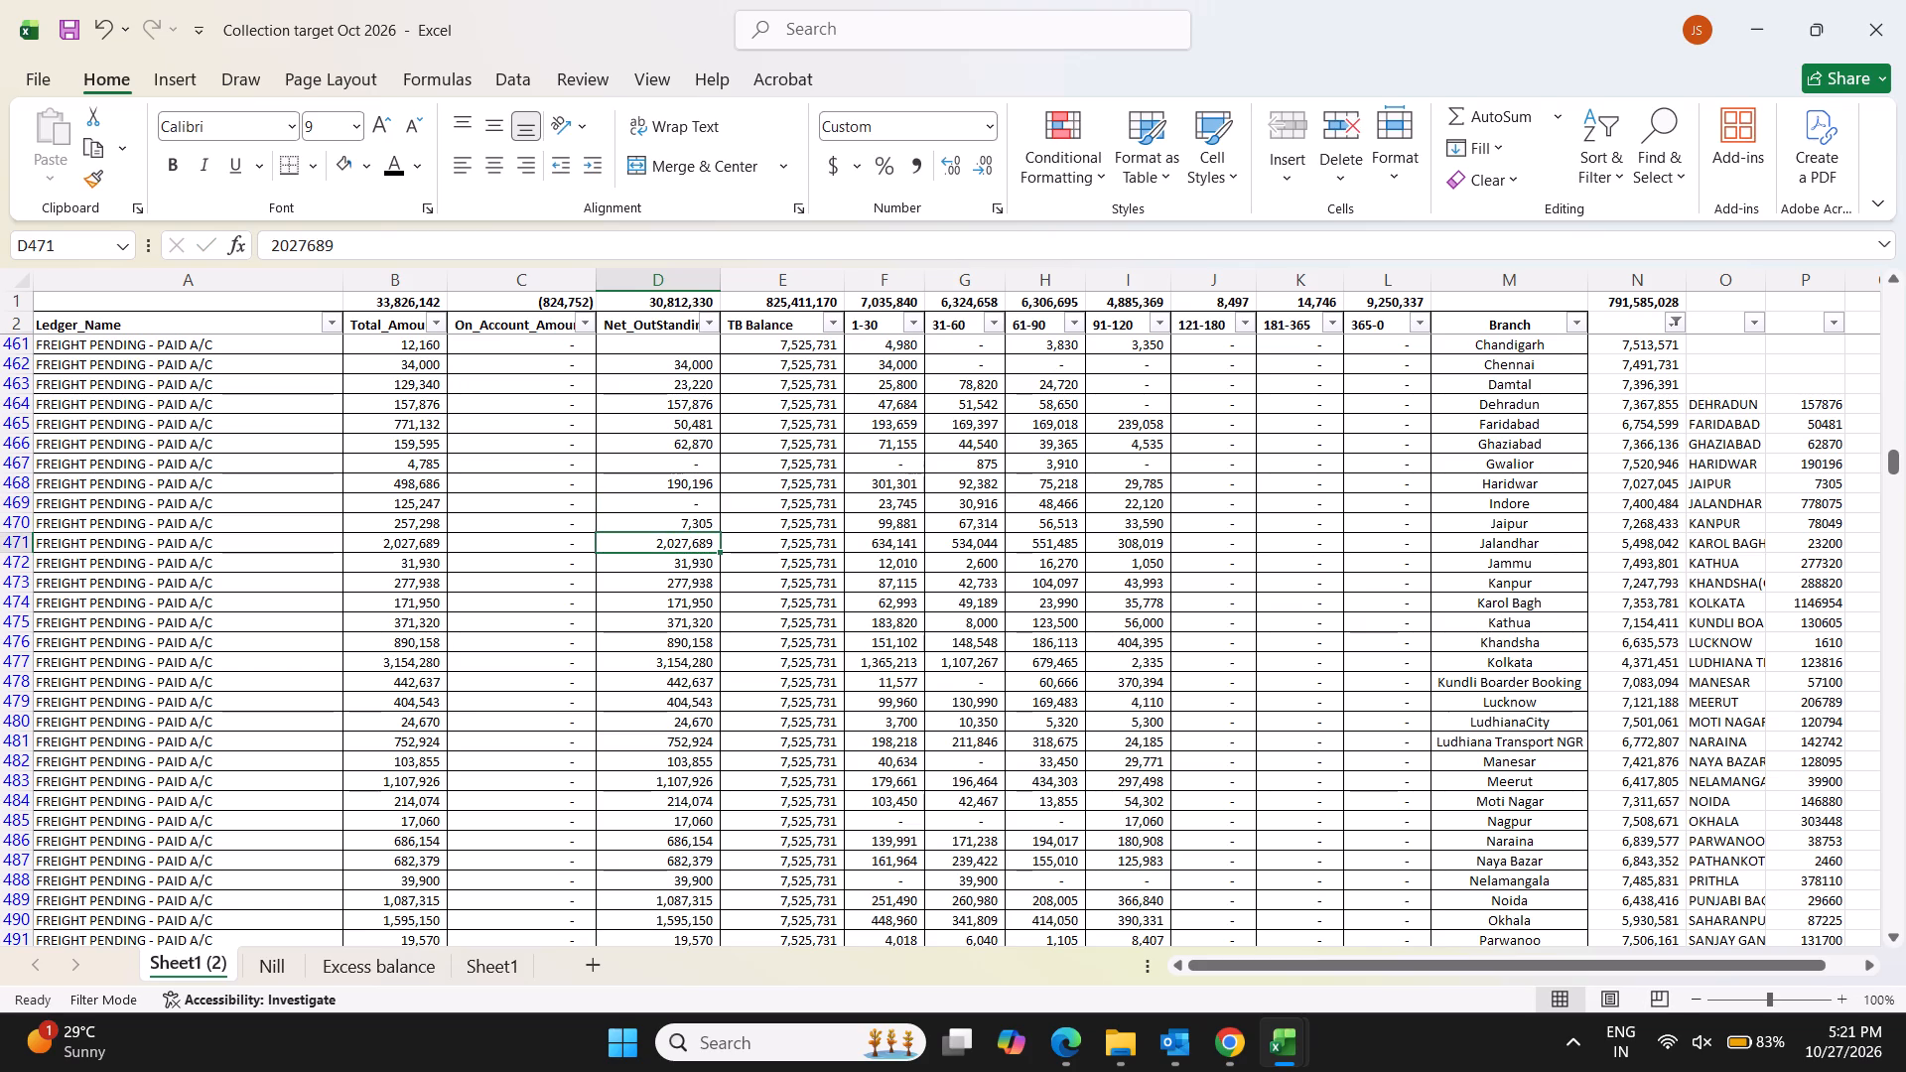
Clear the DEHRADUN, FARIDABAD, GHAZIABAD, HARIDWAR and JAIPUR names and amounts from the pasted branch list.
{"action": "left_click_drag", "start_coordinate": [1736, 401], "coordinate": [1802, 483]}
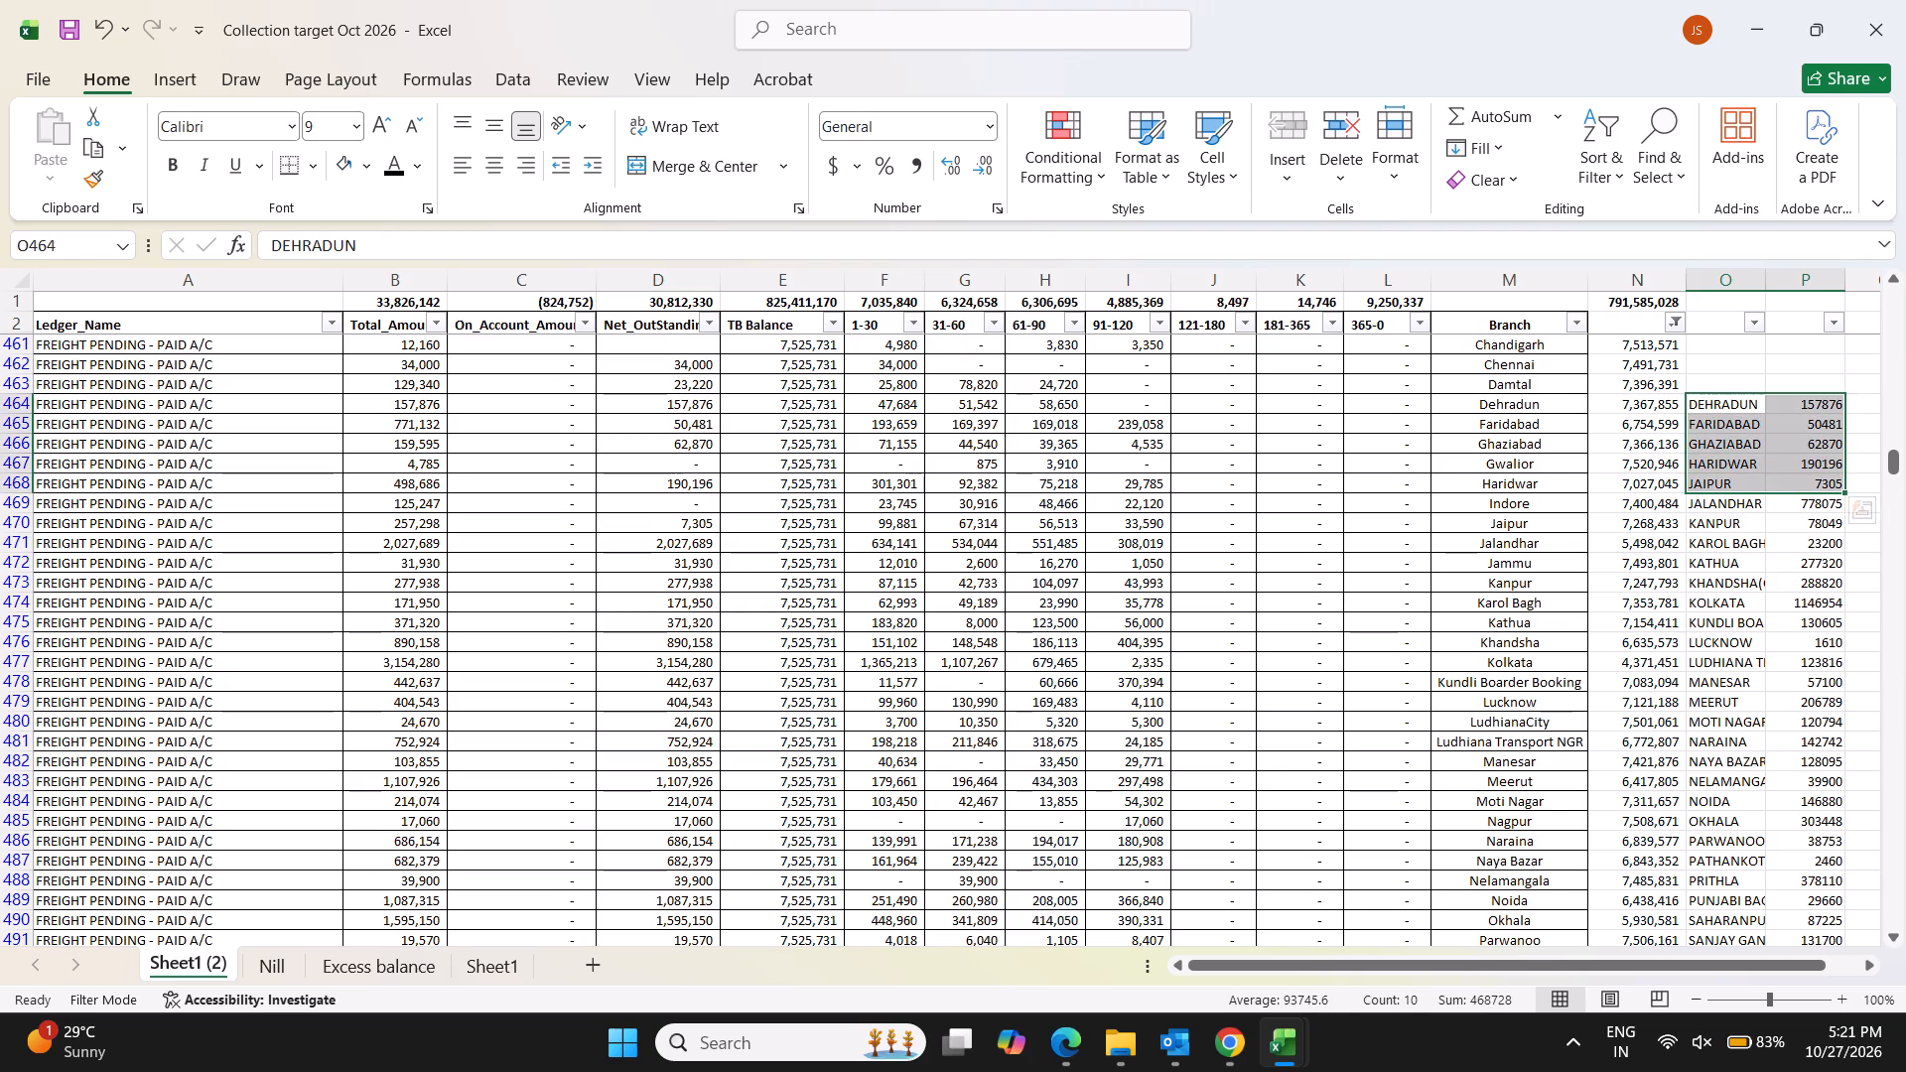
{"action": "key", "text": "Delete"}
In Net_OutStanding, set Jalandhar to 778075, Jammu to 0 and Kanpur to 78049.
{"action": "scroll", "coordinate": [1245, 572], "scroll_direction": "down", "scroll_amount": 2}
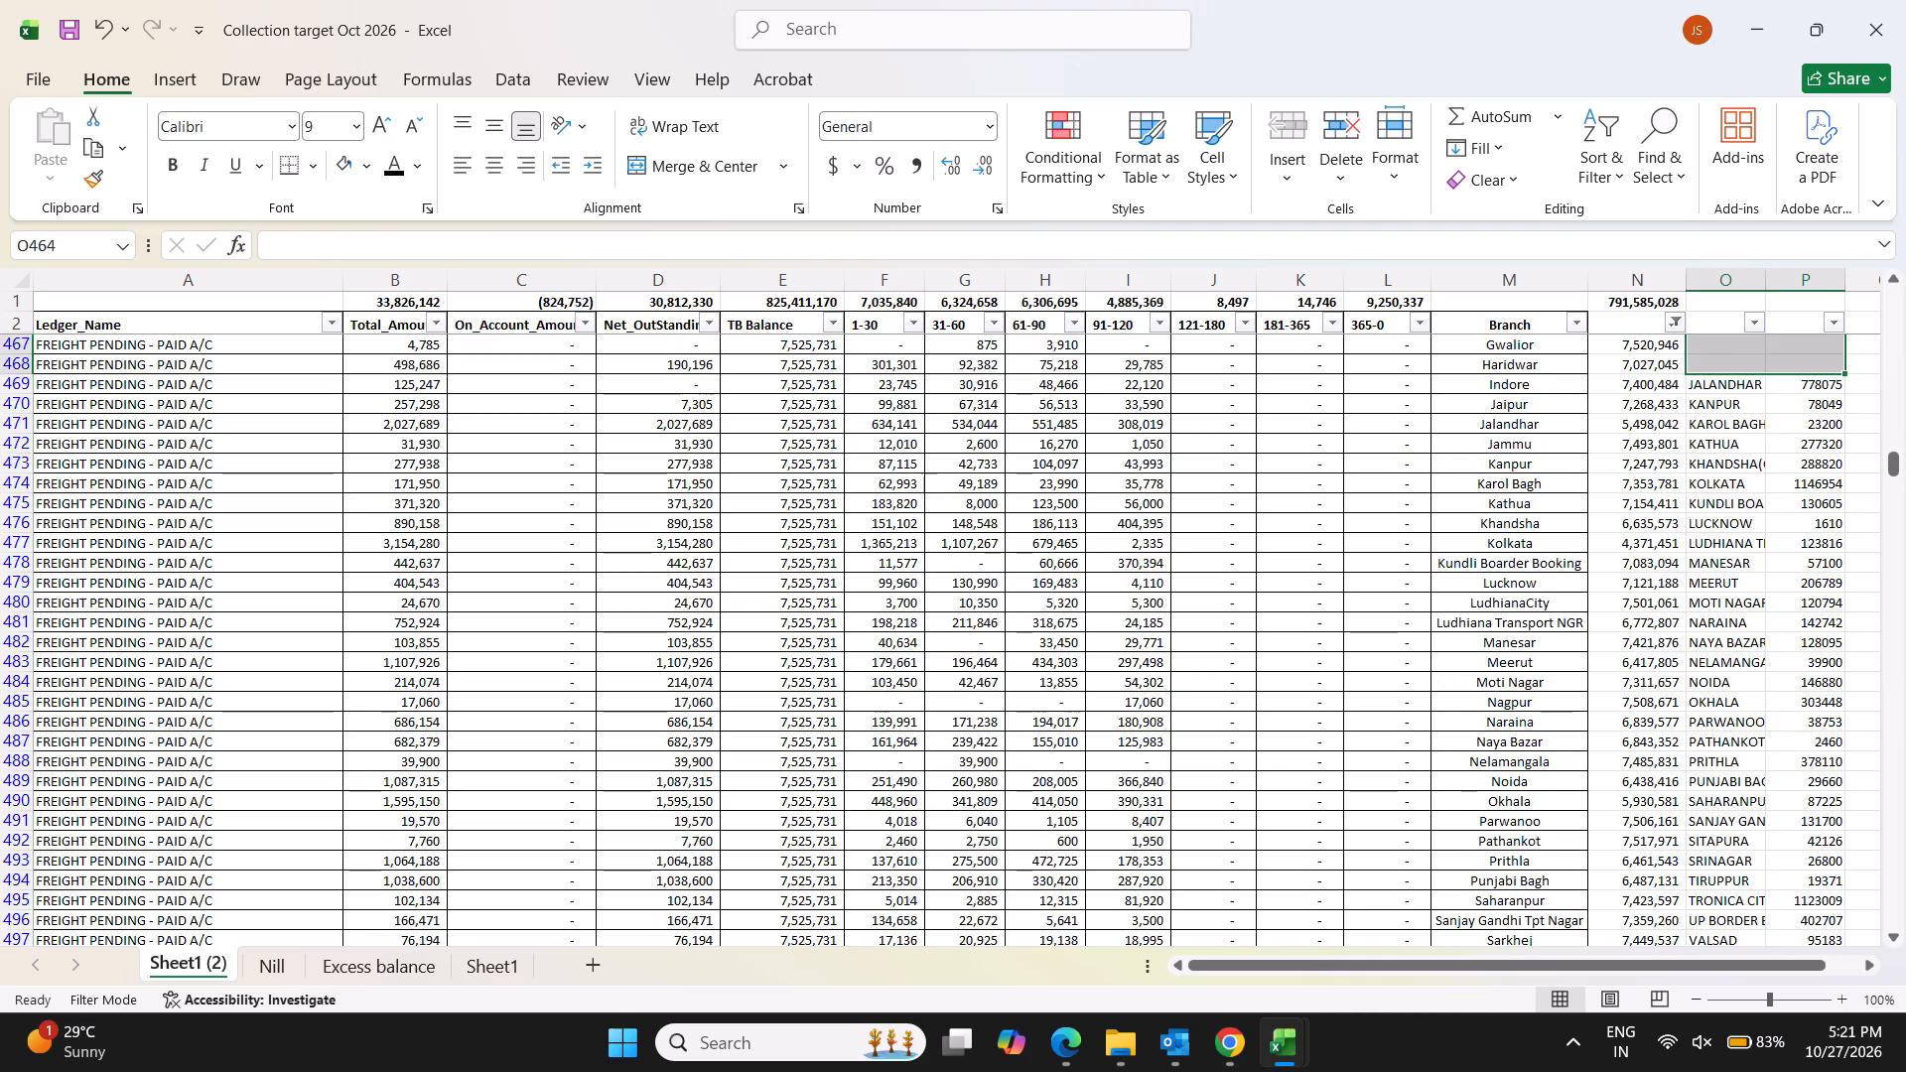
{"action": "left_click", "coordinate": [682, 422]}
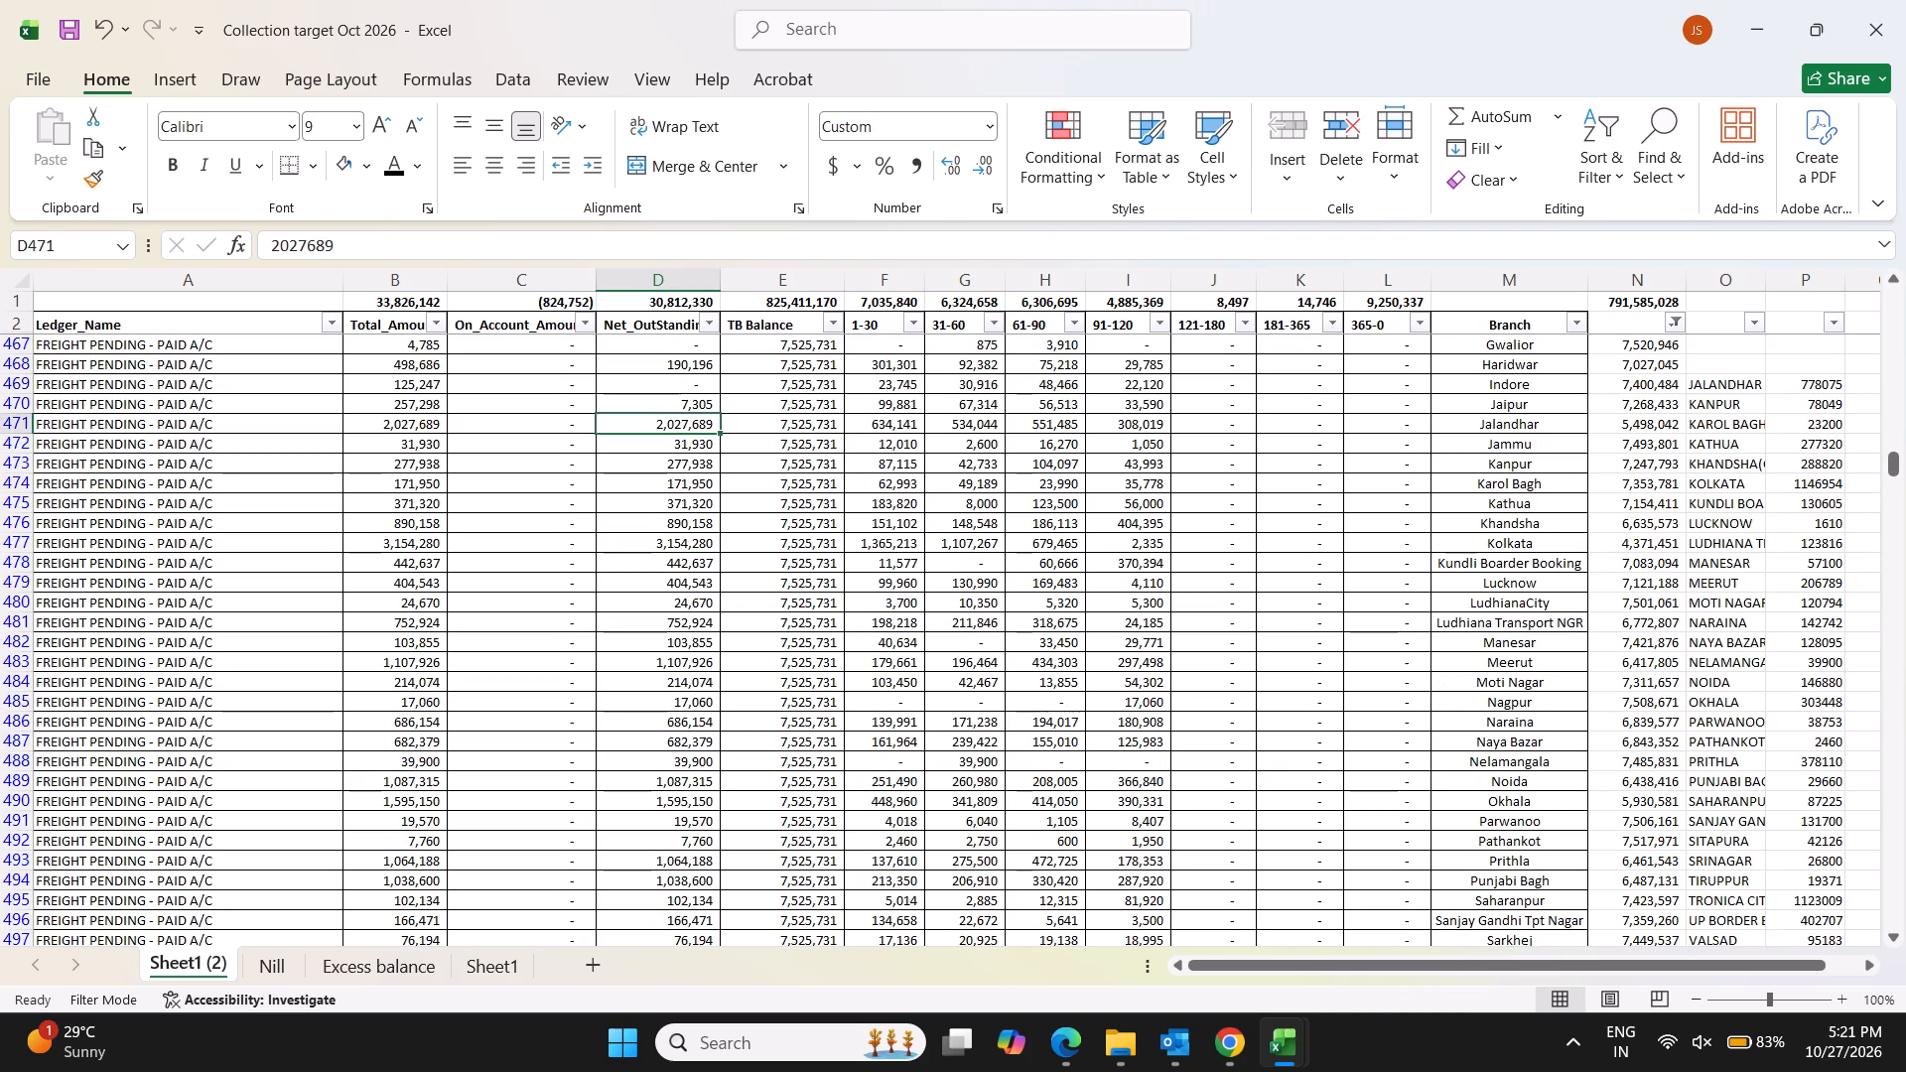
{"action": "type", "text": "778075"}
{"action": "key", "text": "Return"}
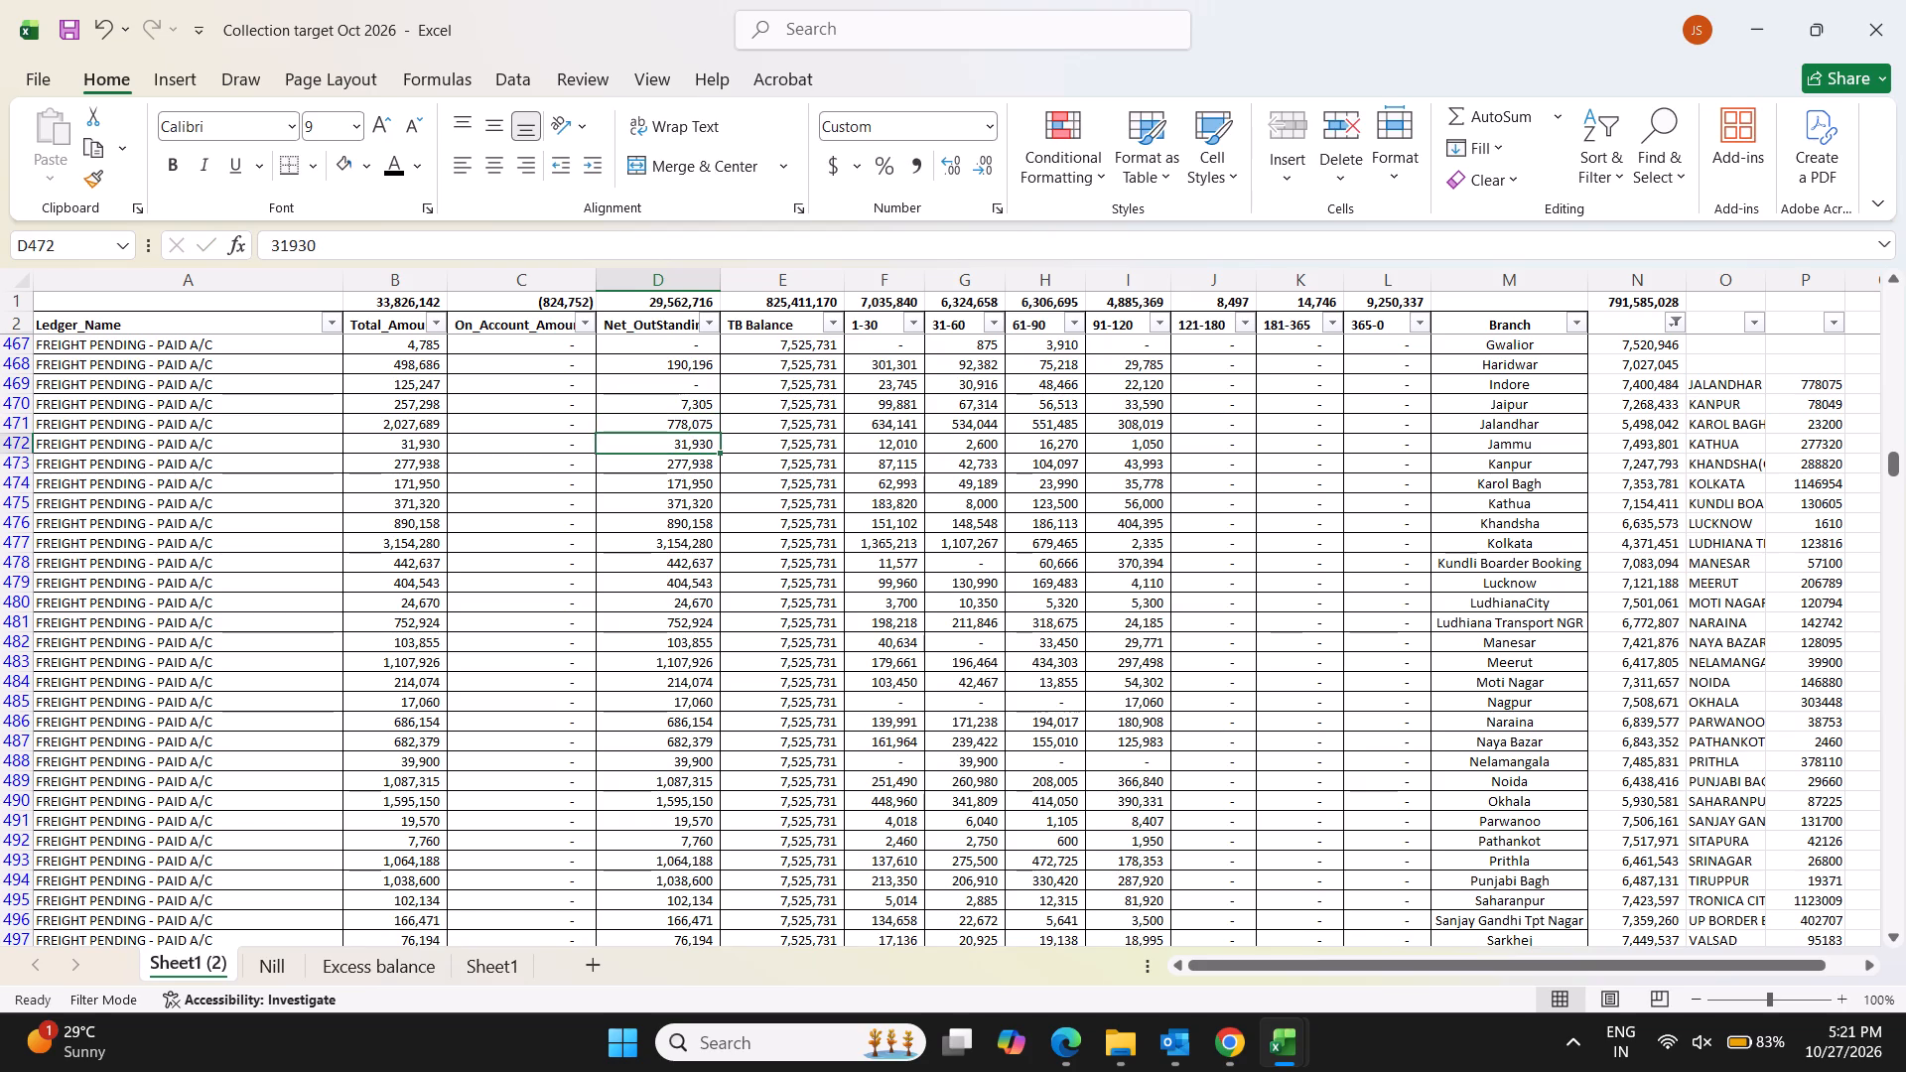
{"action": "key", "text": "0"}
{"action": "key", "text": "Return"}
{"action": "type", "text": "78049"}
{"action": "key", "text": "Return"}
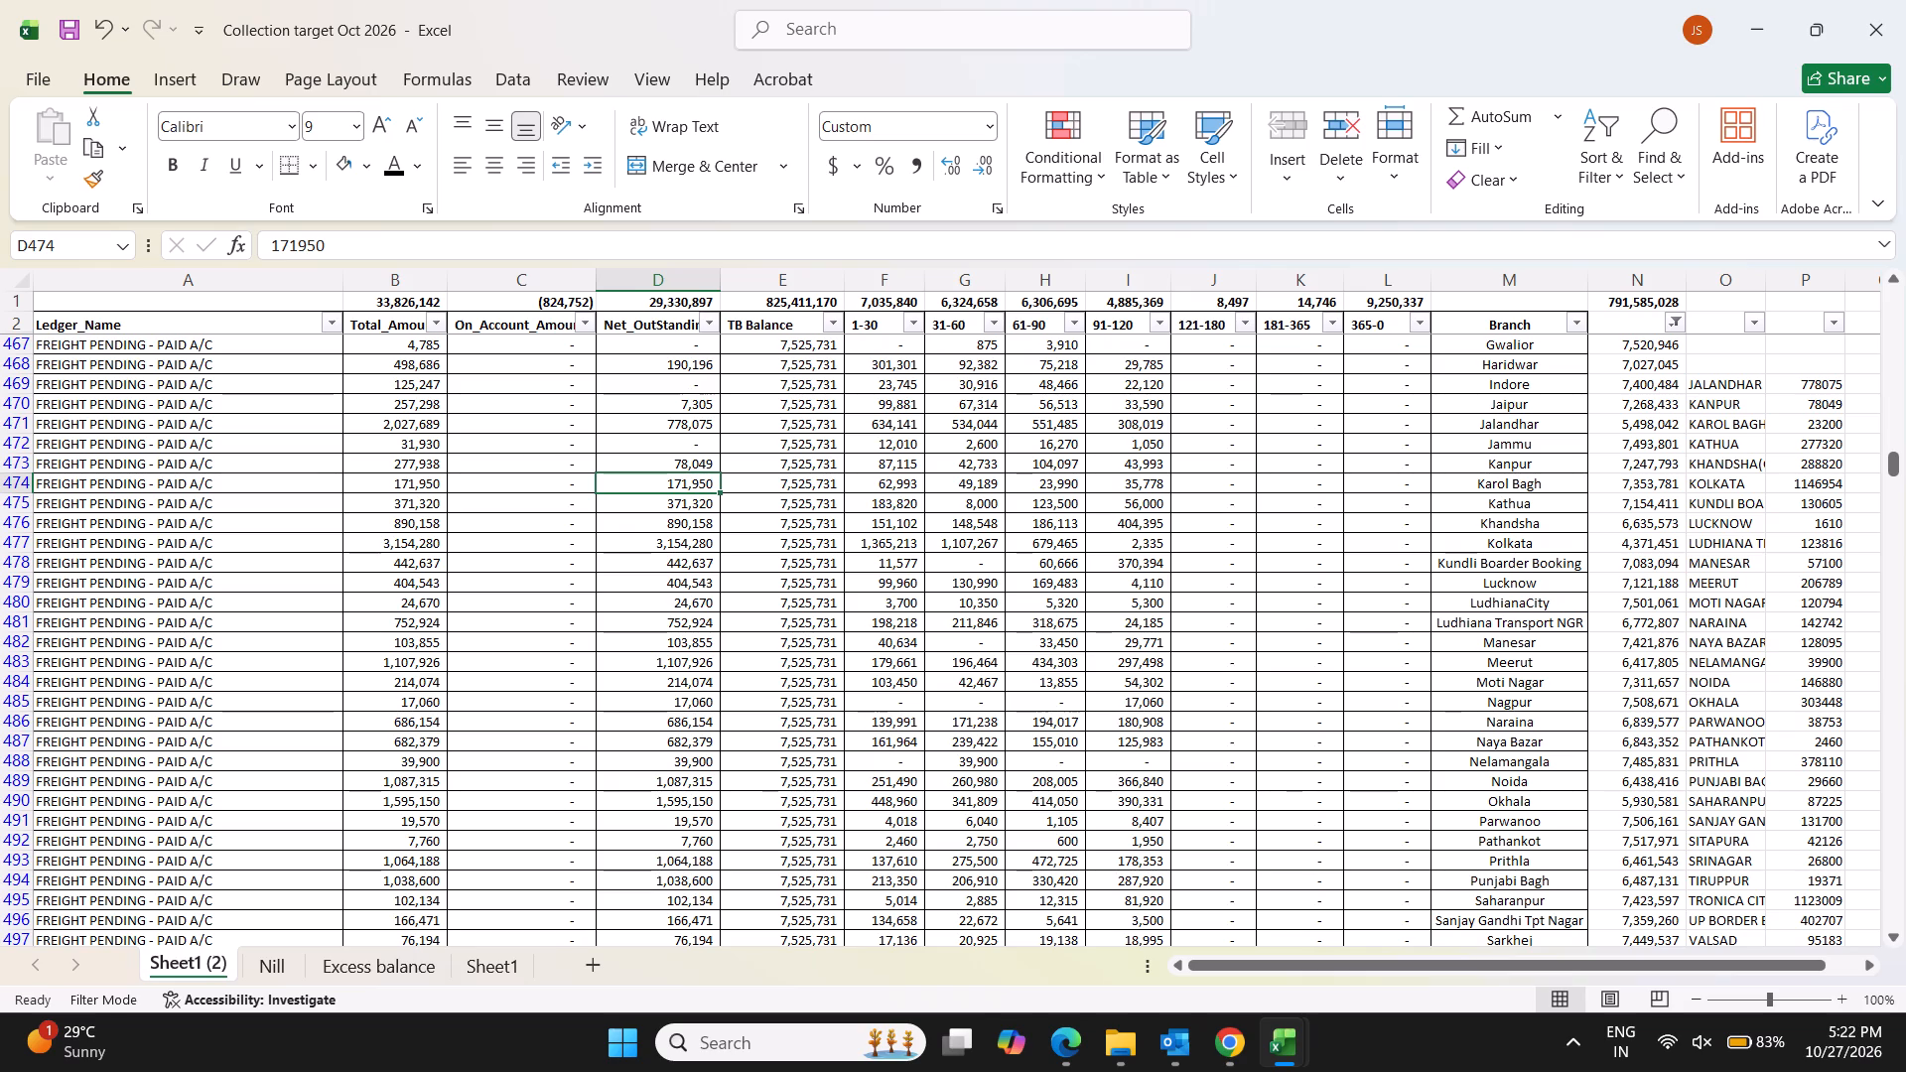
Clear the JALANDHAR and KANPUR names and amounts from the pasted branch list.
{"action": "left_click_drag", "start_coordinate": [1800, 405], "coordinate": [1742, 387]}
{"action": "key", "text": "Delete"}
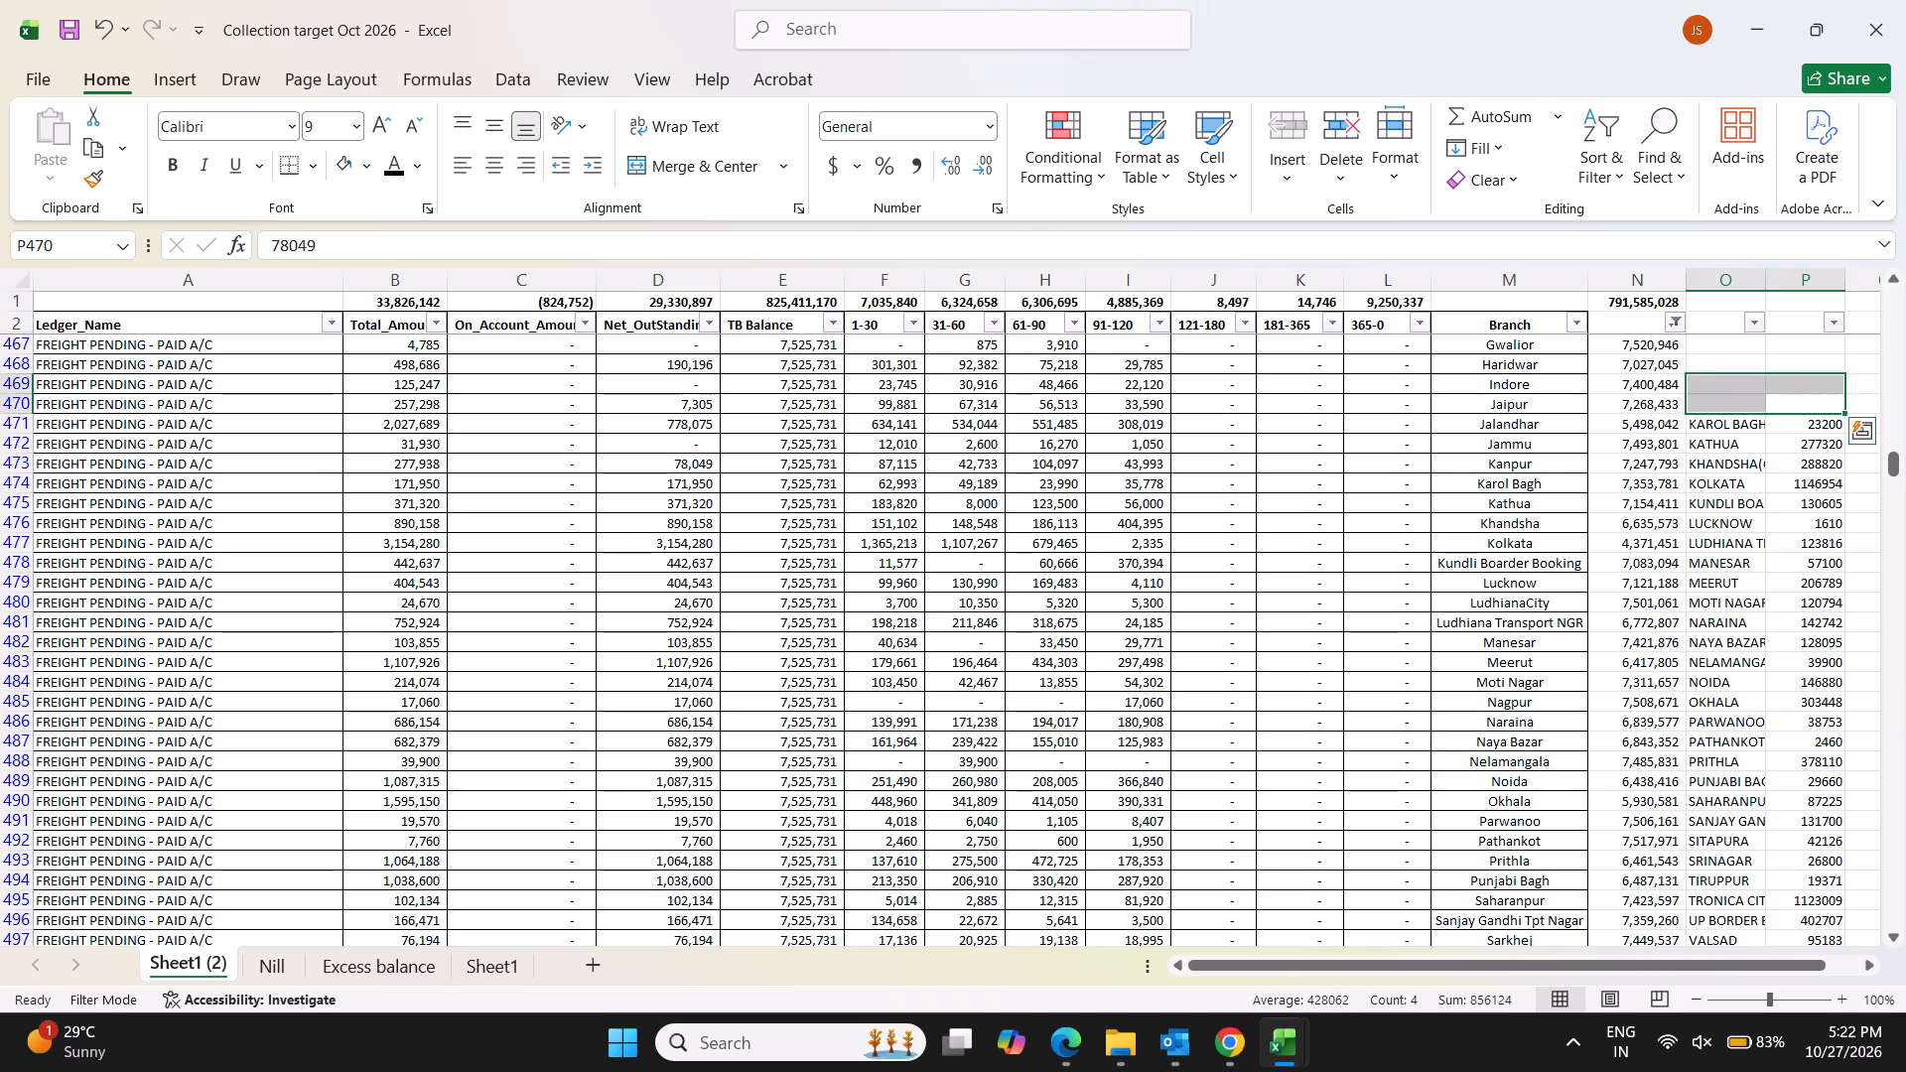
Shift the pasted list from KAROL BAGH through ZIRAKPUR down to start at O474, clearing the leftover entries in rows 471 to 473.
{"action": "left_click_drag", "start_coordinate": [1730, 424], "coordinate": [1760, 873]}
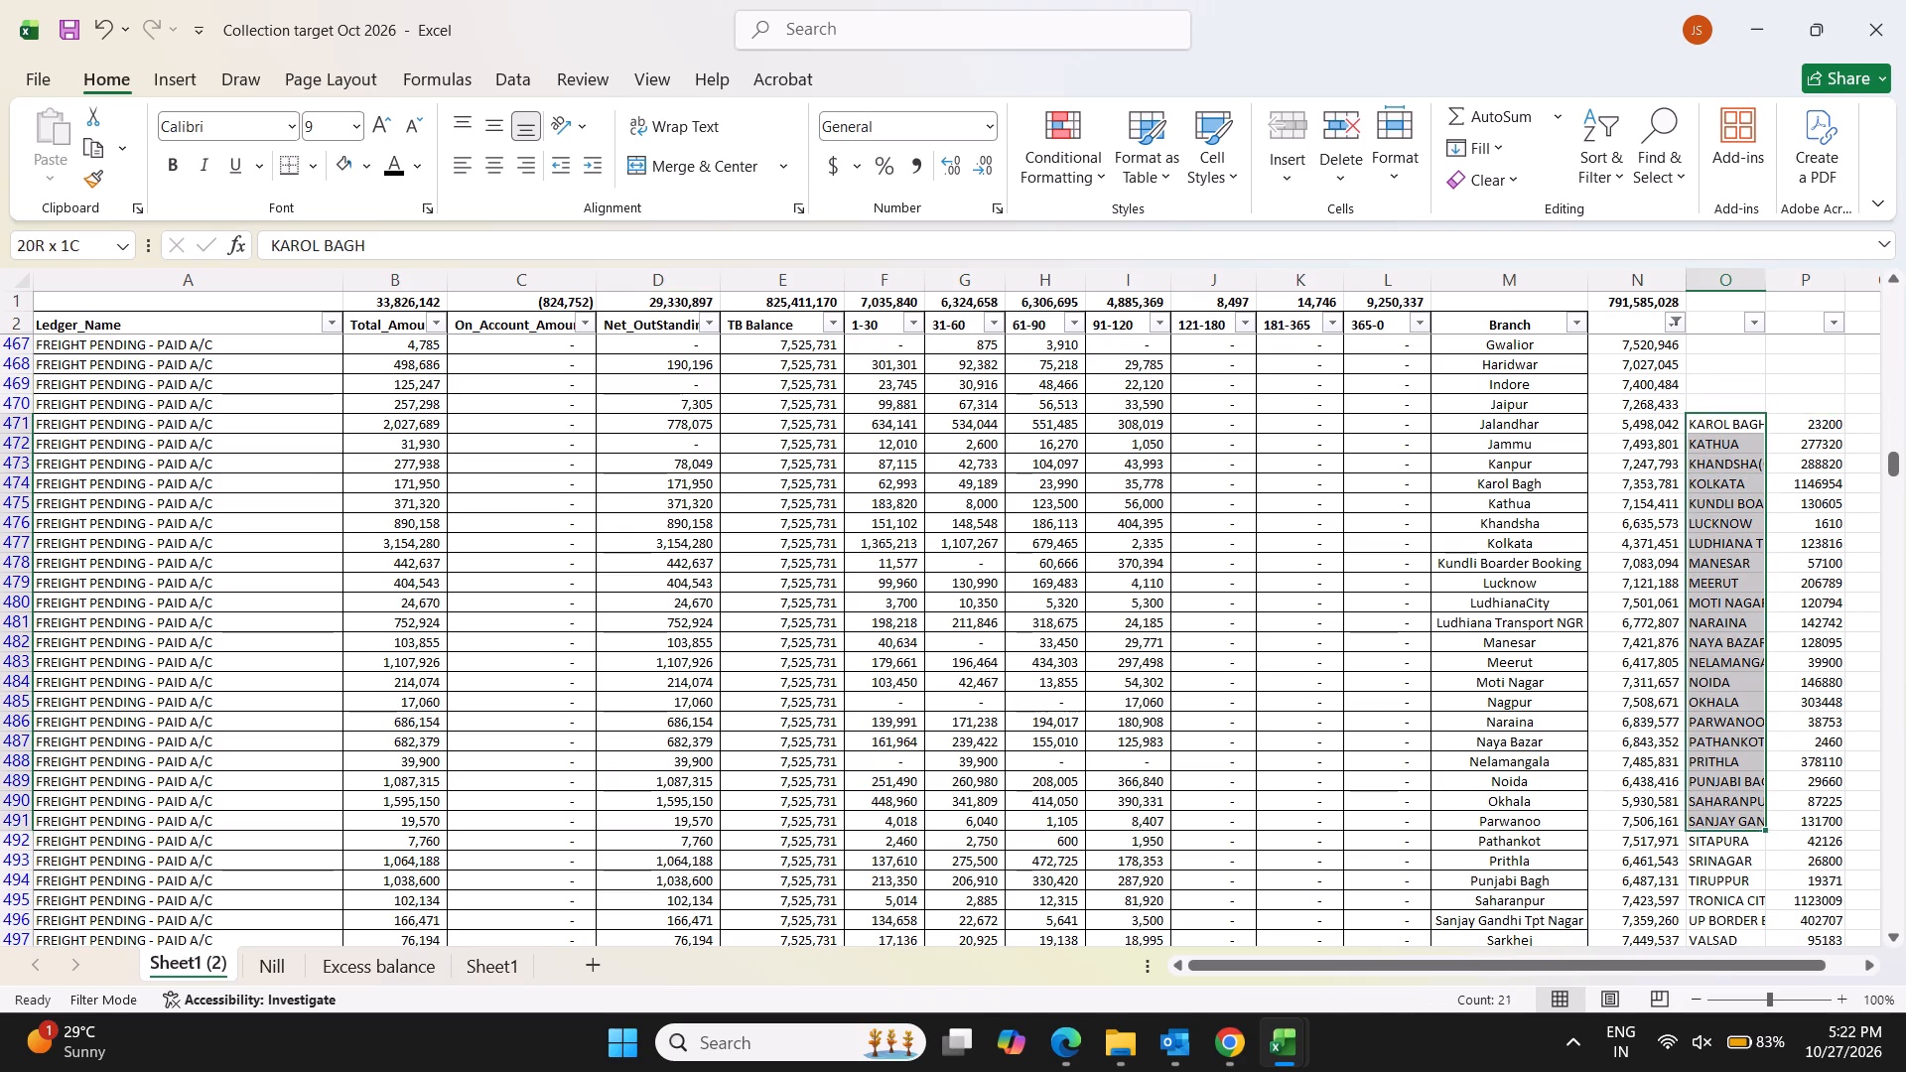
{"action": "left_click_drag", "start_coordinate": [1760, 873], "coordinate": [1791, 717]}
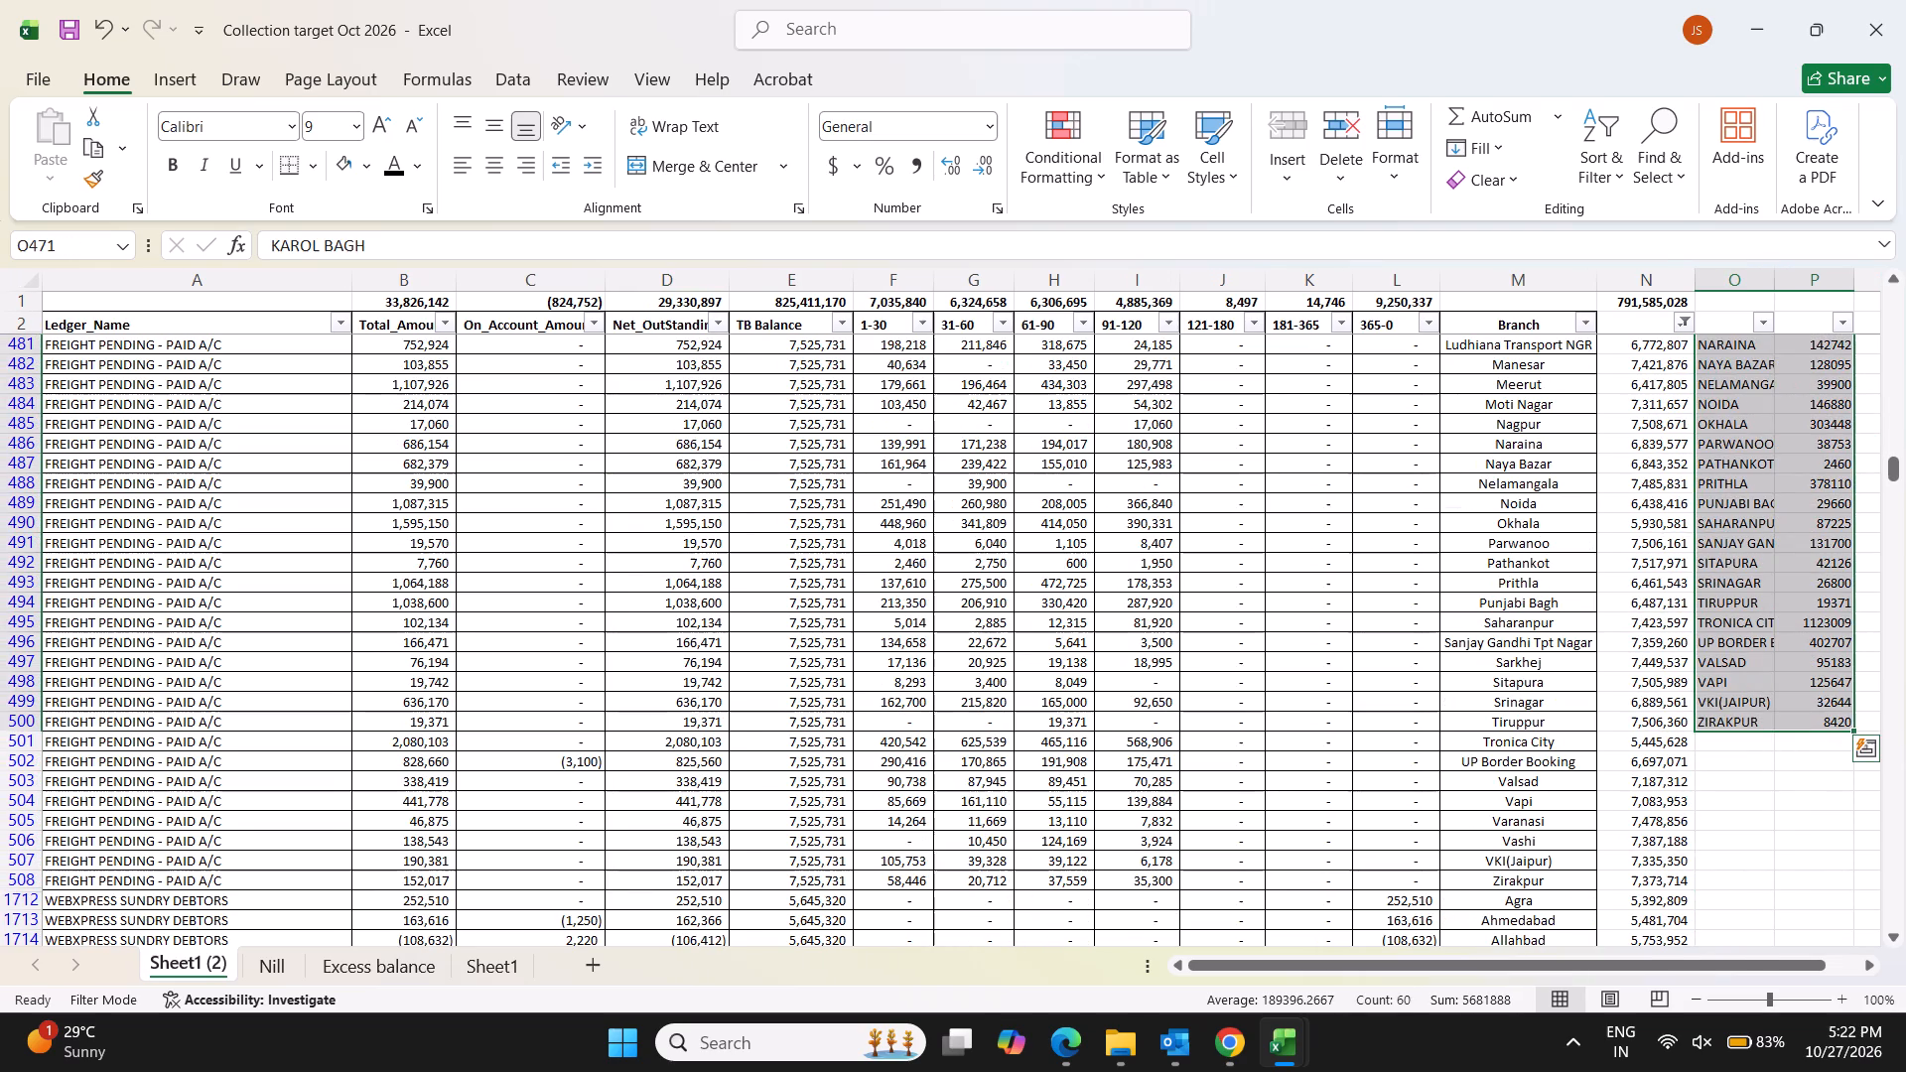
{"action": "key", "text": "ctrl+c"}
{"action": "scroll", "coordinate": [1791, 717], "scroll_direction": "up", "scroll_amount": 5}
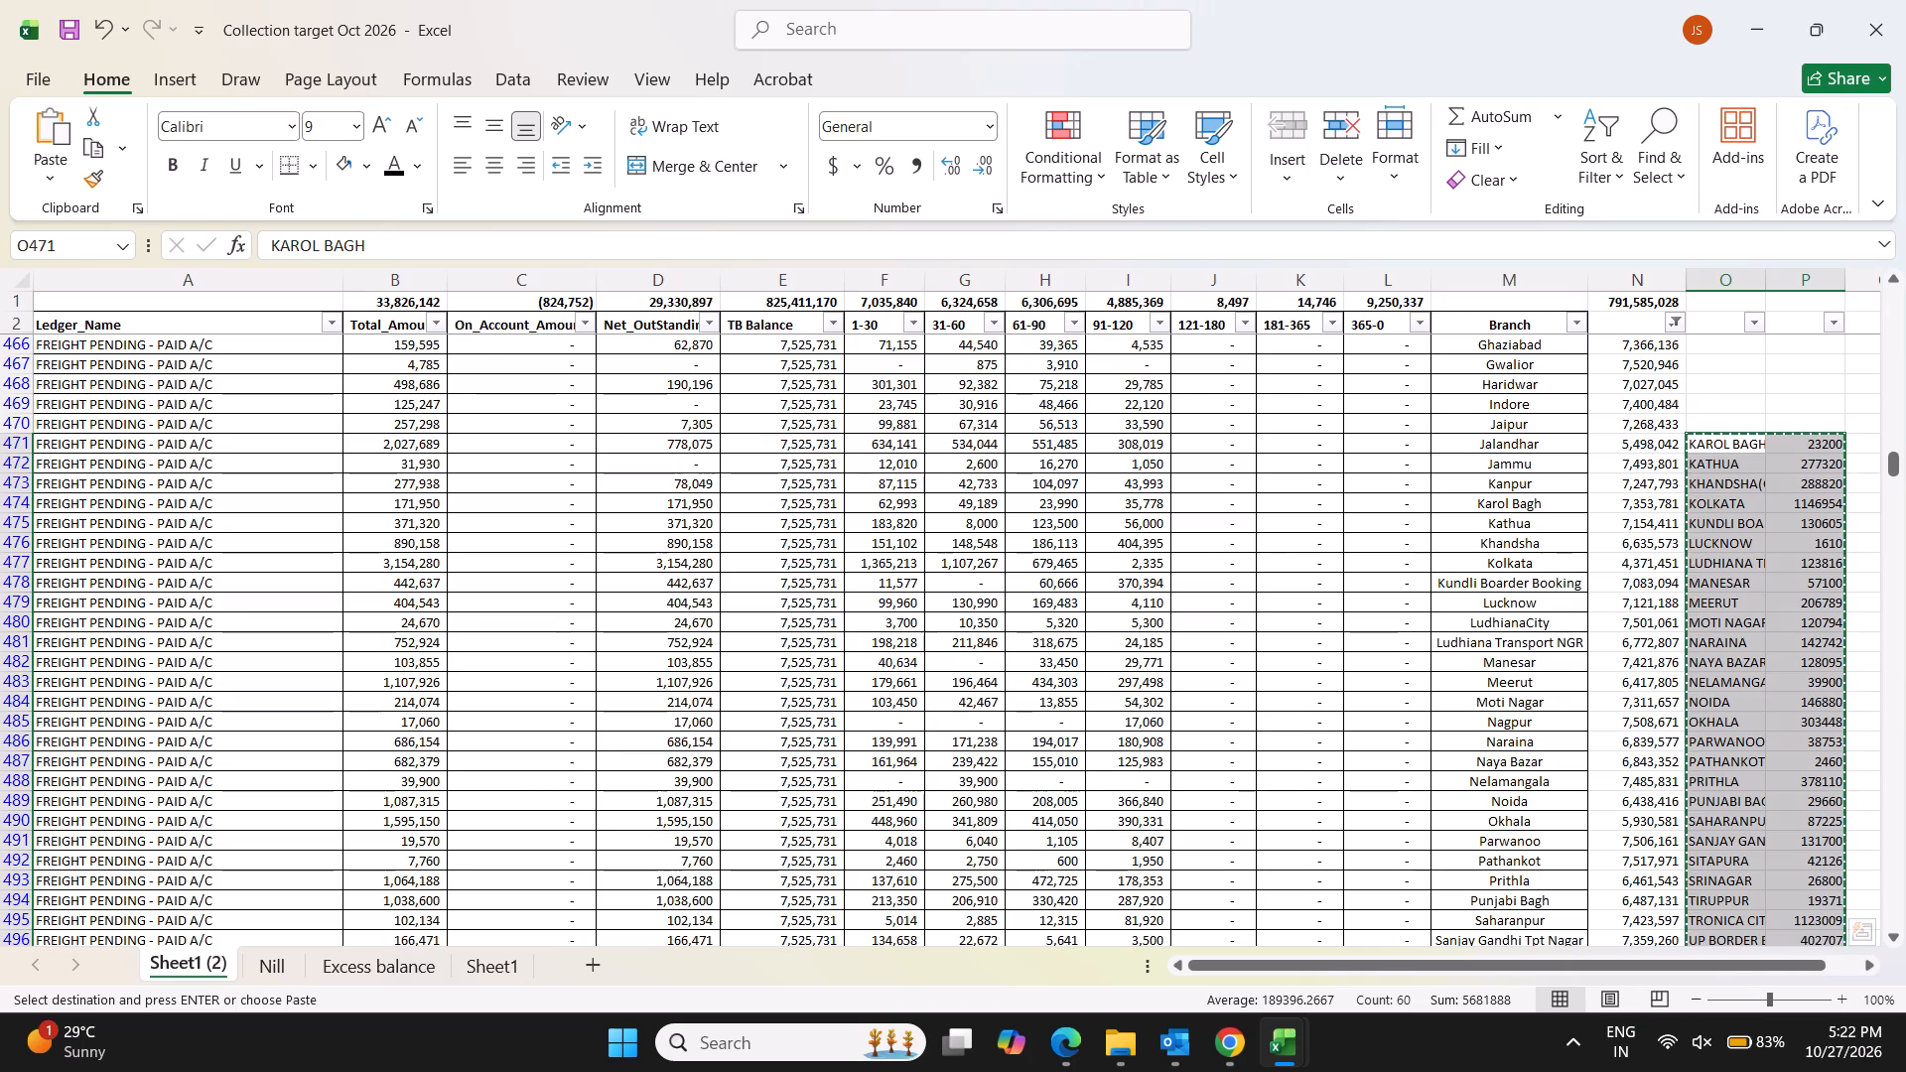
{"action": "left_click", "coordinate": [1732, 507]}
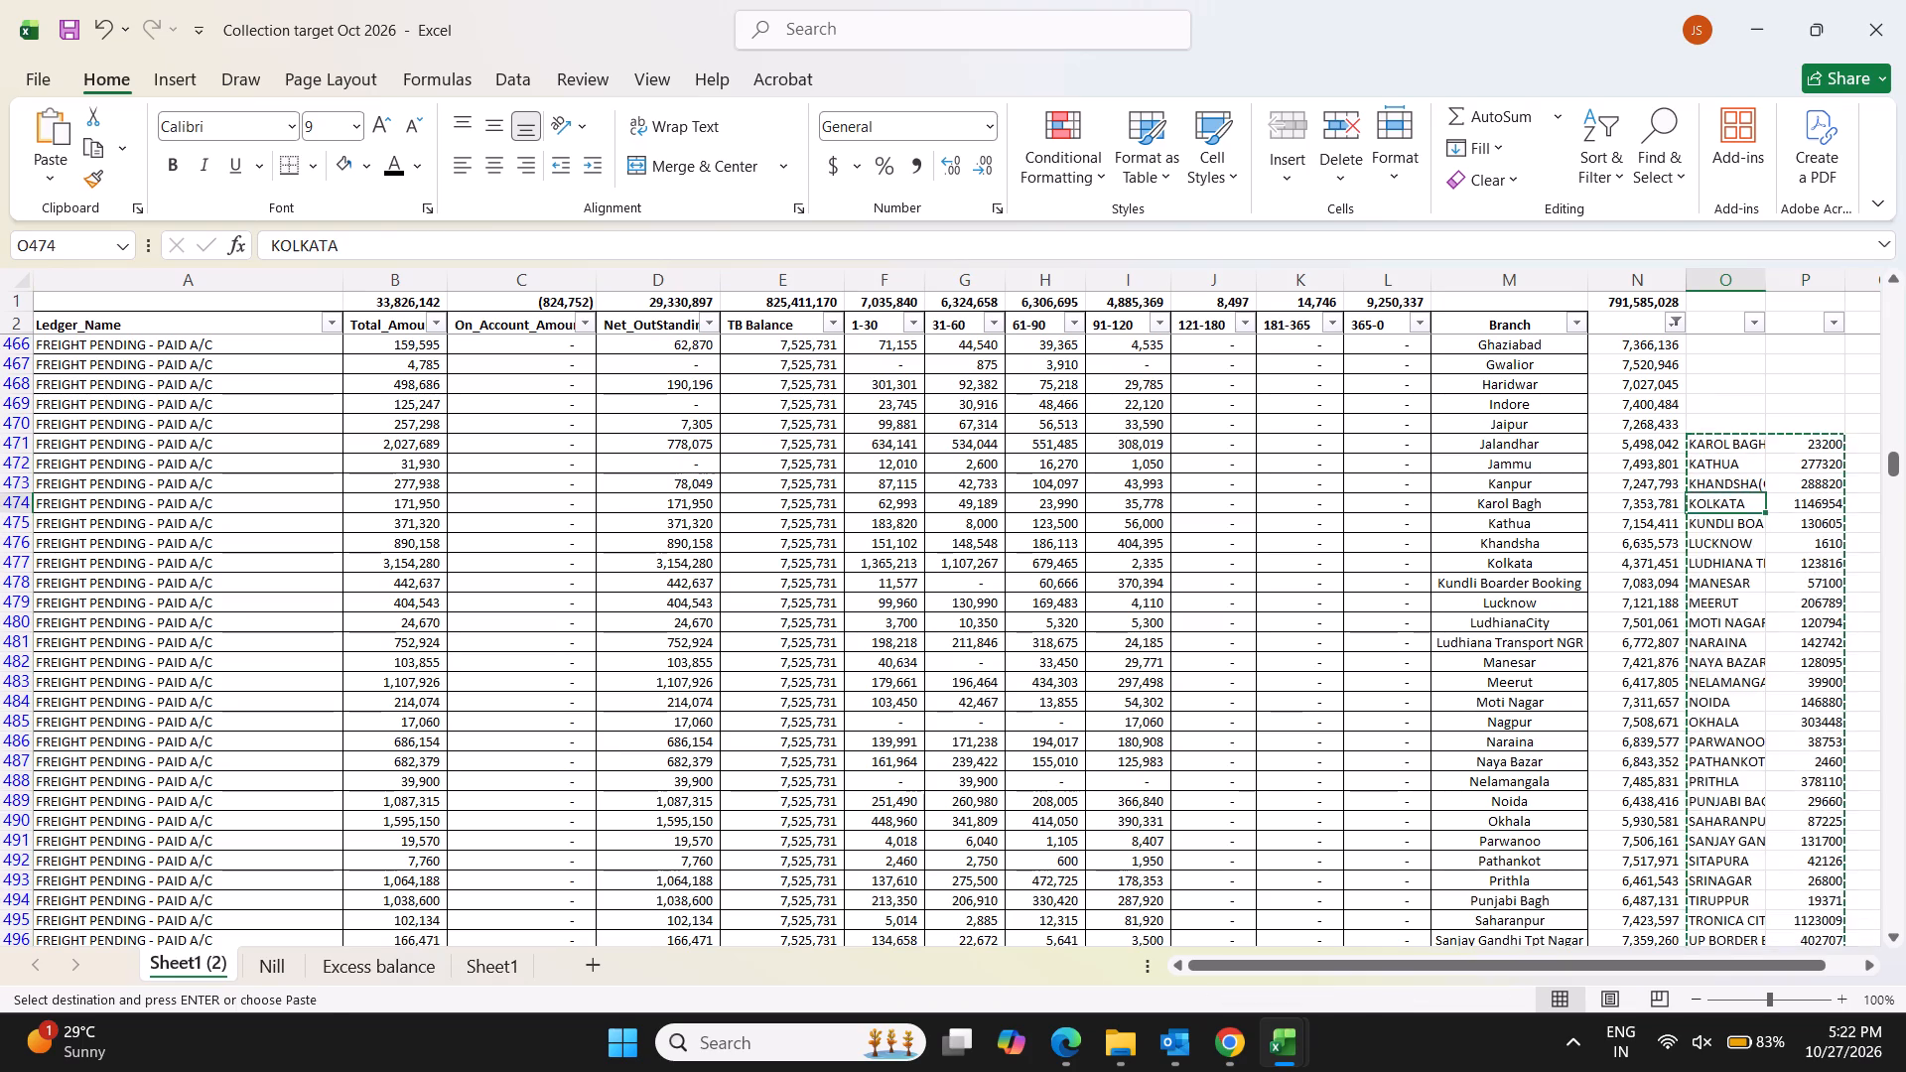
{"action": "key", "text": "ctrl+v"}
{"action": "left_click_drag", "start_coordinate": [1737, 483], "coordinate": [1804, 447]}
{"action": "key", "text": "Delete"}
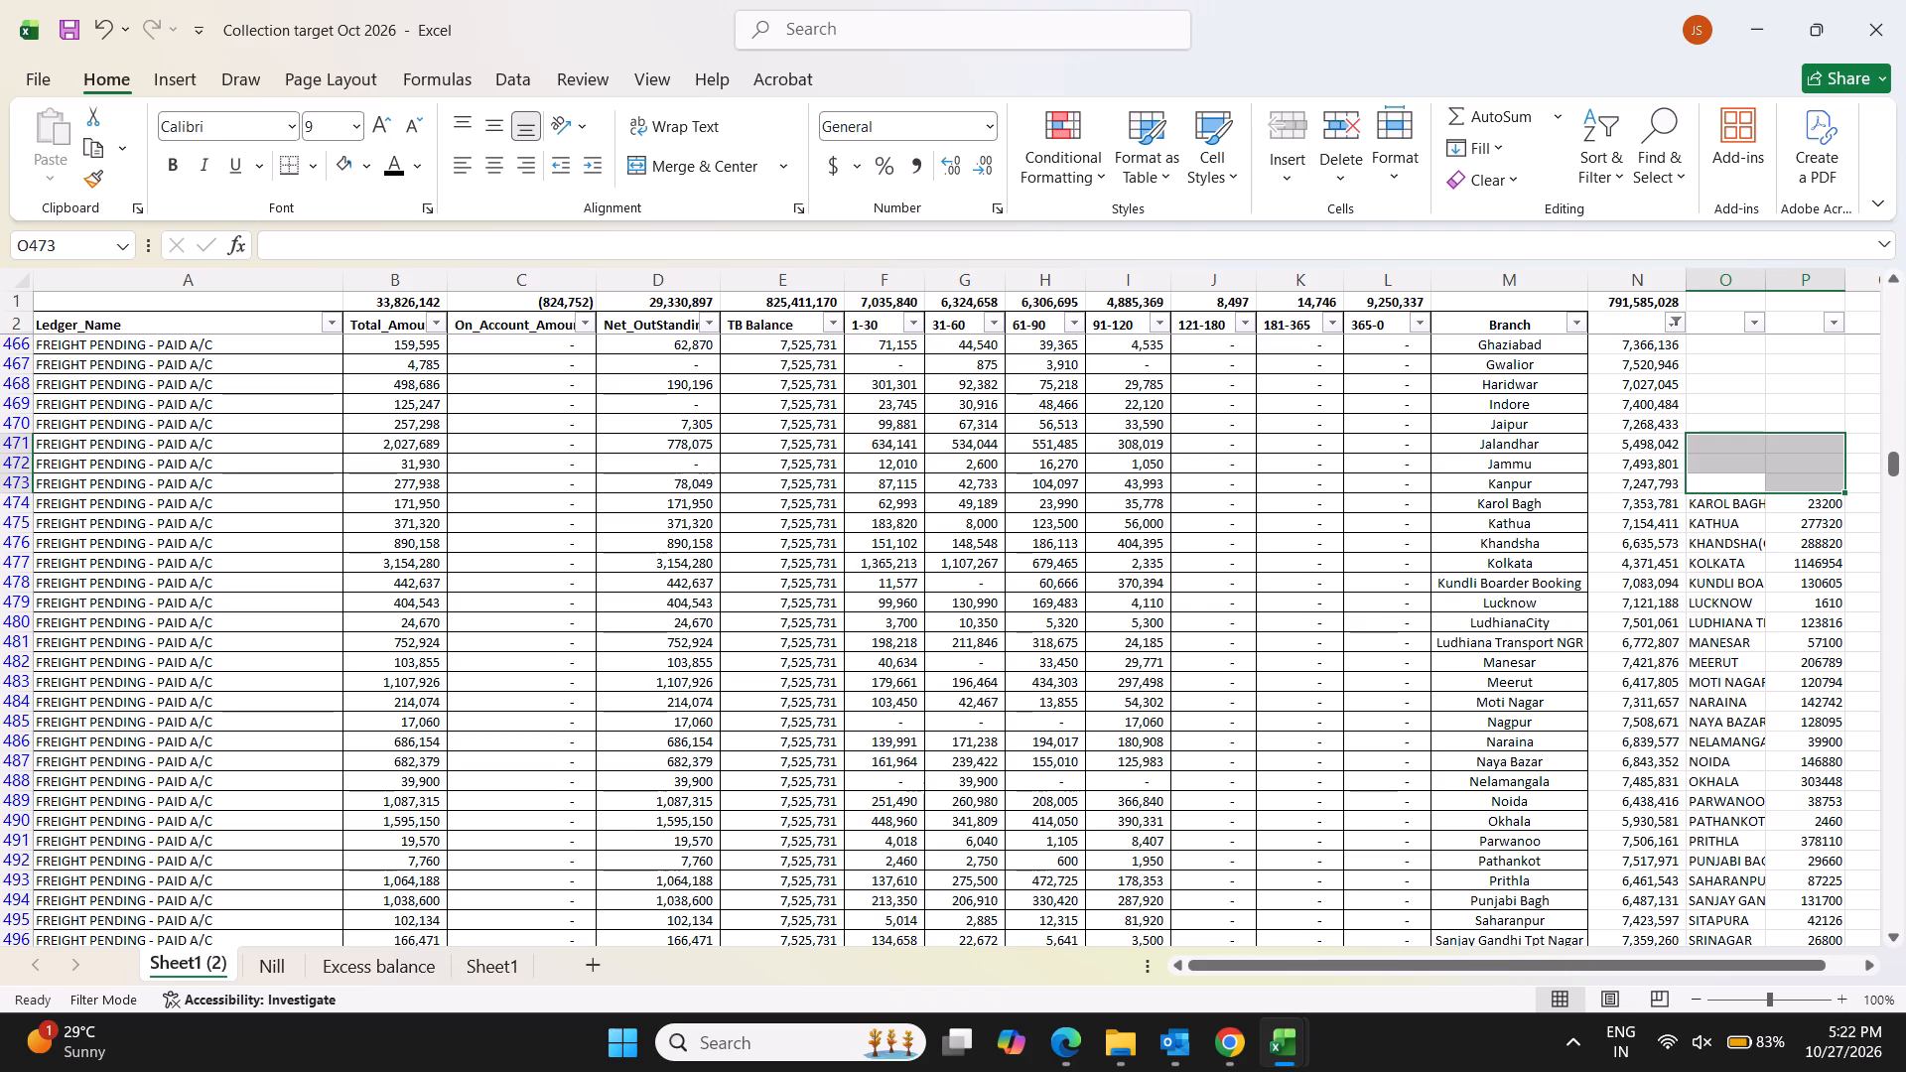
In Net_OutStanding, set Karol Bagh to 23200 and Kathua to 277320.
{"action": "left_click", "coordinate": [689, 495]}
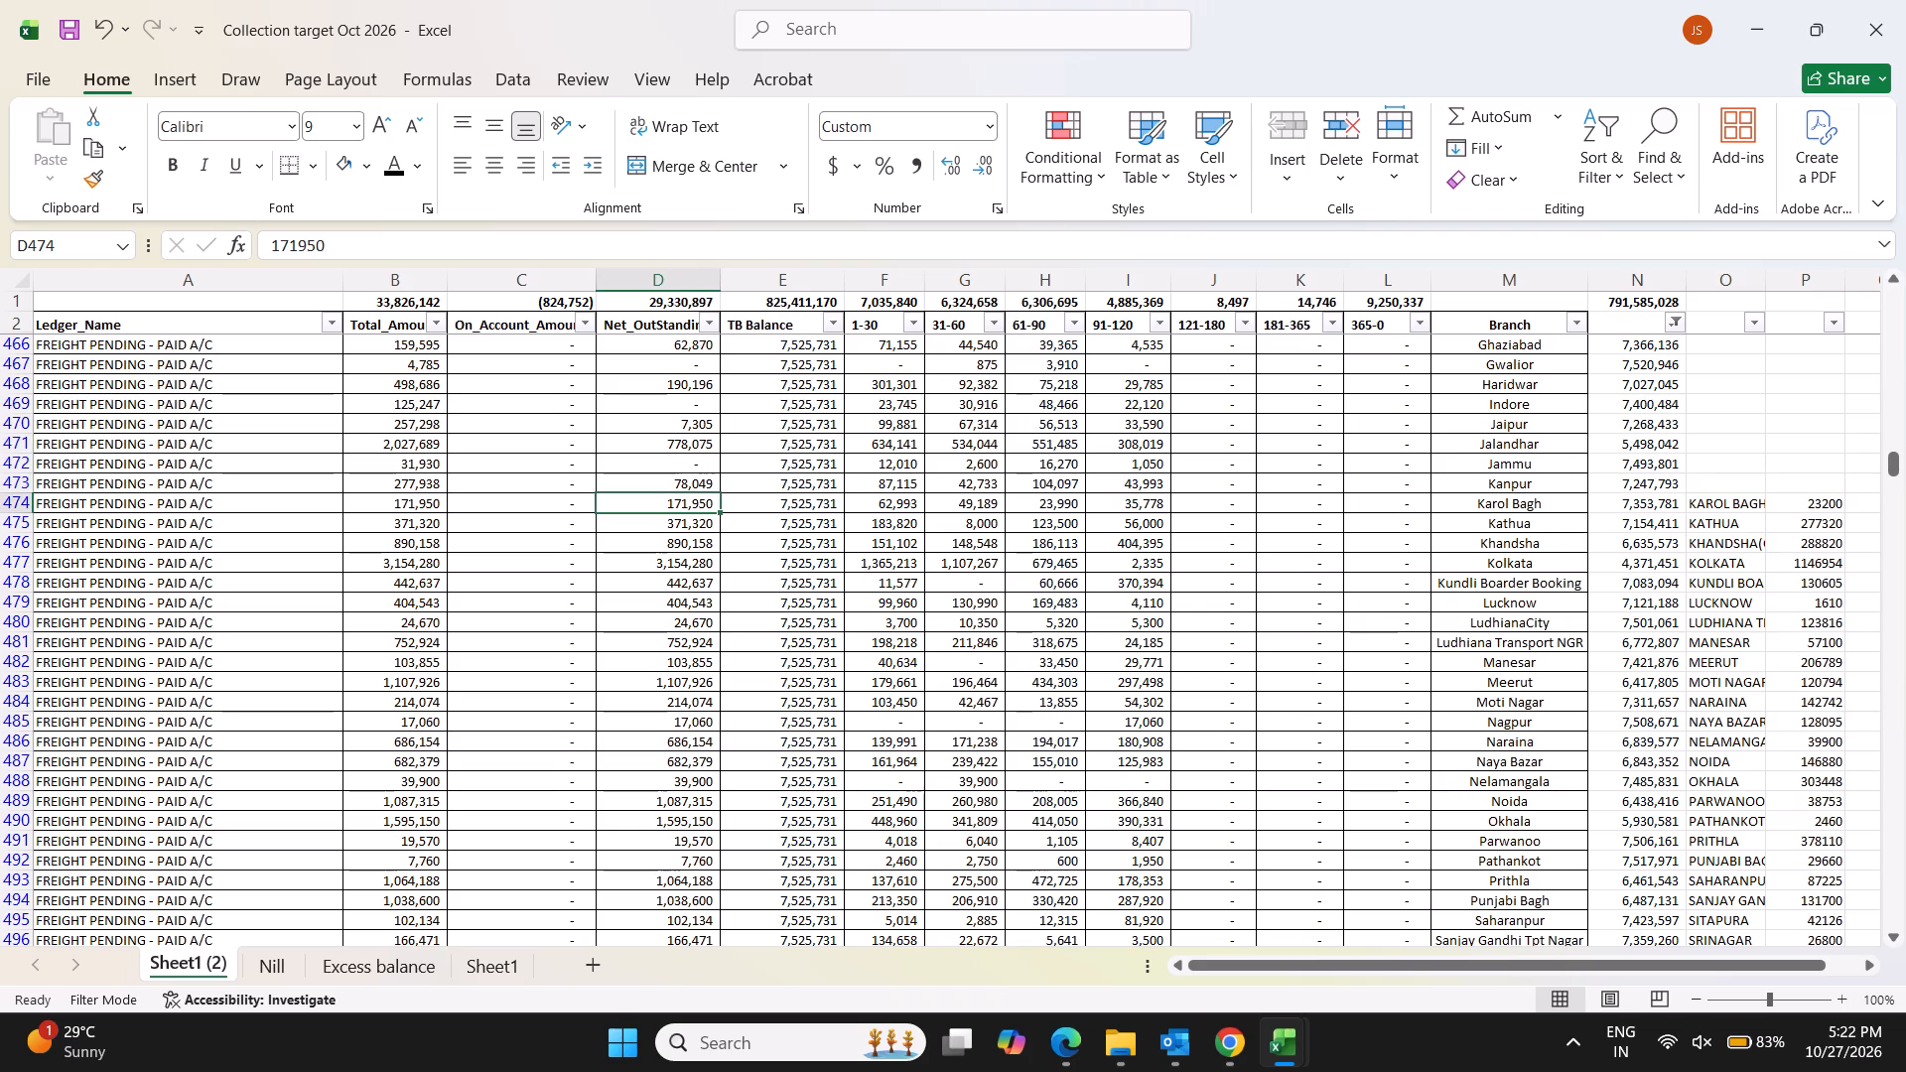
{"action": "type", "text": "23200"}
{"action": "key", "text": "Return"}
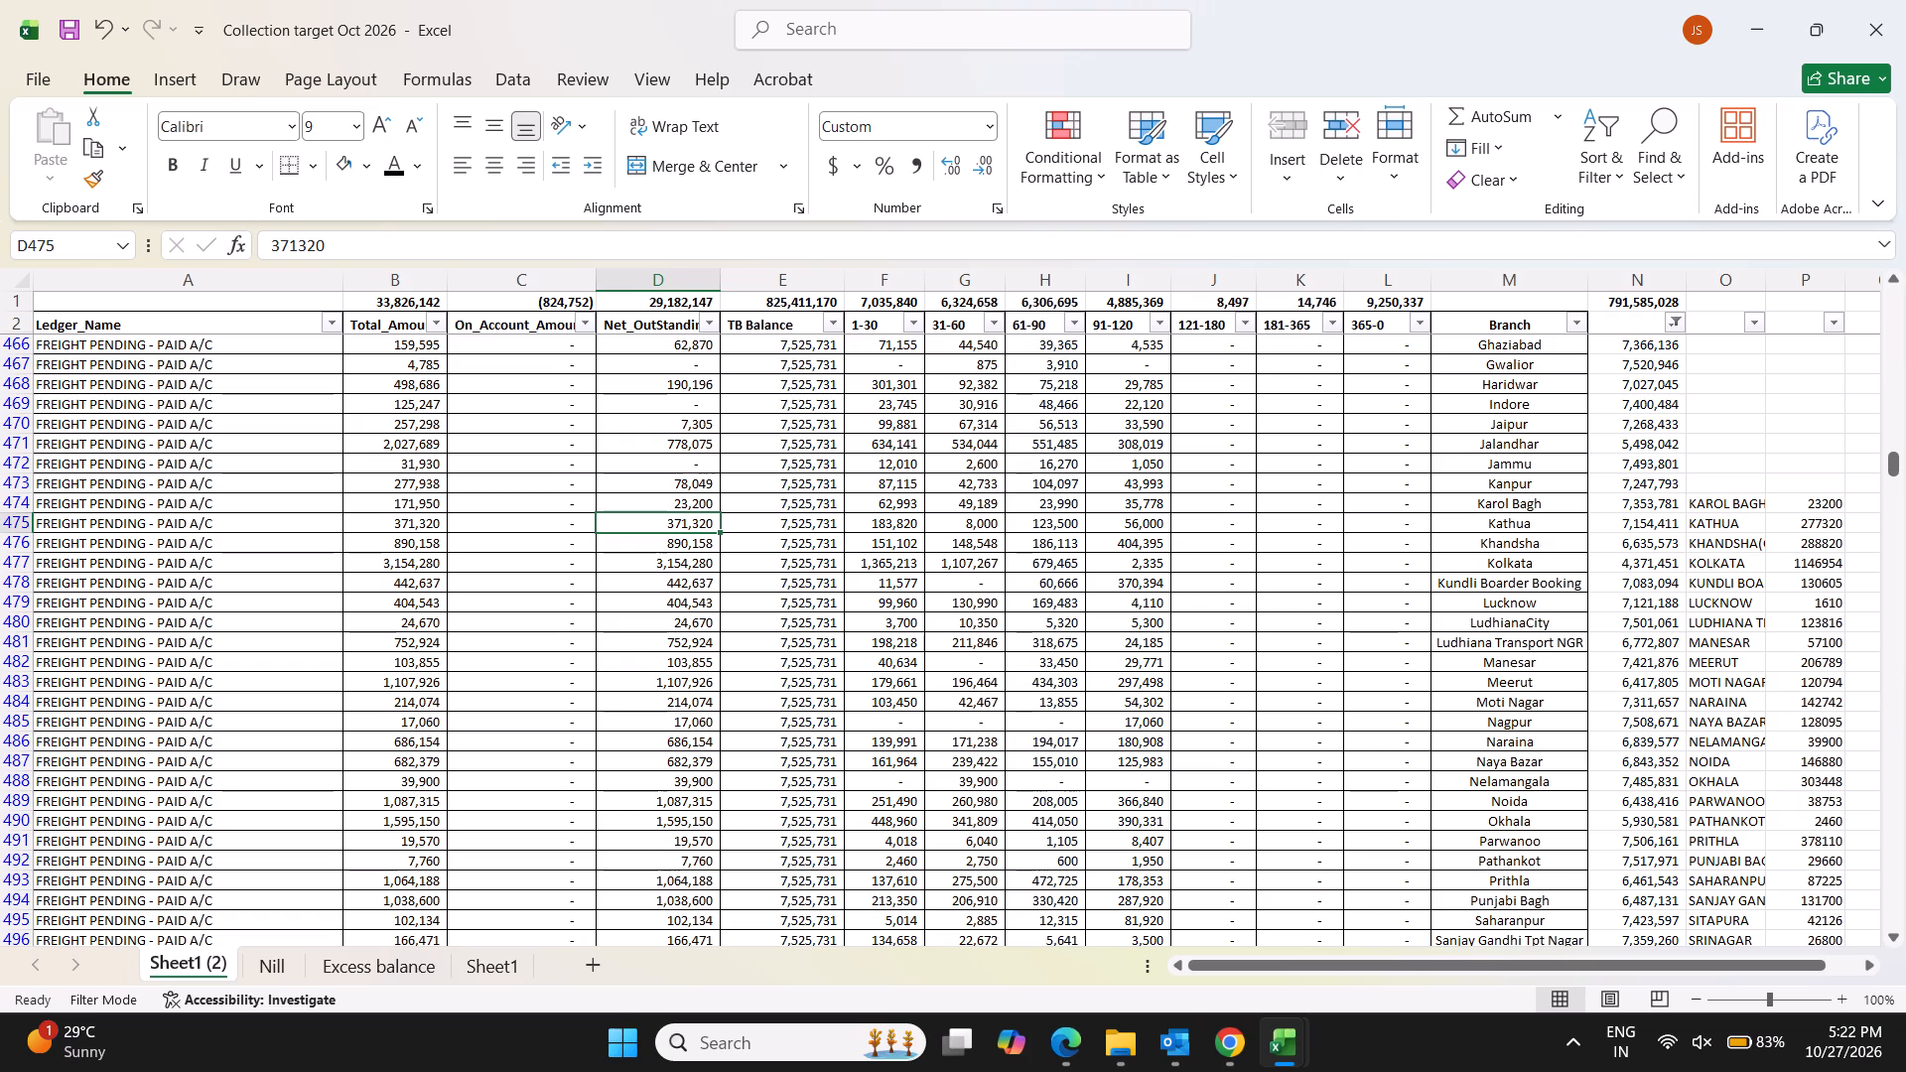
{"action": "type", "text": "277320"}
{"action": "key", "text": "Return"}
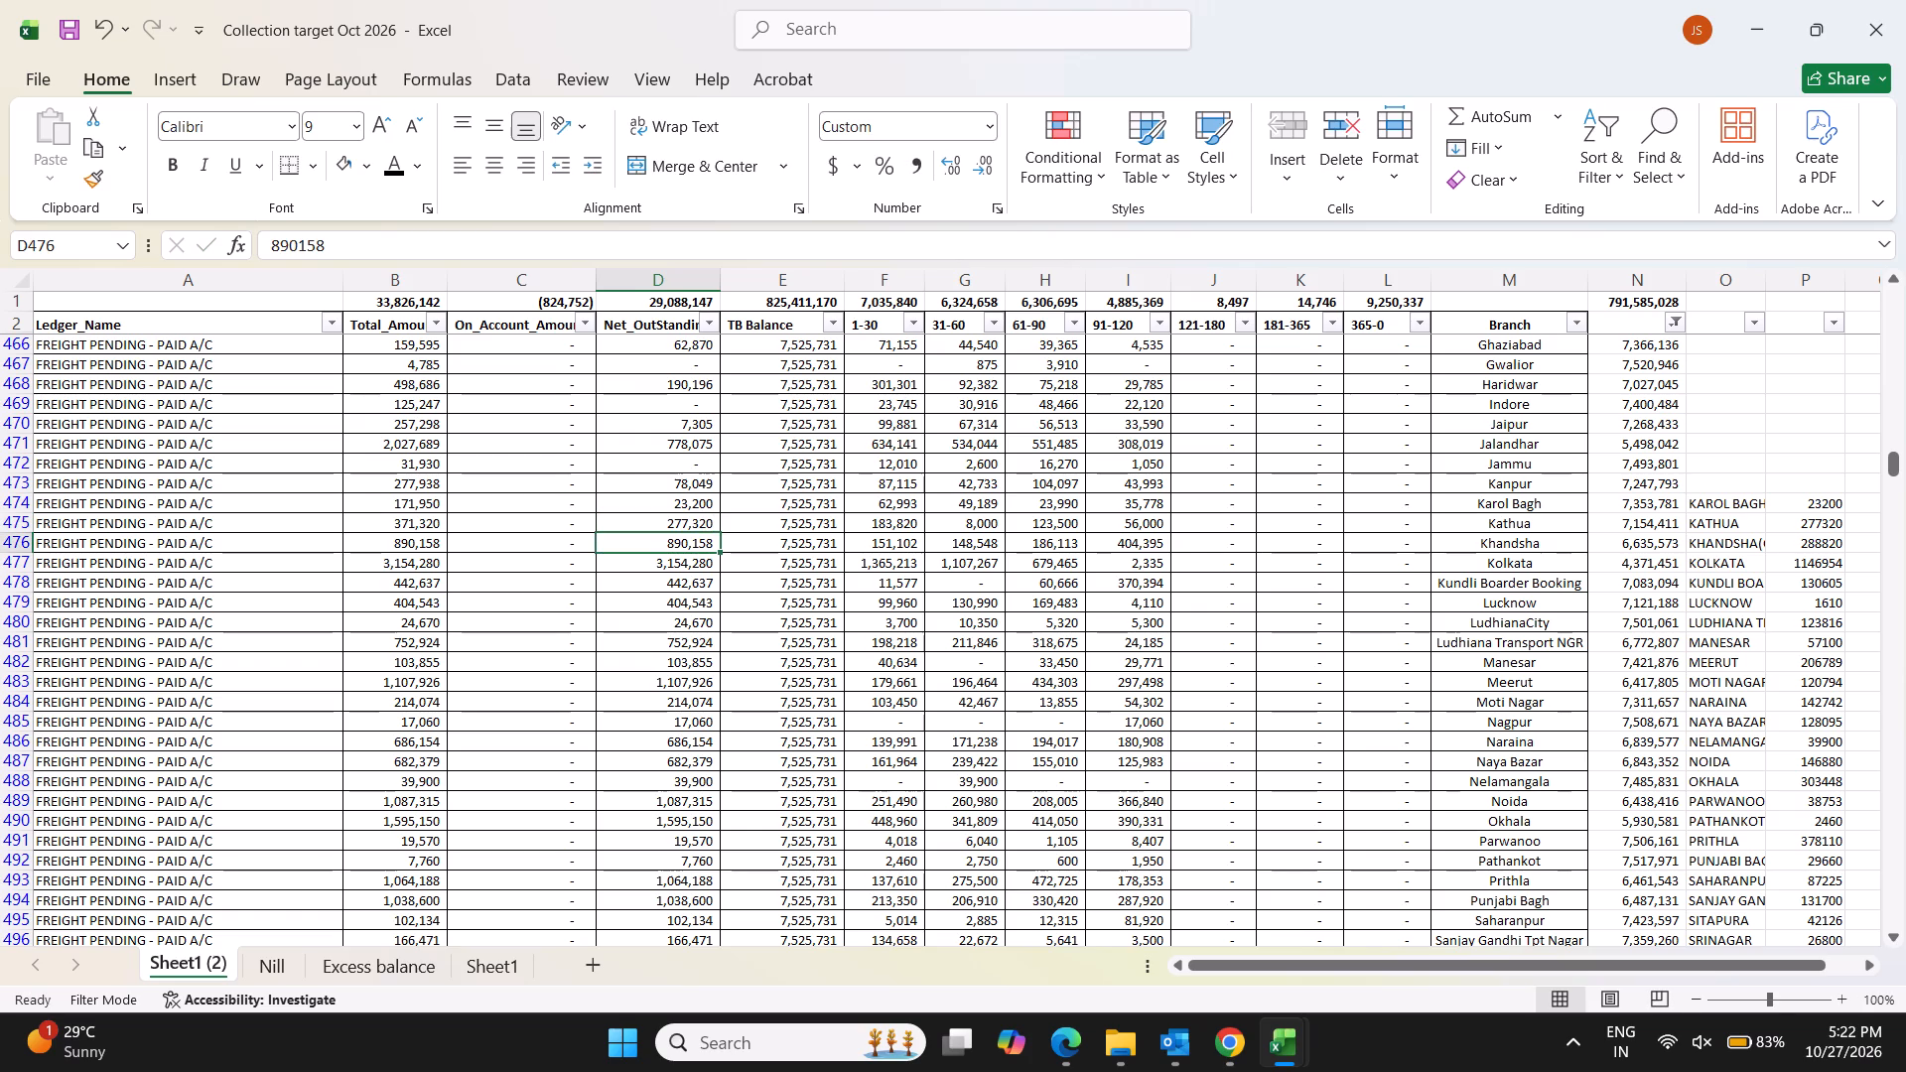